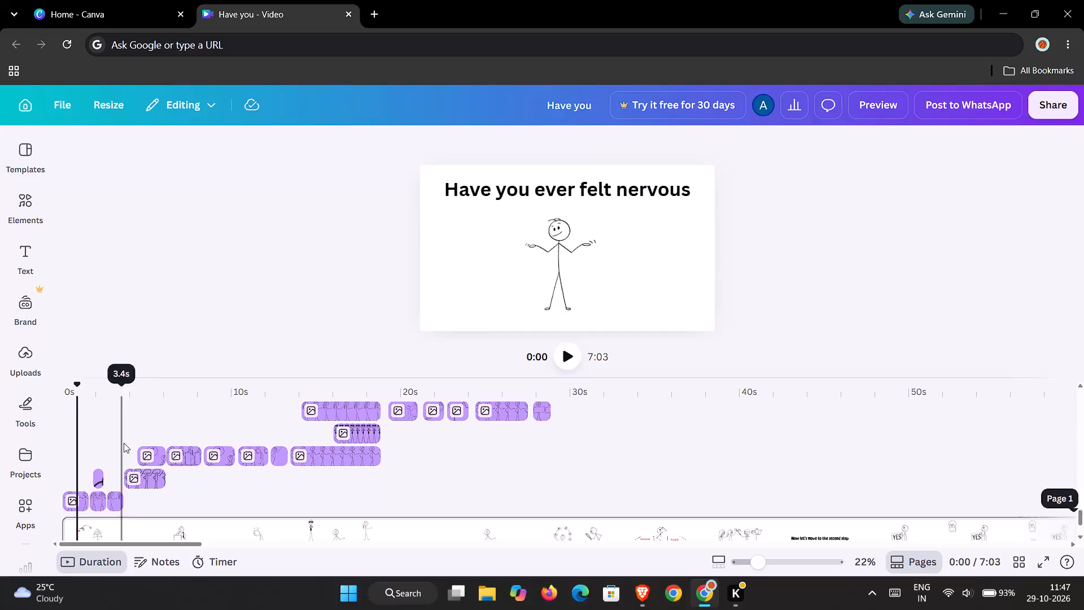
Play the opening seconds of the video and return the playhead to the start.
left_click(571, 359)
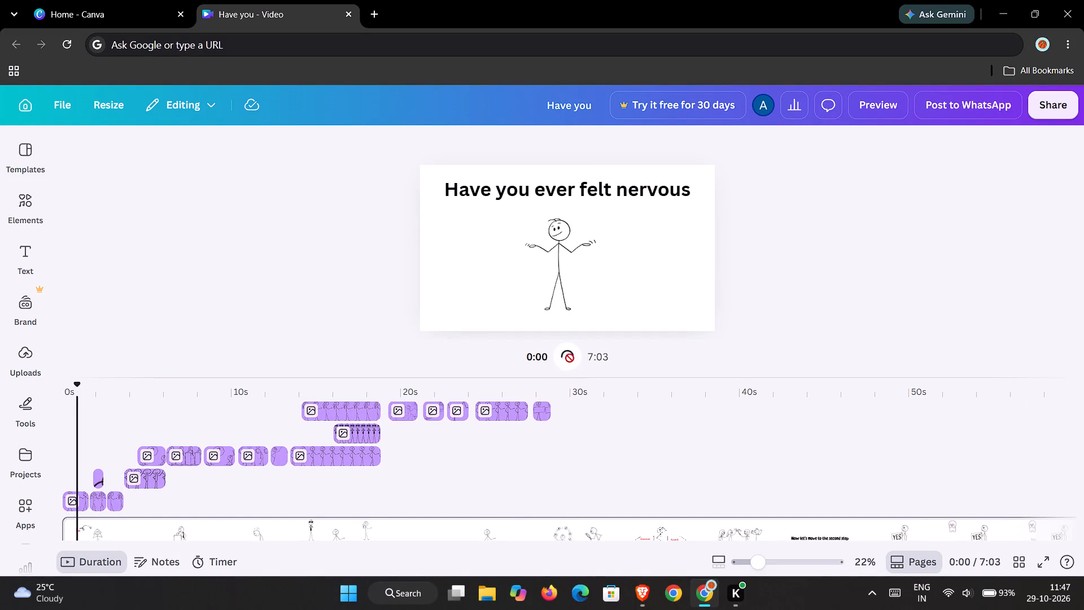
left_click(566, 357)
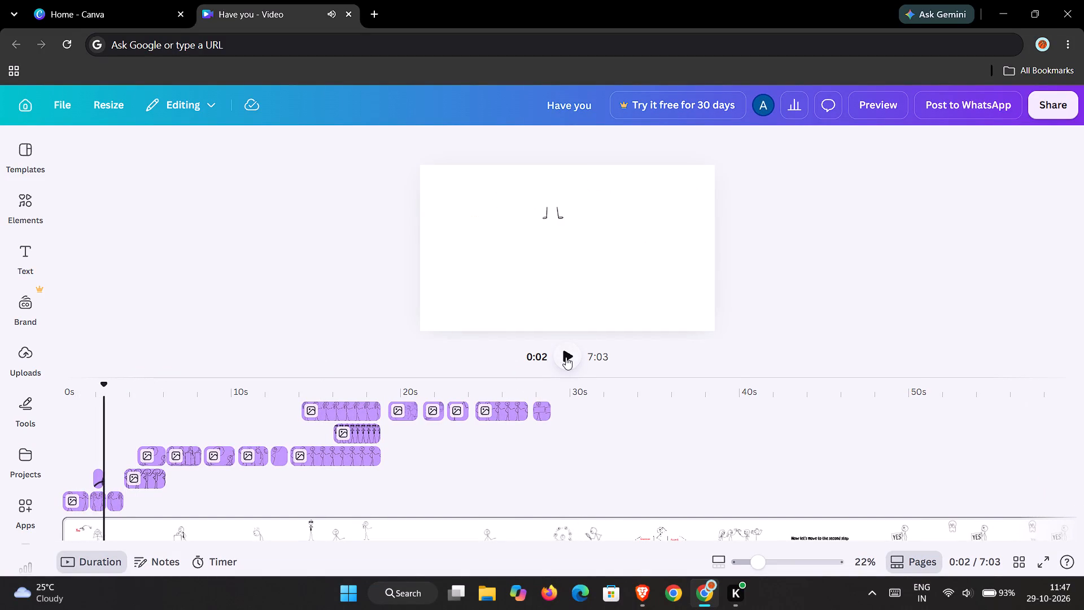
left_click_drag(104, 387, 58, 400)
key("space")
key("space")
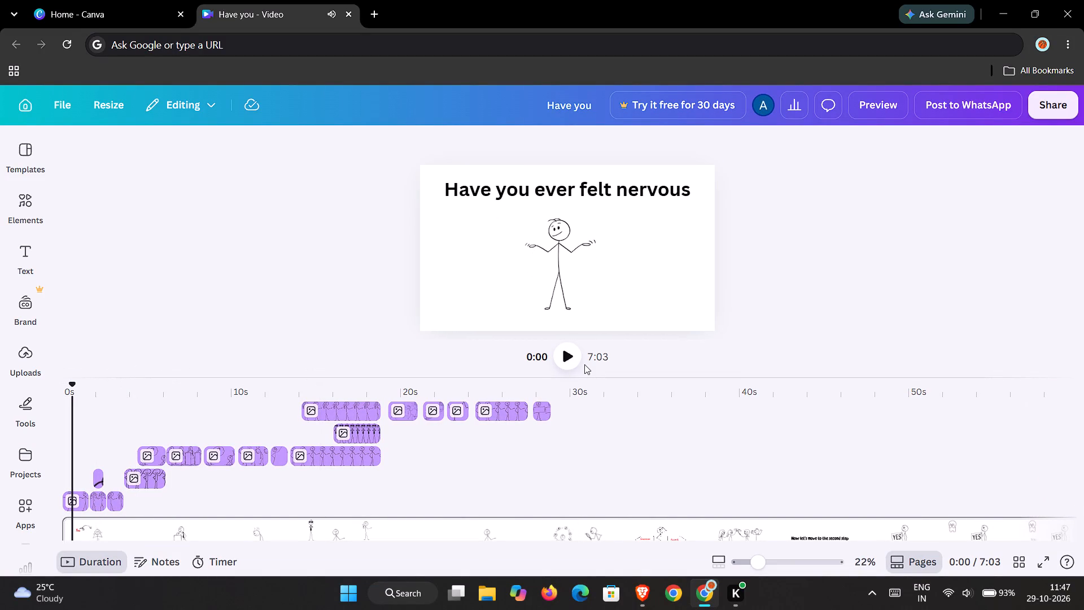
Enlarge the page preview to 31% and shrink the timeline area to give it more room.
scroll(578, 300, "up", 2, "ctrl")
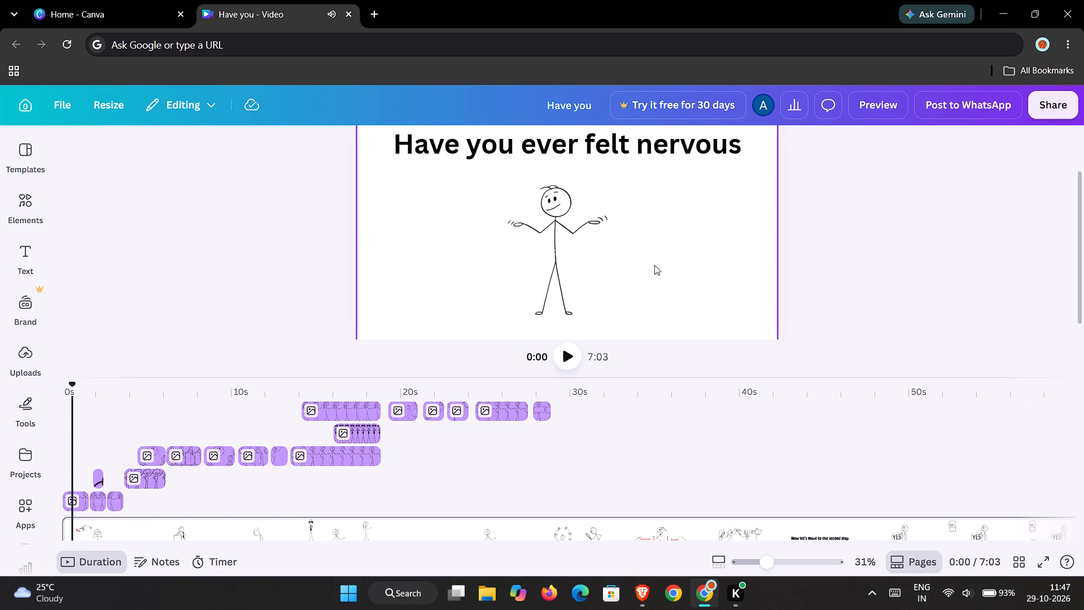
left_click_drag(658, 374, 664, 460)
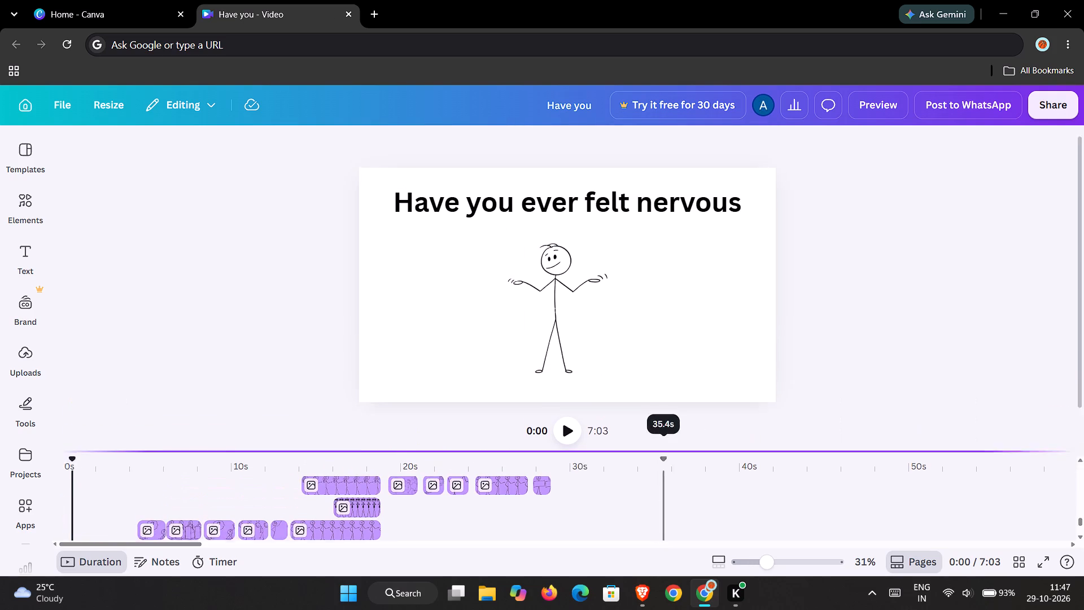
left_click_drag(664, 460, 664, 461)
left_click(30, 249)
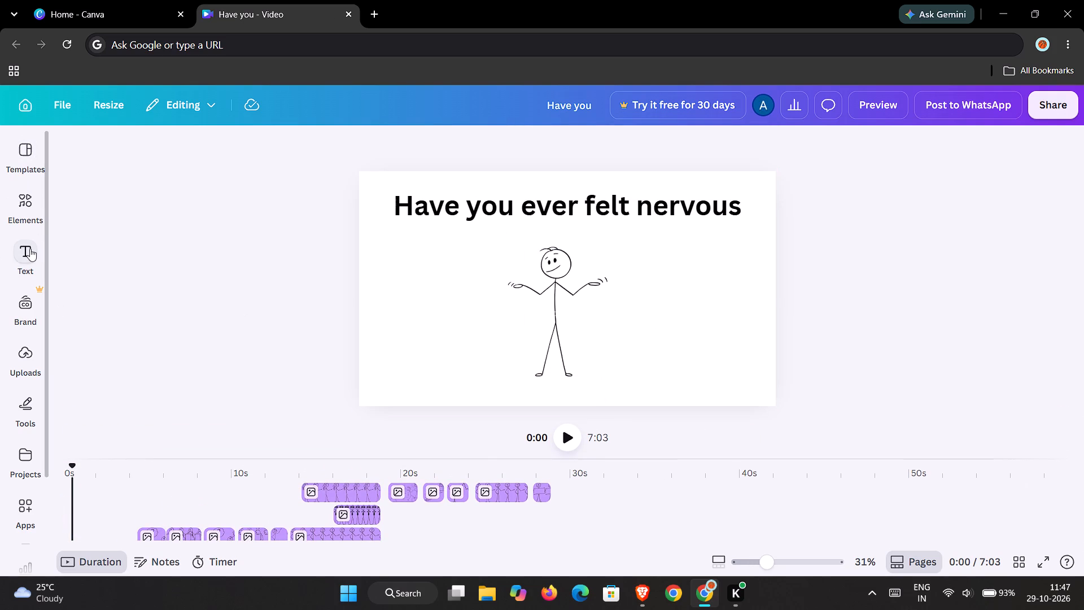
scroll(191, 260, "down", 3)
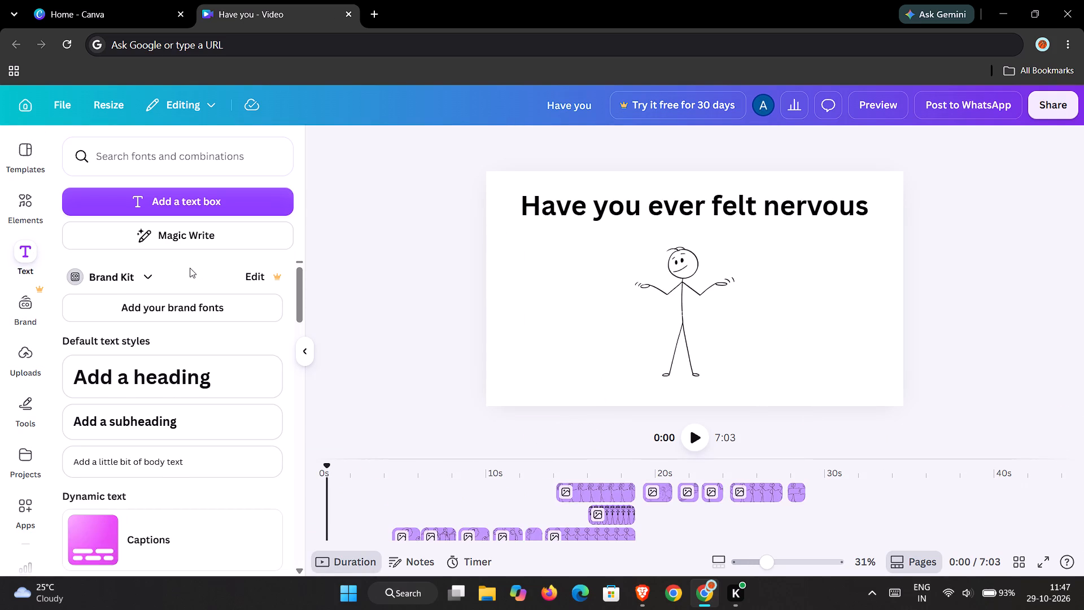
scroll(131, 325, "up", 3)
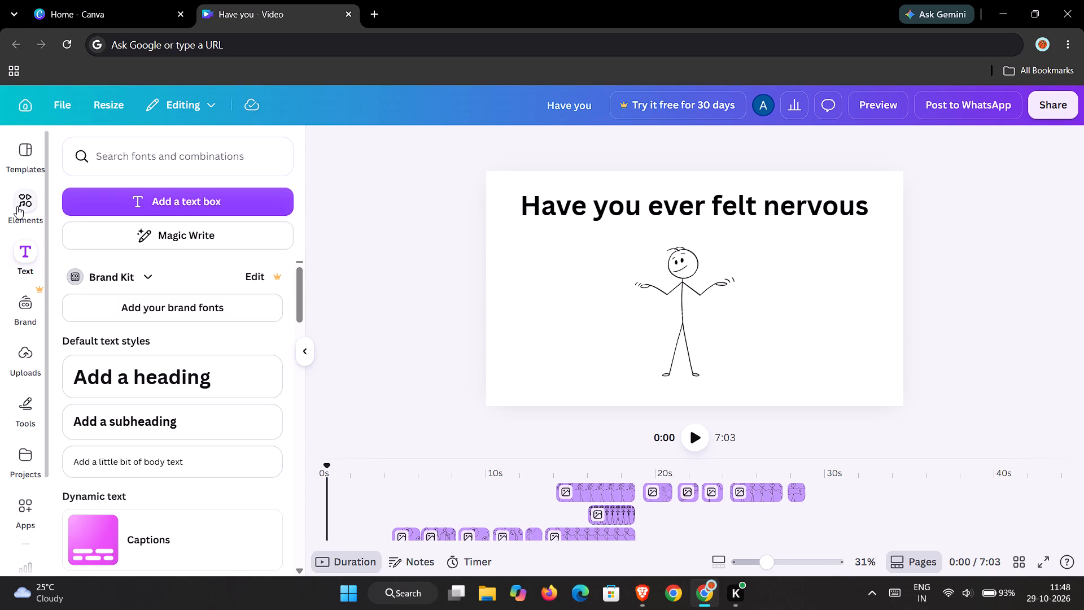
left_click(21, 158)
Search the elements library for "stickman hi".
left_click(23, 193)
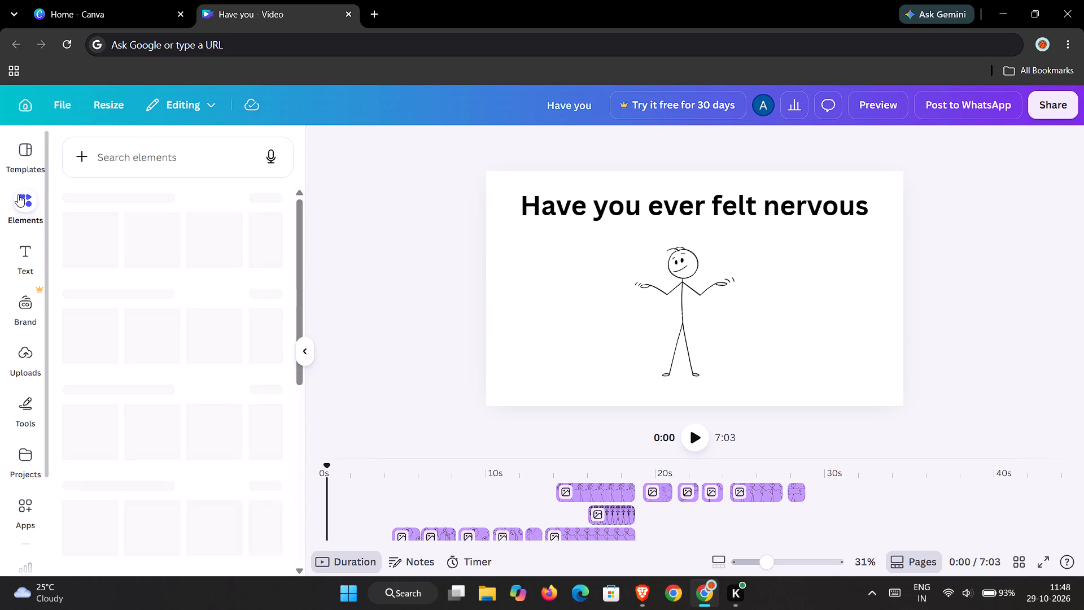
left_click(146, 152)
type("stick")
key("BackSpace")
key("BackSpace")
key("BackSpace")
key("BackSpace")
key("BackSpace")
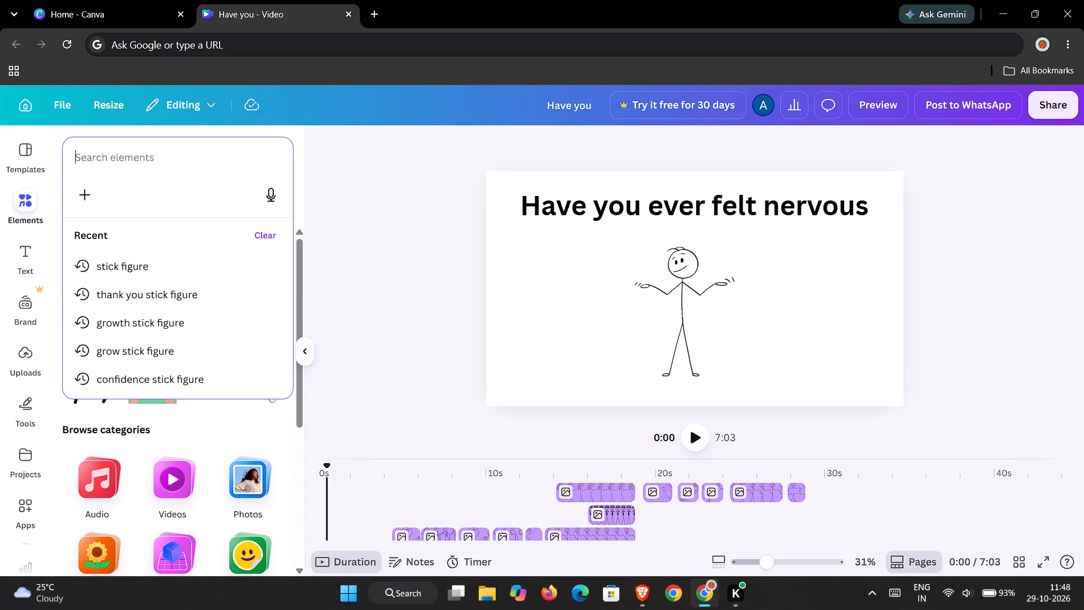
type("stickman")
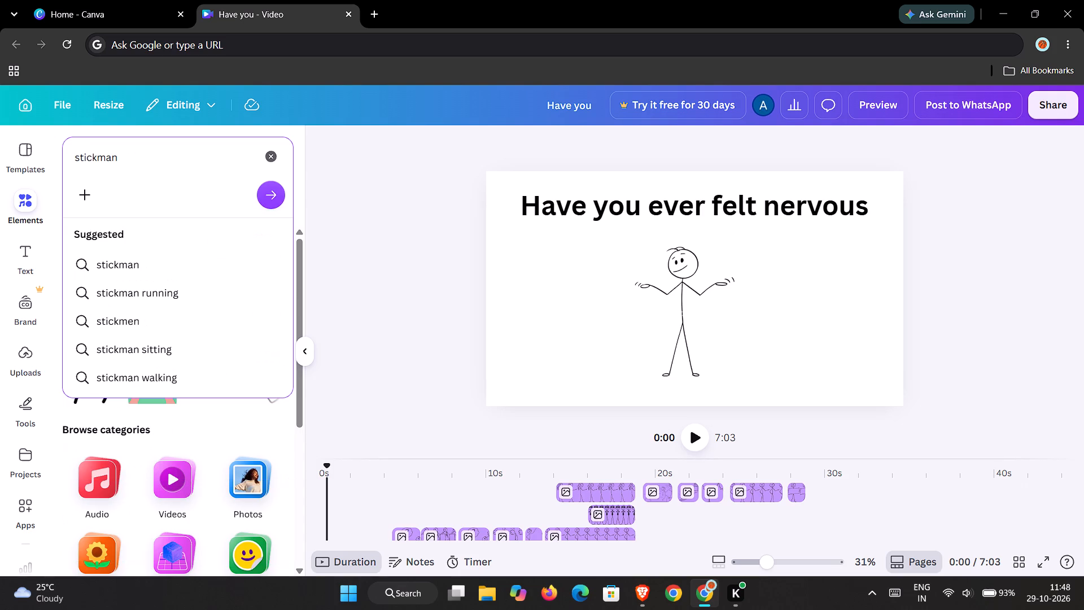
key("space")
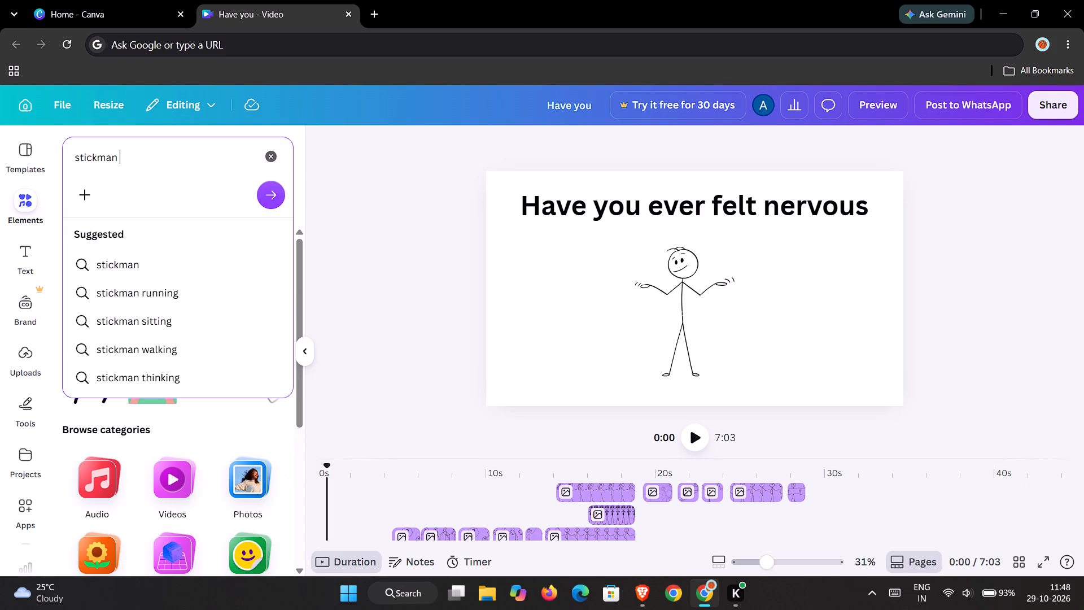
type("standin")
key("BackSpace")
key("BackSpace")
key("BackSpace")
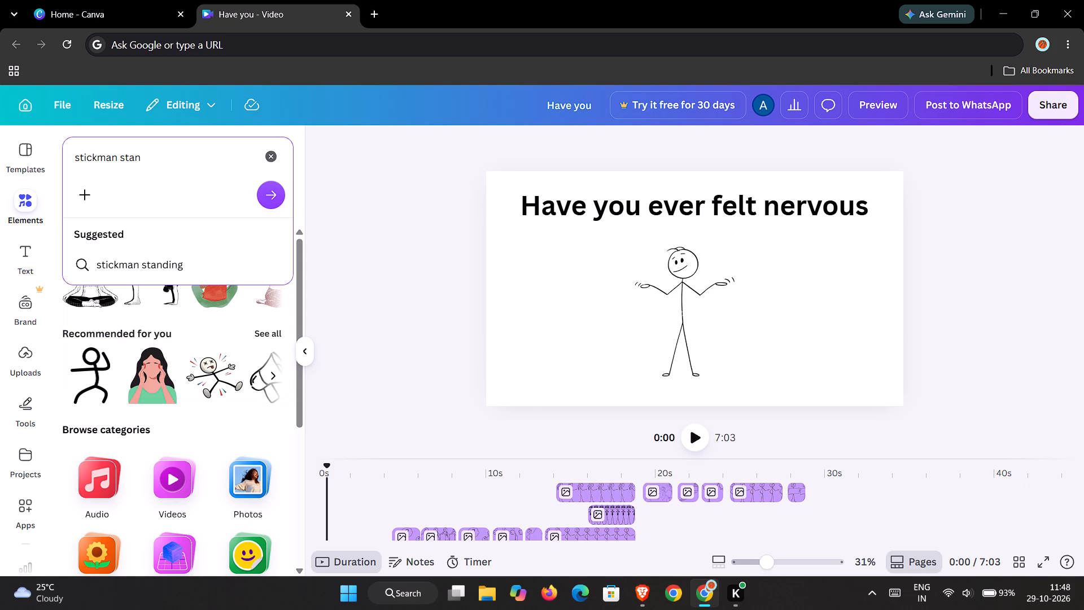
key("BackSpace")
key("BackSpace")
key("BackSpace")
key("BackSpace")
type("hi")
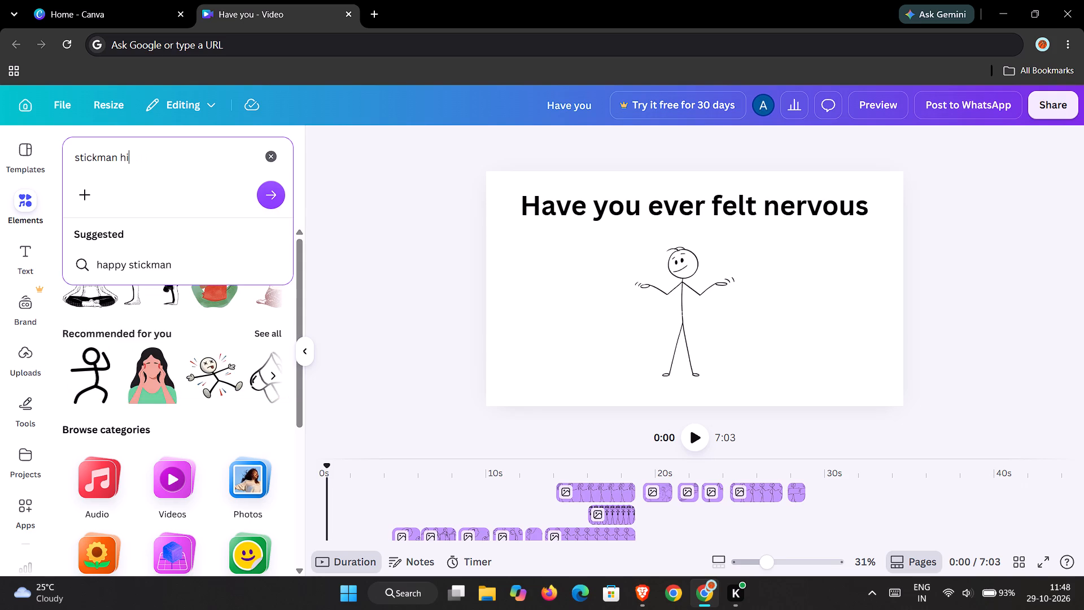
key("Return")
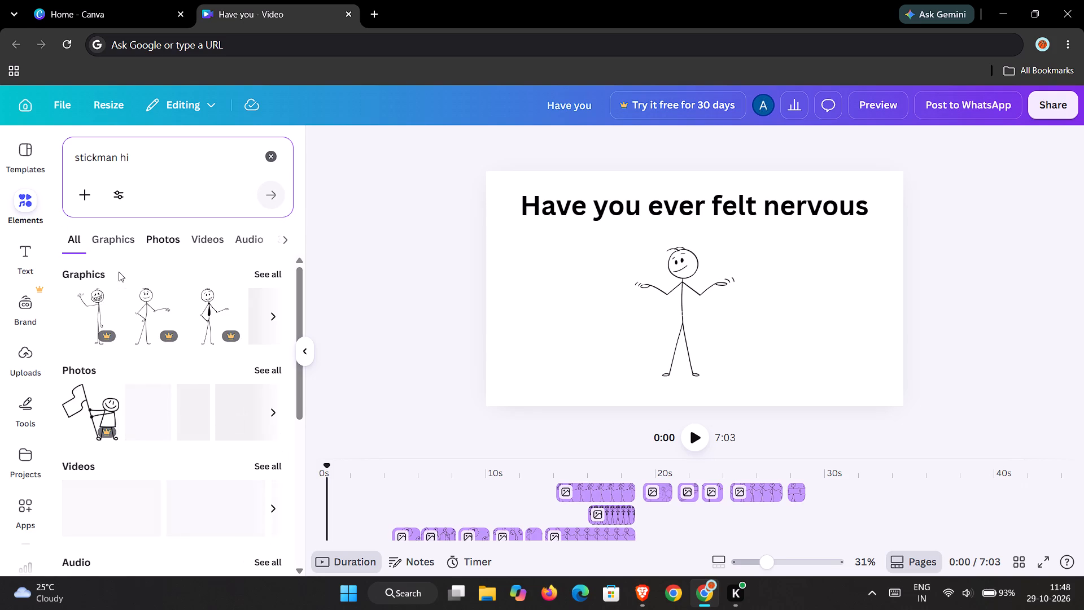
Examine the full set of graphics results for a suitable stick figure.
scroll(106, 328, "down", 1)
scroll(106, 328, "up", 2)
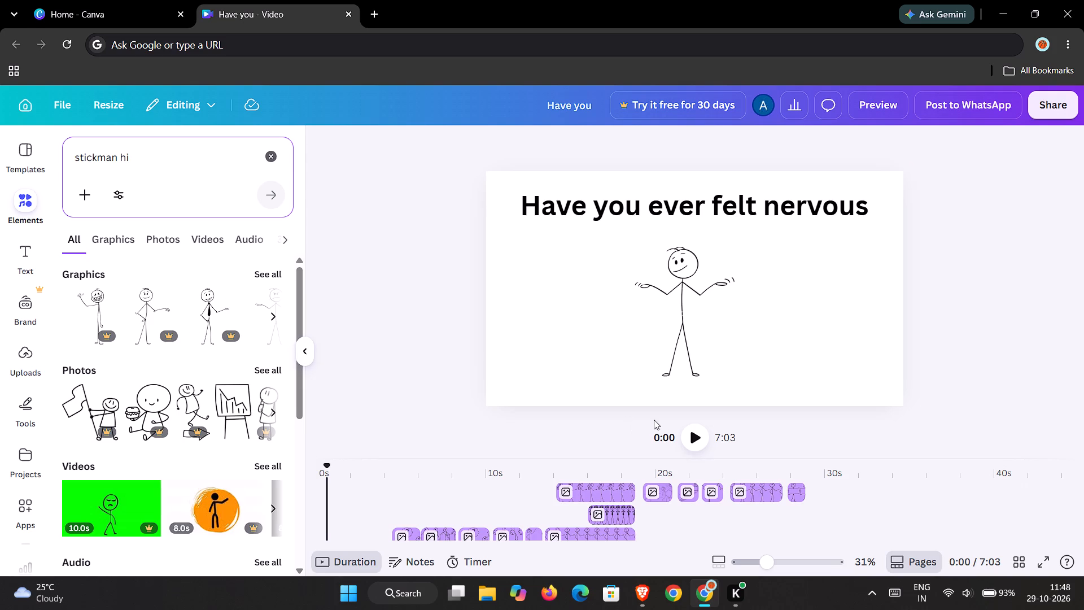
left_click(274, 277)
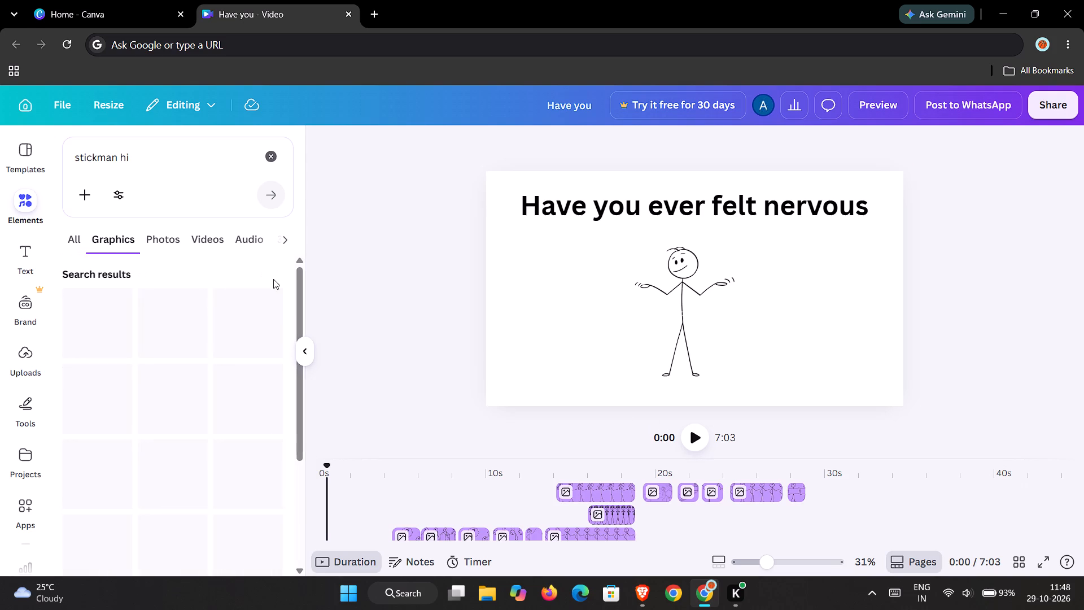
scroll(156, 378, "down", 1)
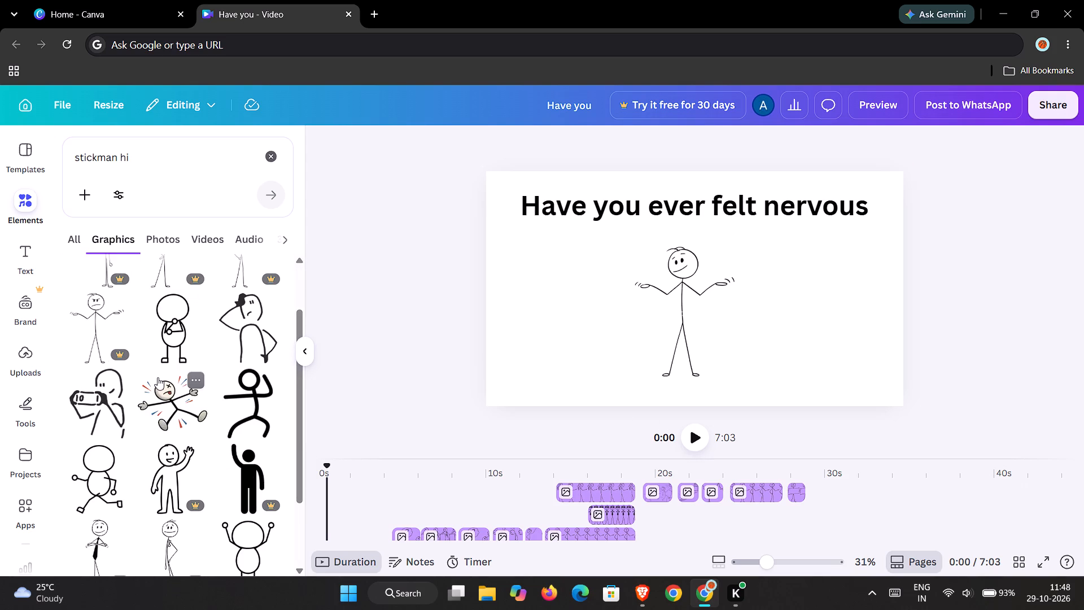
scroll(158, 377, "down", 4)
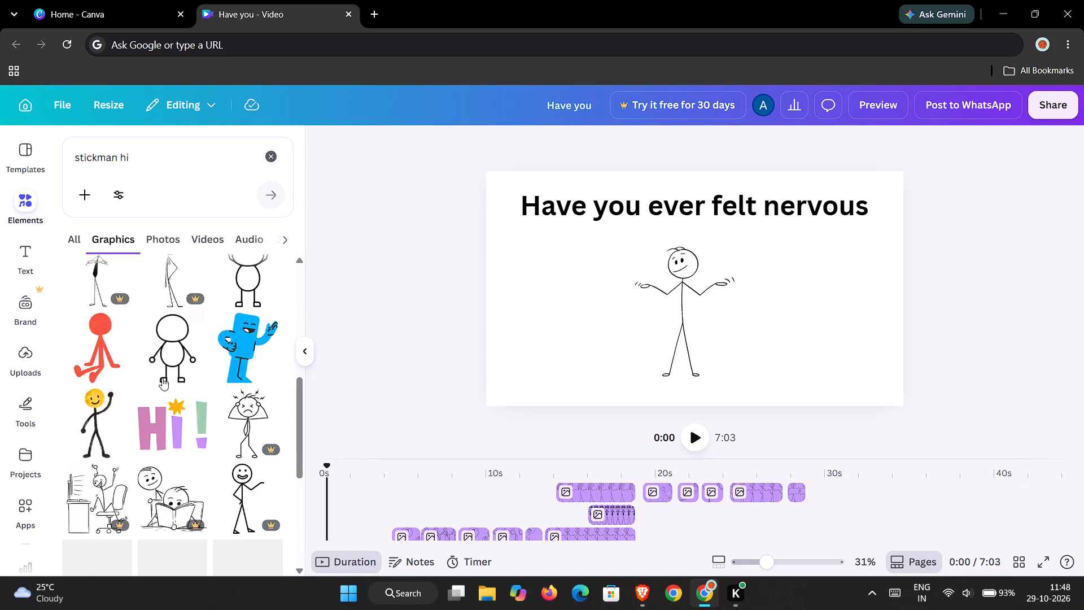
scroll(162, 378, "up", 9)
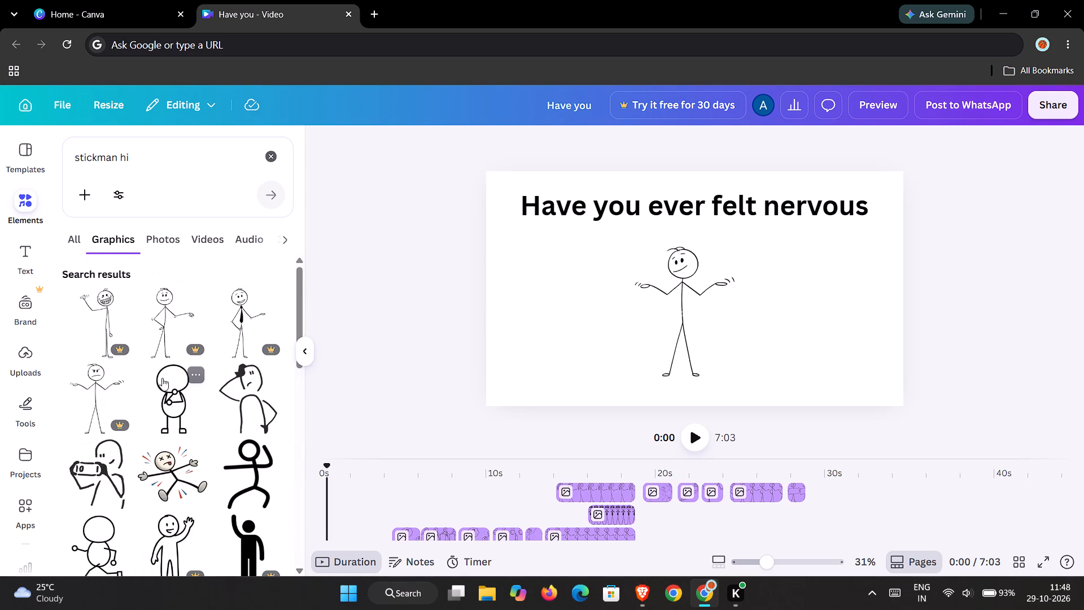
Search the graphics for "stickman thinking".
left_click(159, 155)
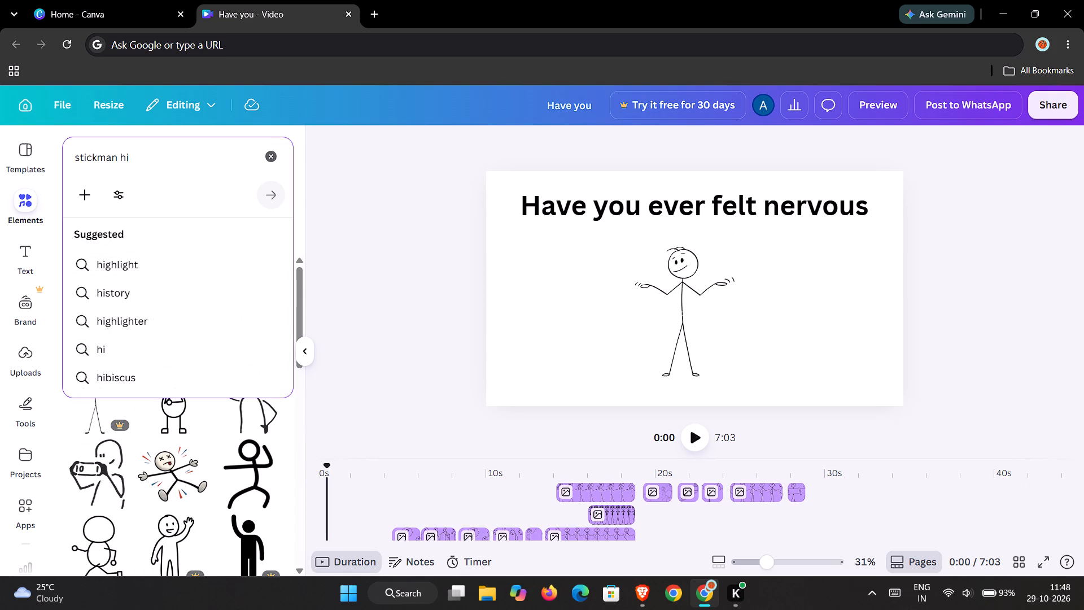
key("BackSpace")
key("BackSpace")
type("thinking")
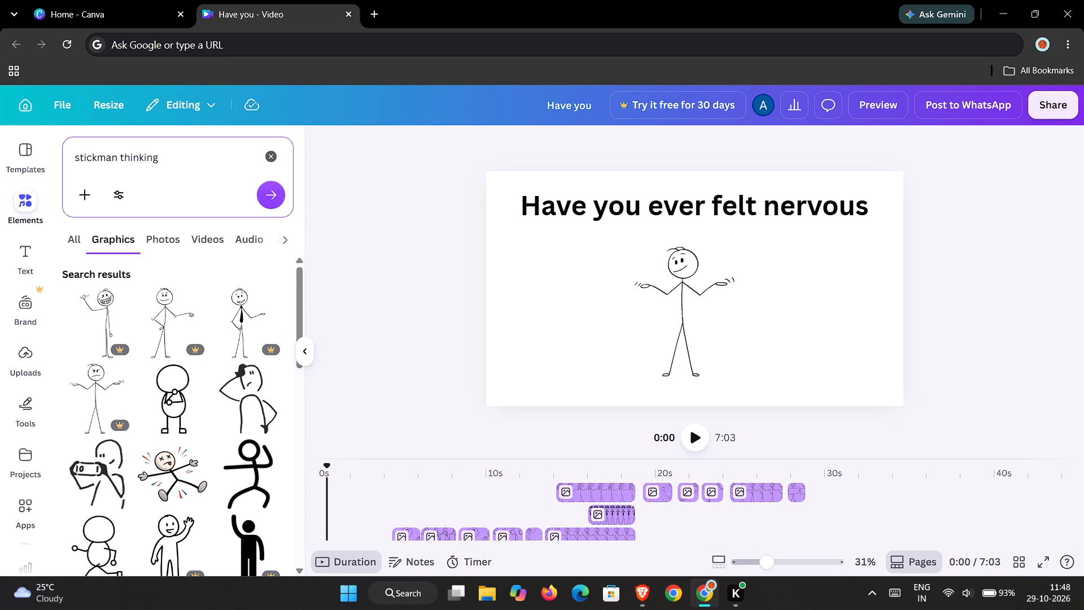
key("Return")
key("Return")
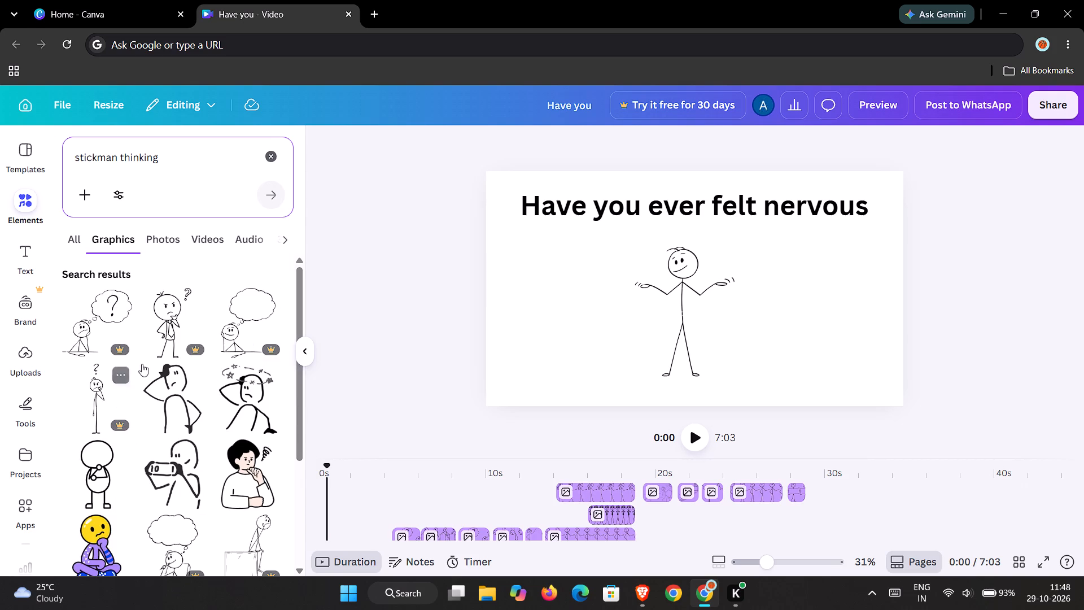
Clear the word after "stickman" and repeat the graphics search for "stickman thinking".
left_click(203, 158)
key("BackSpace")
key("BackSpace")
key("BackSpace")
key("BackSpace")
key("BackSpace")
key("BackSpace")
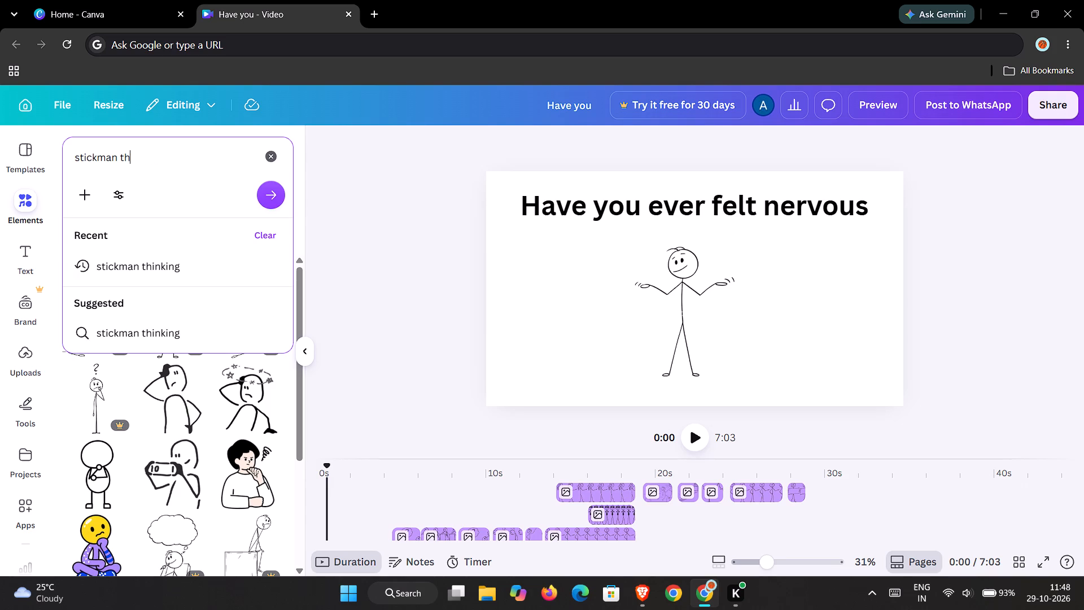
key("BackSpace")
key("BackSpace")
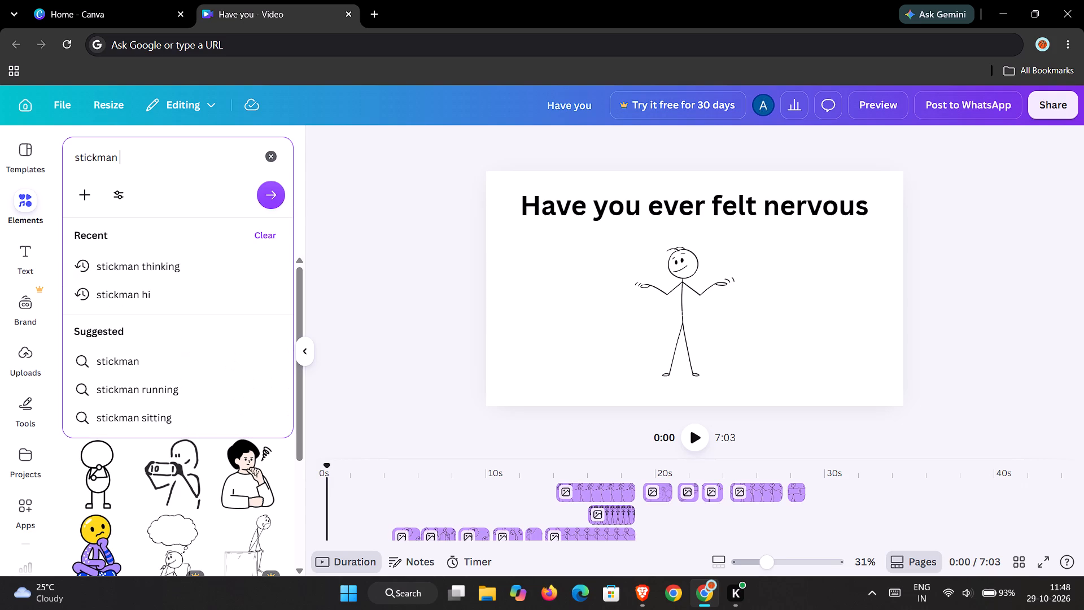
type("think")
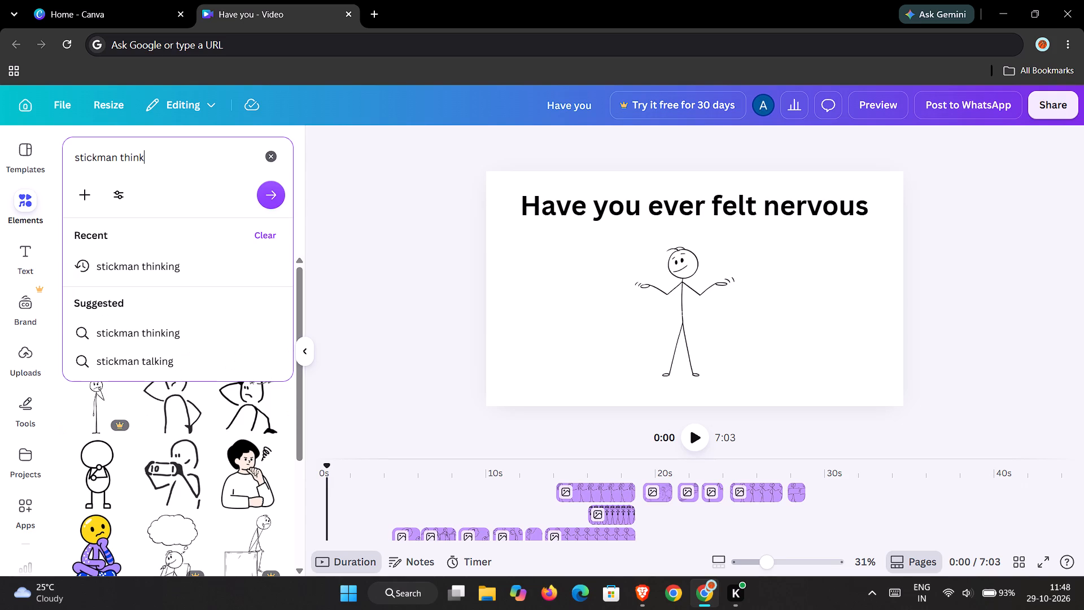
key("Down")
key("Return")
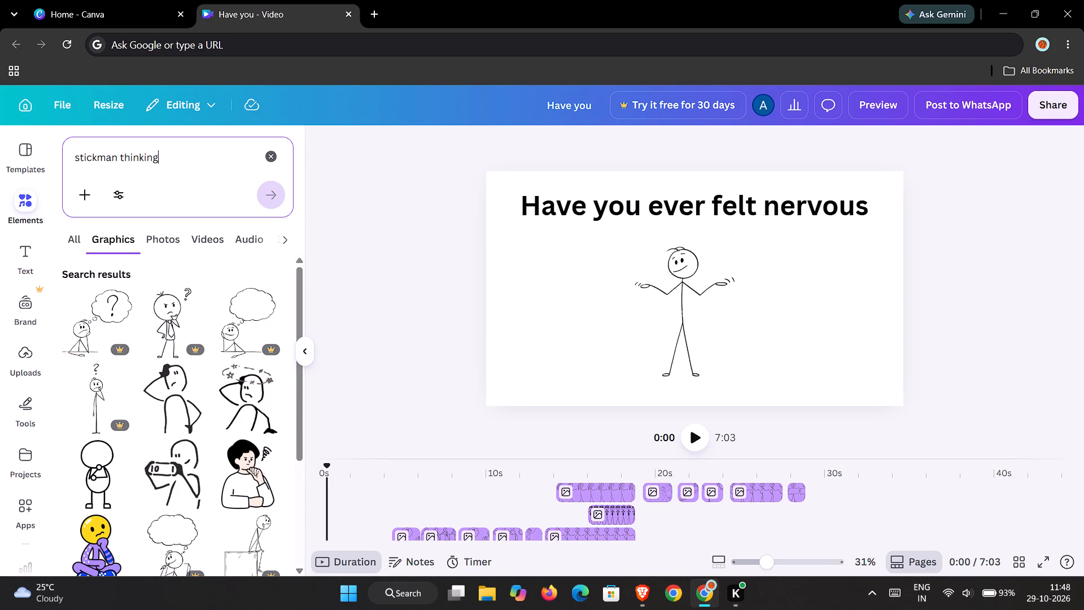
Add the seated thinking stickman with a hand at its mouth to the opening scene, shifted toward the standing figure's outstretched arm.
scroll(169, 348, "down", 3)
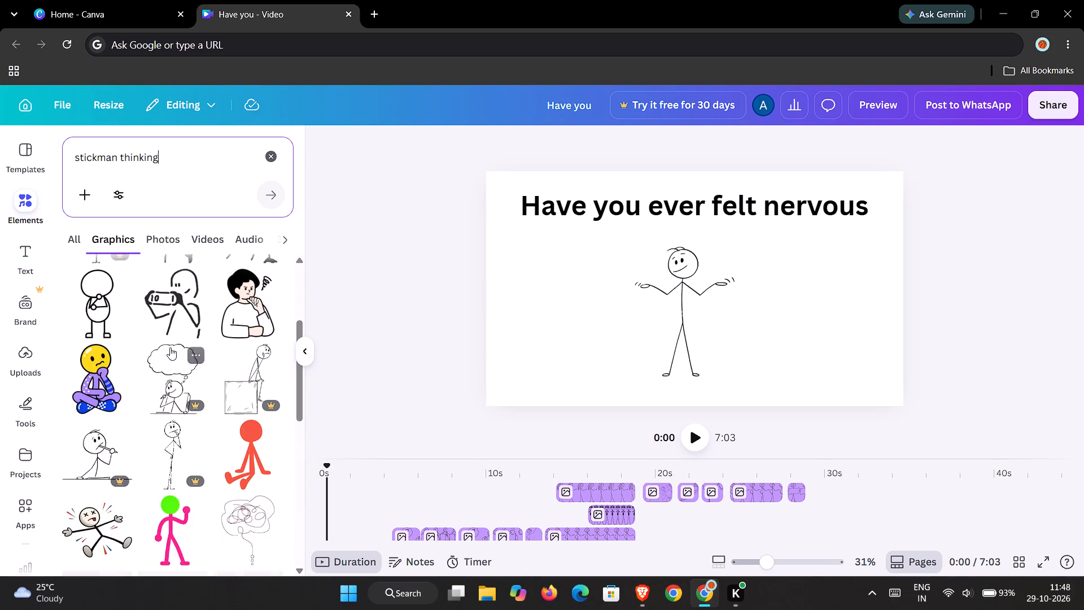
scroll(170, 347, "down", 1)
scroll(170, 347, "up", 5)
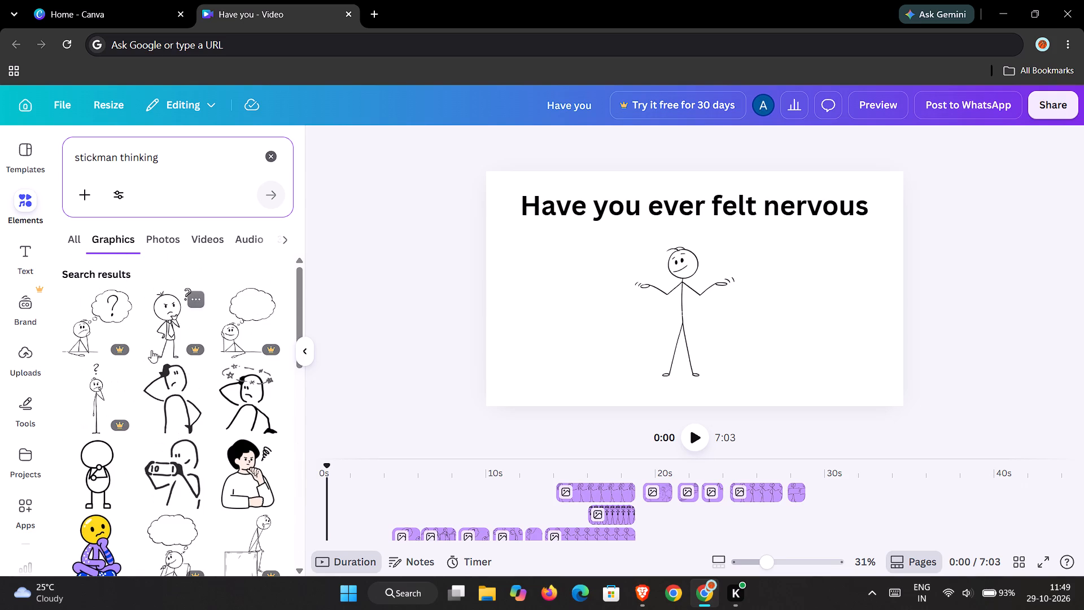
left_click(683, 328)
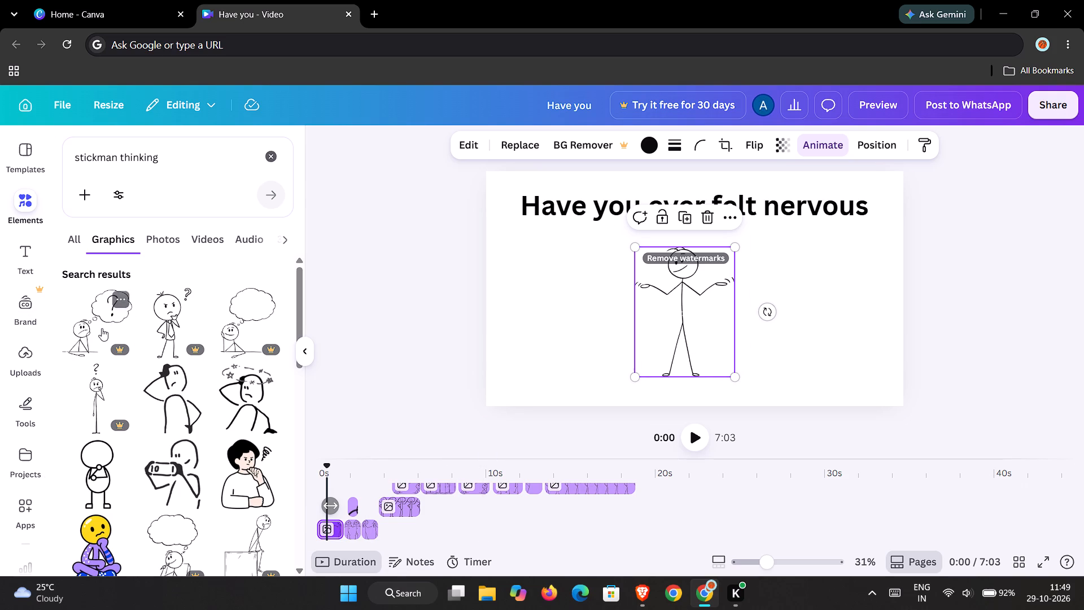
scroll(102, 328, "down", 2)
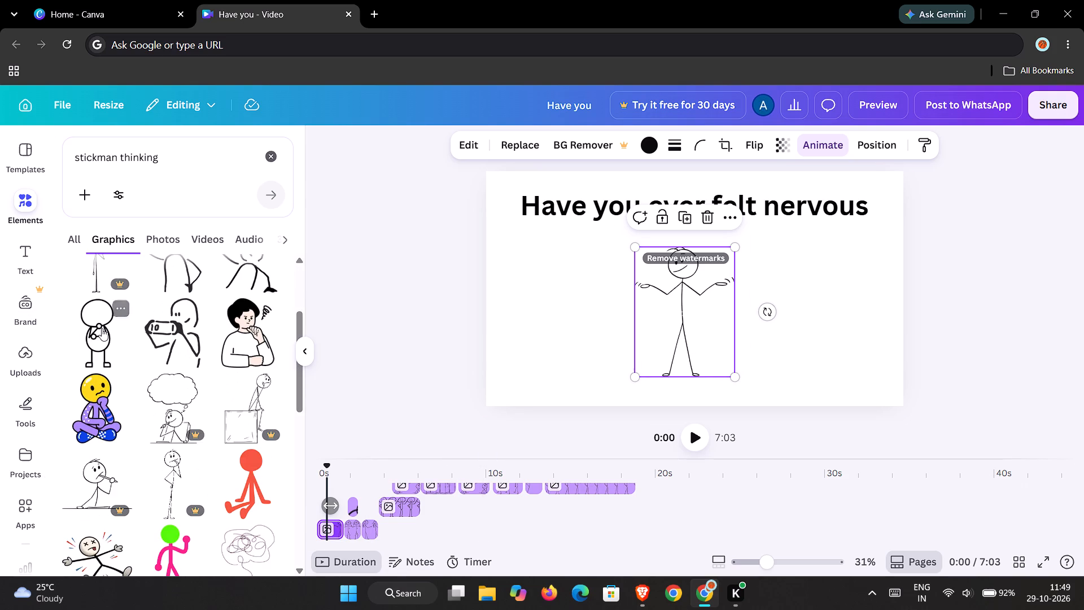
scroll(102, 328, "down", 3)
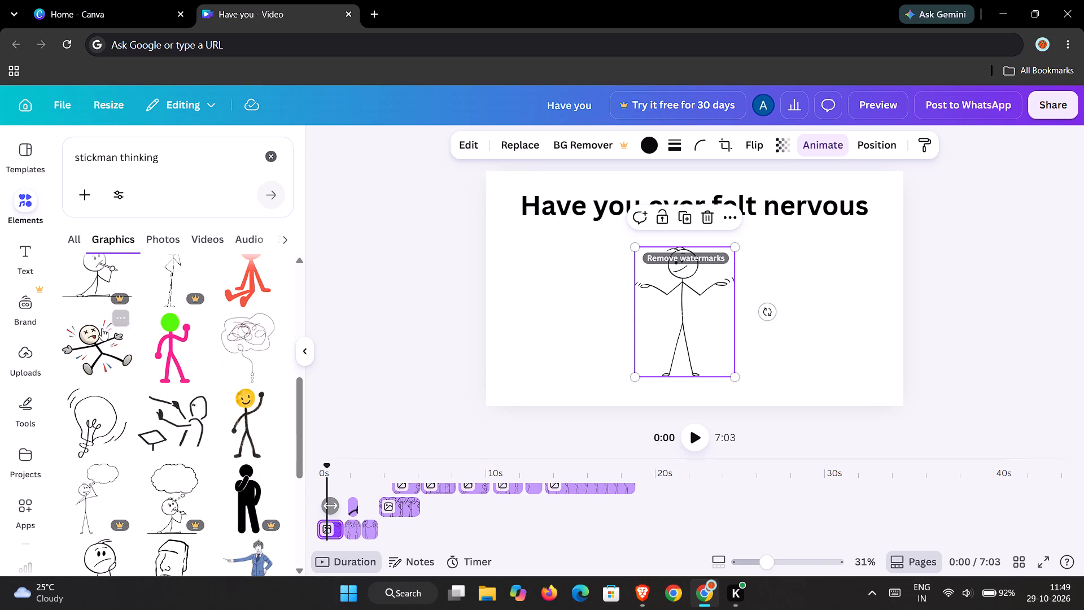
scroll(102, 328, "up", 1)
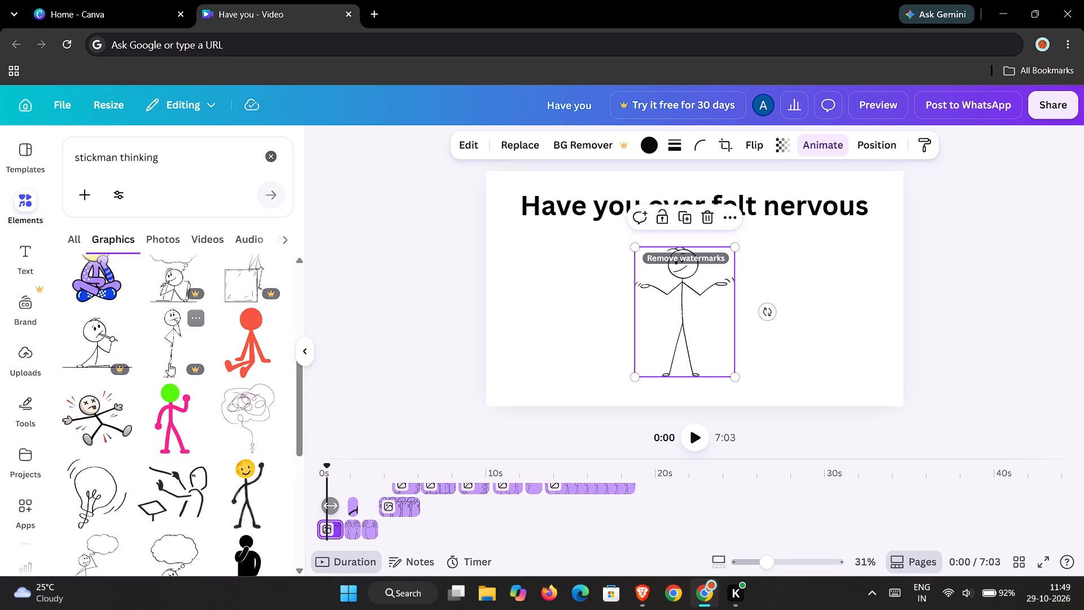
left_click(86, 337)
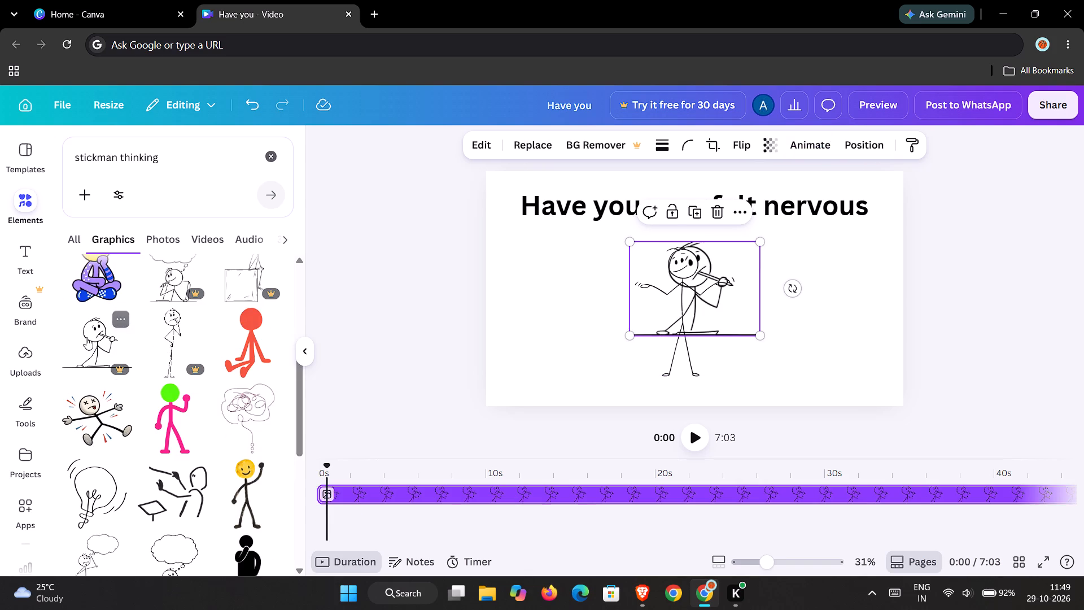
left_click_drag(730, 313, 794, 337)
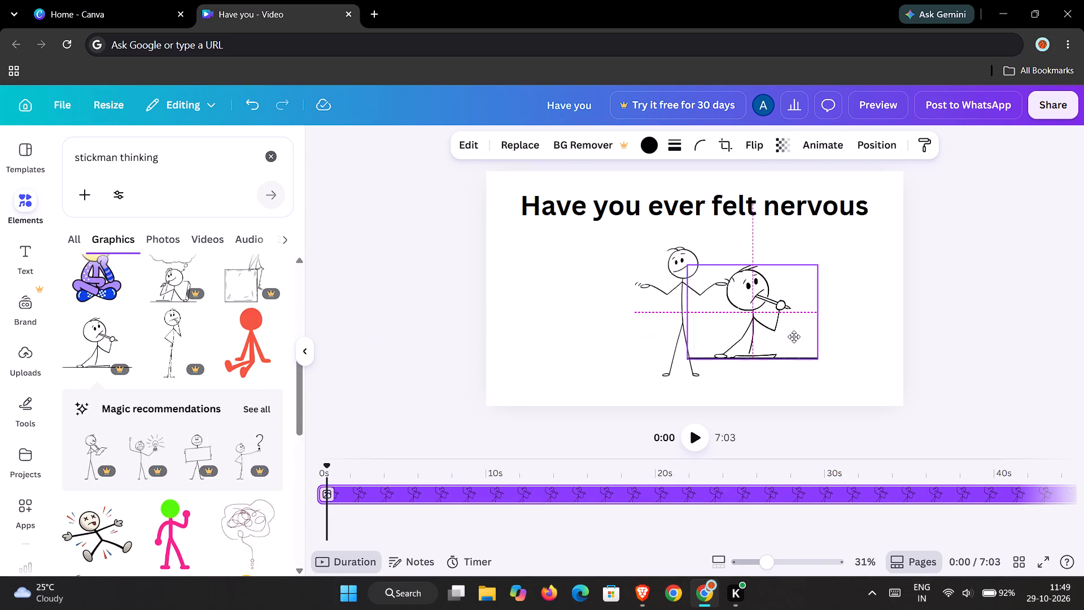
Reposition the seated thinking stickman in the left half of the page, below the heading and beside the standing figure.
left_click_drag(794, 337, 810, 337)
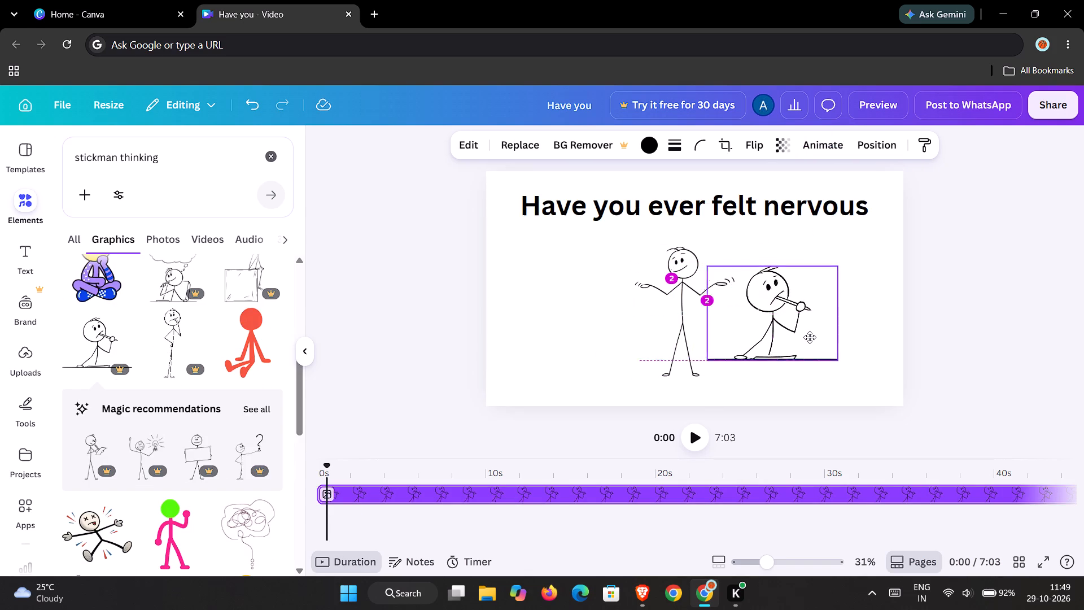
left_click_drag(810, 337, 852, 293)
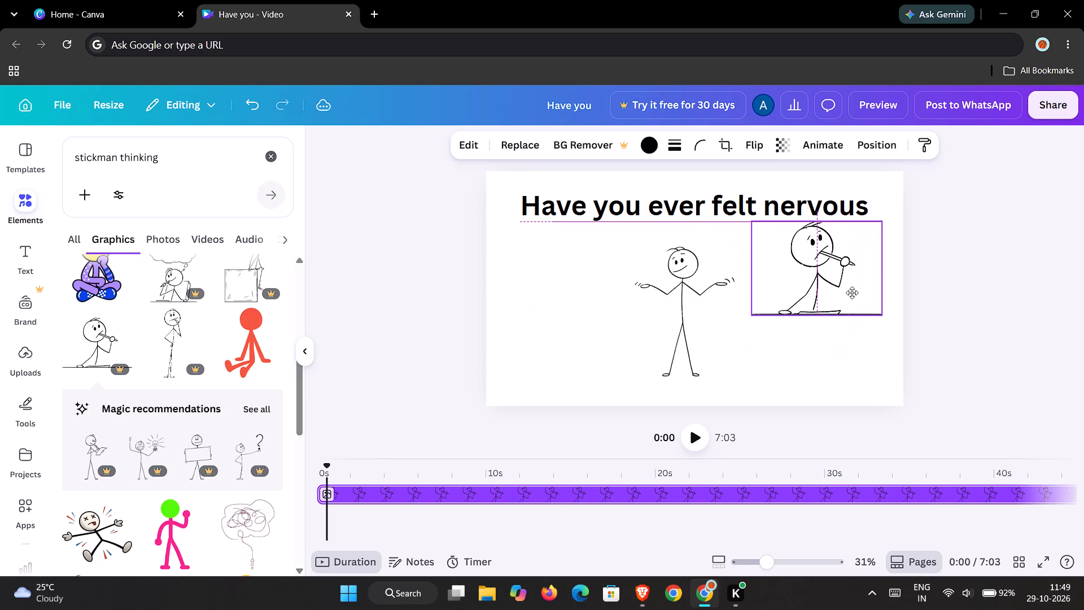
left_click_drag(852, 293, 722, 320)
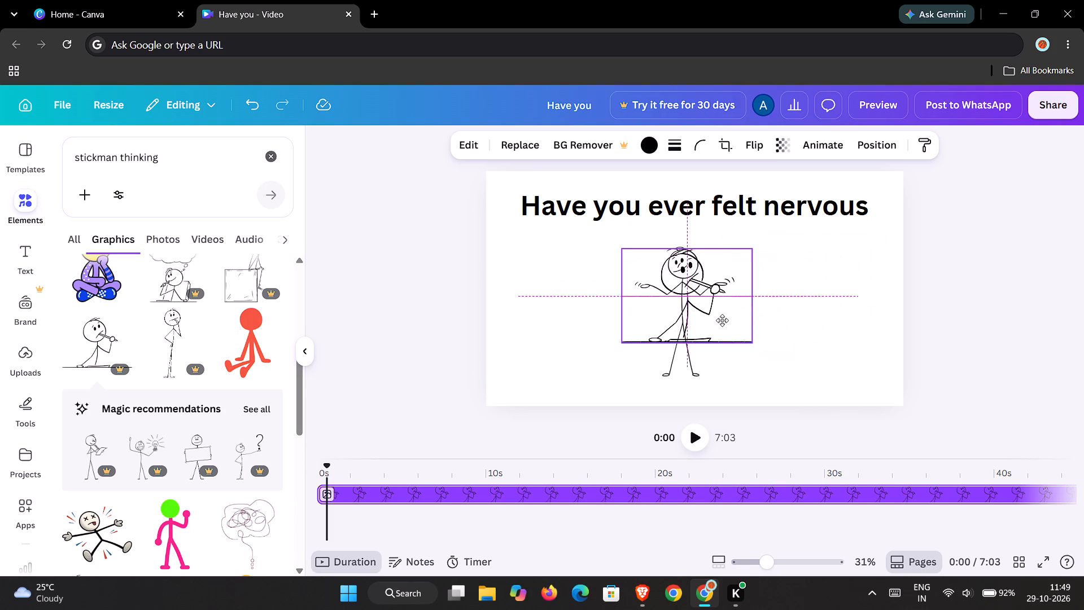
left_click_drag(722, 320, 925, 320)
left_click(672, 303)
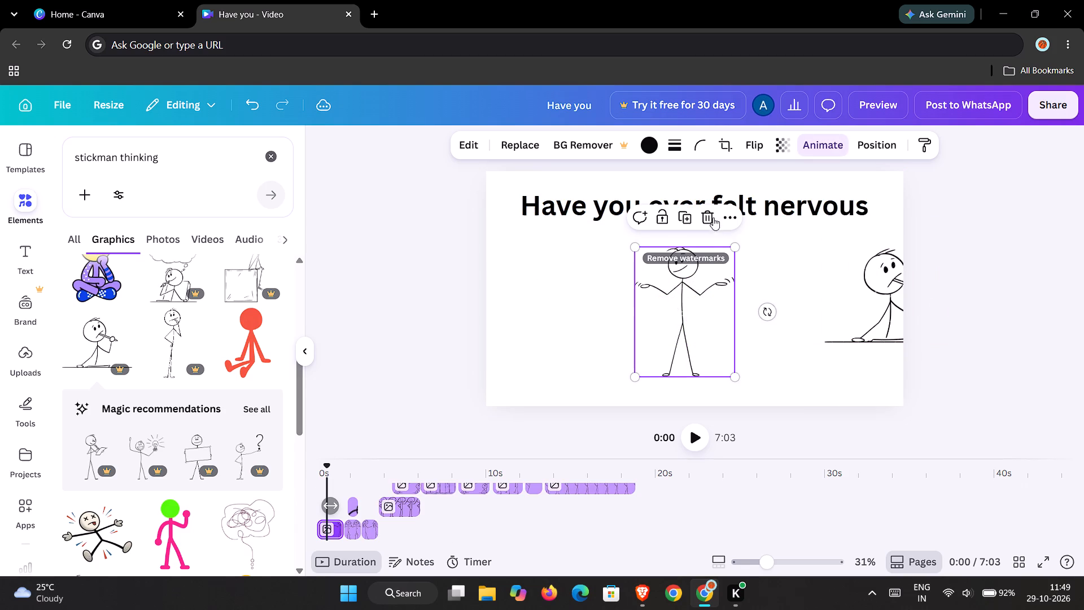
left_click_drag(875, 328, 580, 334)
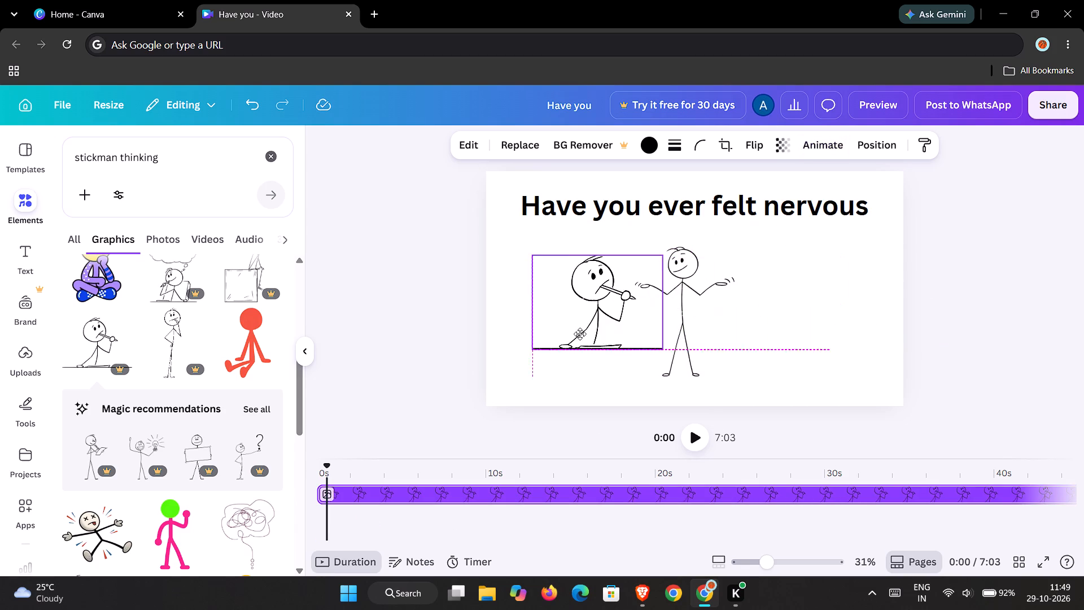
left_click_drag(580, 334, 574, 333)
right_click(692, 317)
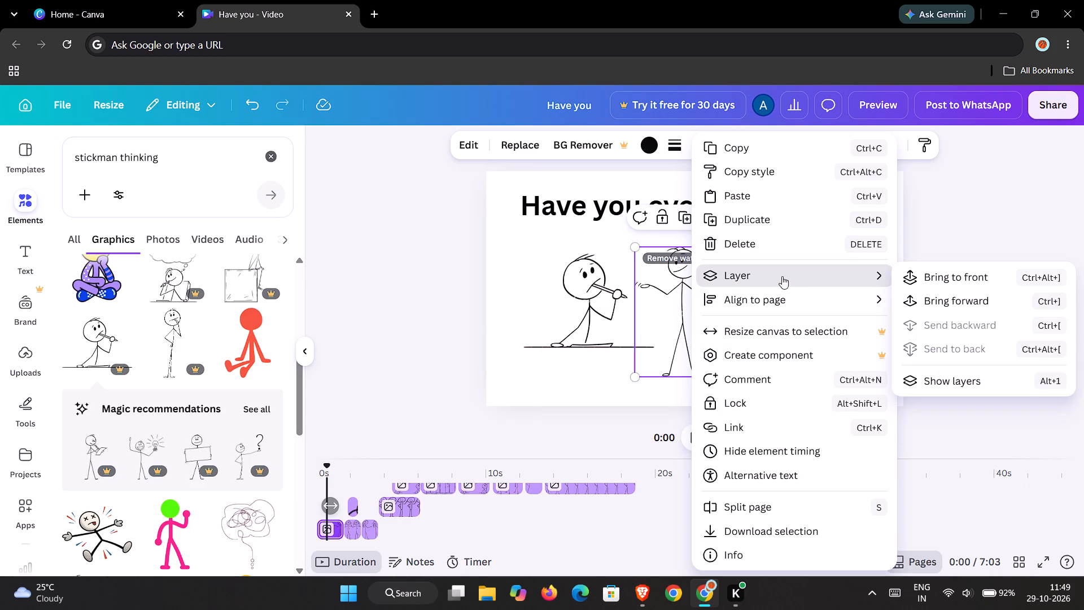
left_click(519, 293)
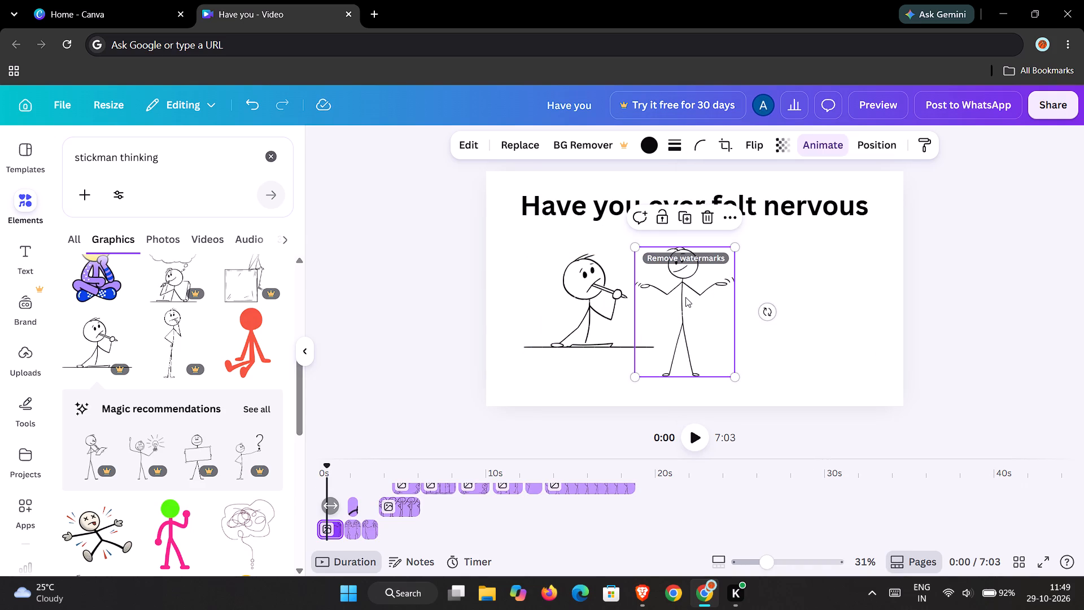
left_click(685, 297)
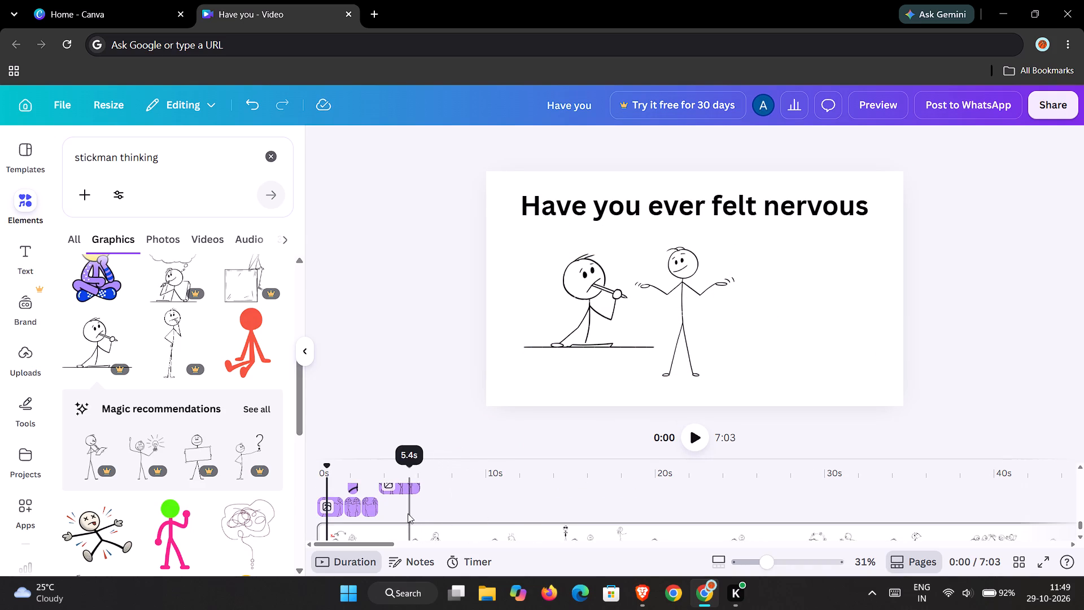
Hide the graphics search results and make the timeline area taller.
scroll(365, 528, "up", 3, "ctrl")
left_click(301, 349)
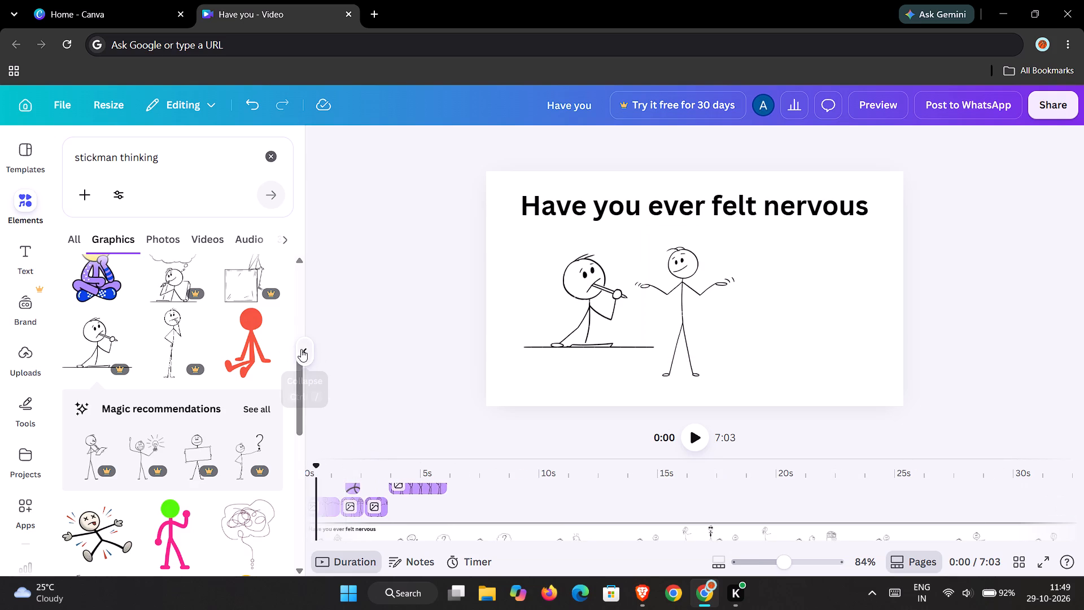
scroll(196, 507, "up", 2, "ctrl")
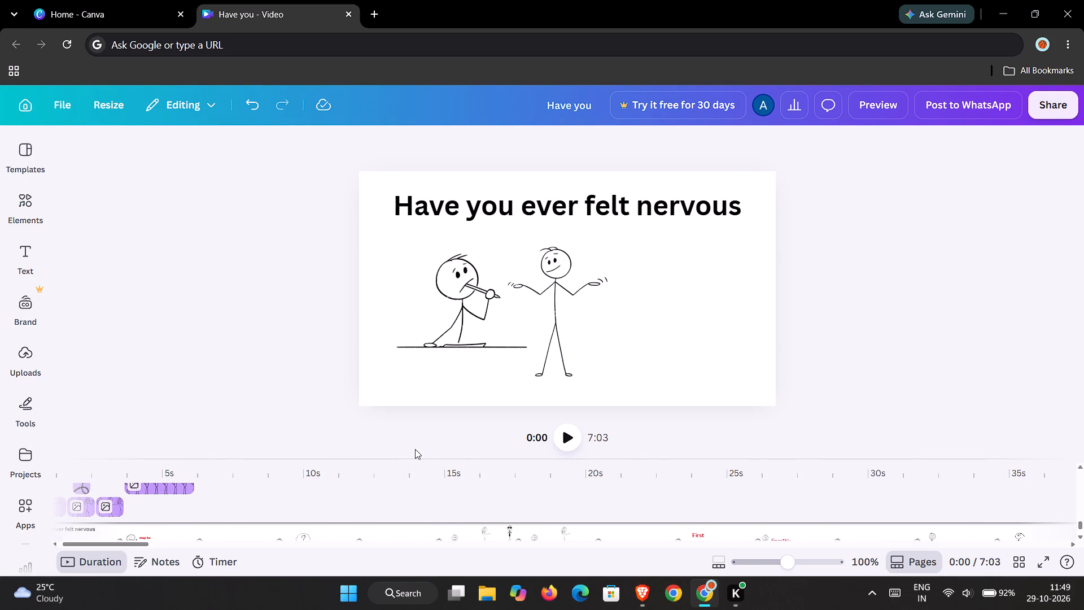
left_click_drag(408, 460, 415, 427)
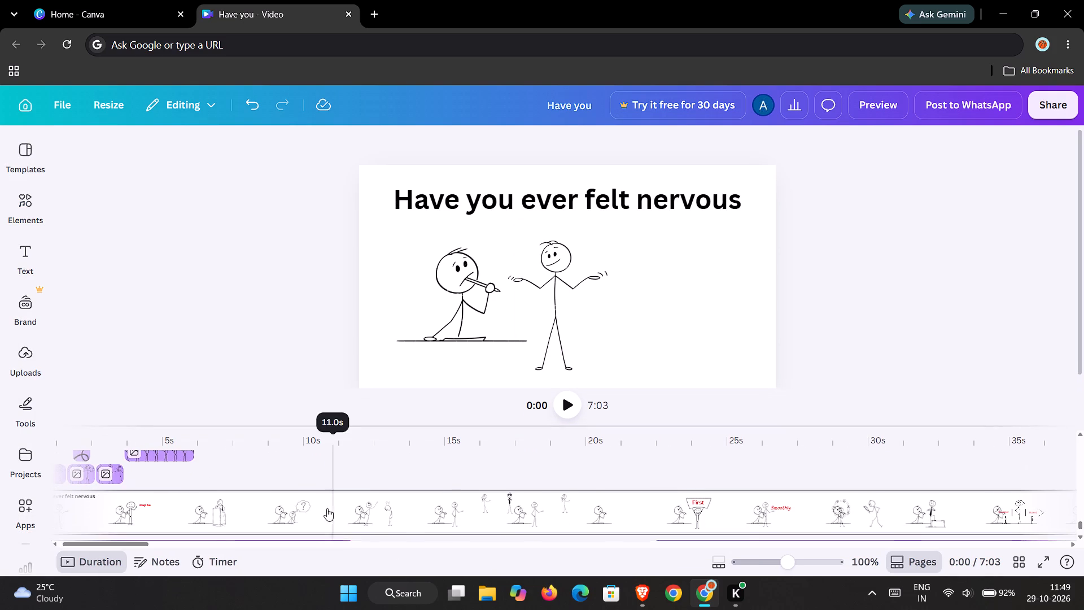
Examine the timeline's graphic, text and audio tracks around the opening scene to locate the standing figure's clip.
scroll(248, 508, "down", 8)
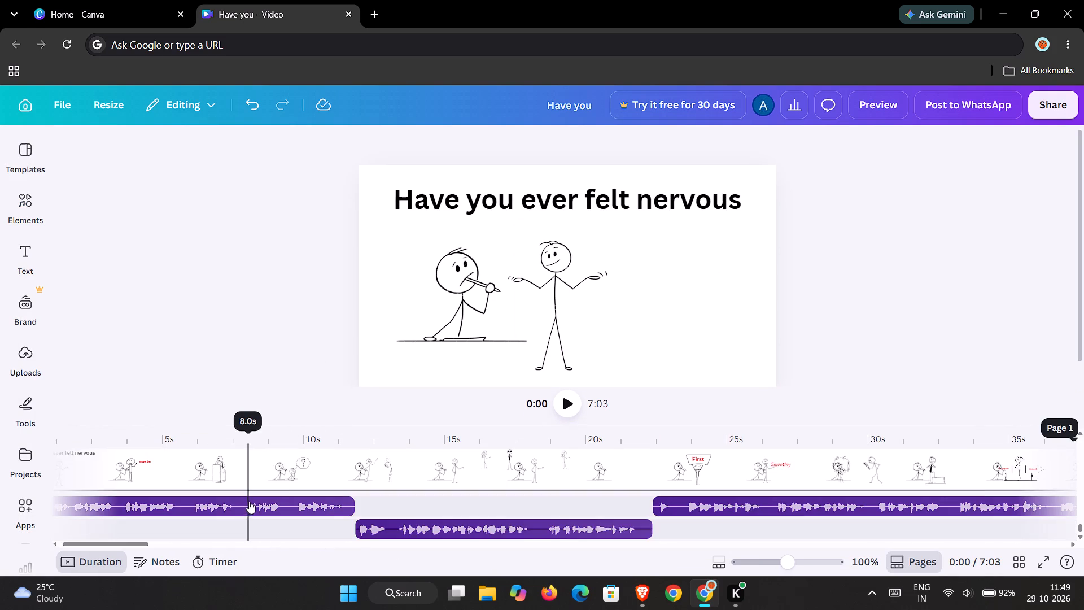
scroll(251, 499, "up", 9)
scroll(253, 490, "down", 3)
scroll(253, 490, "down", 4, "ctrl")
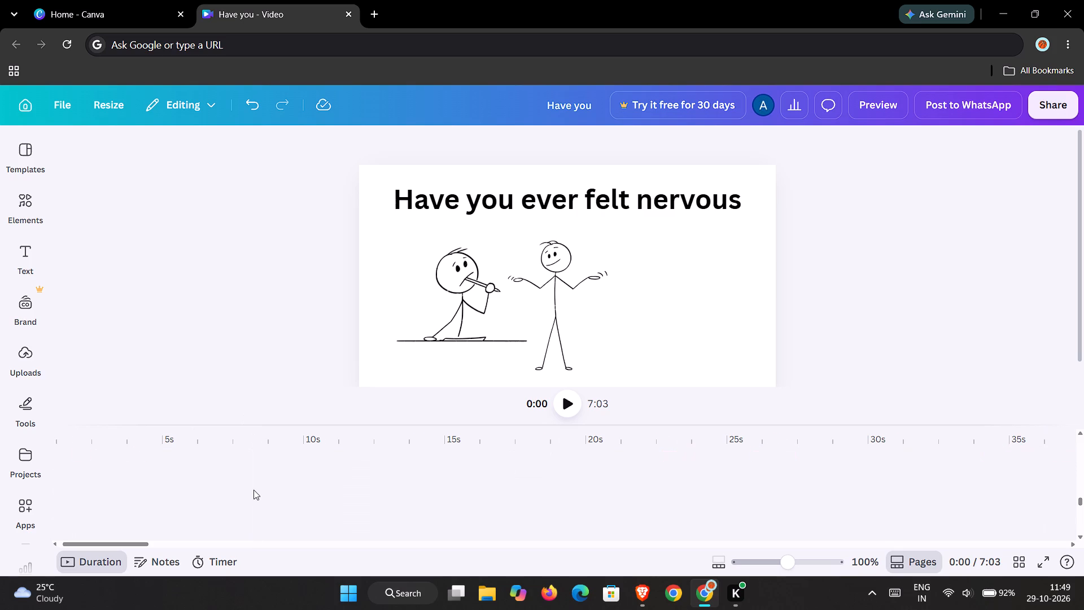
scroll(253, 490, "down", 5, "ctrl")
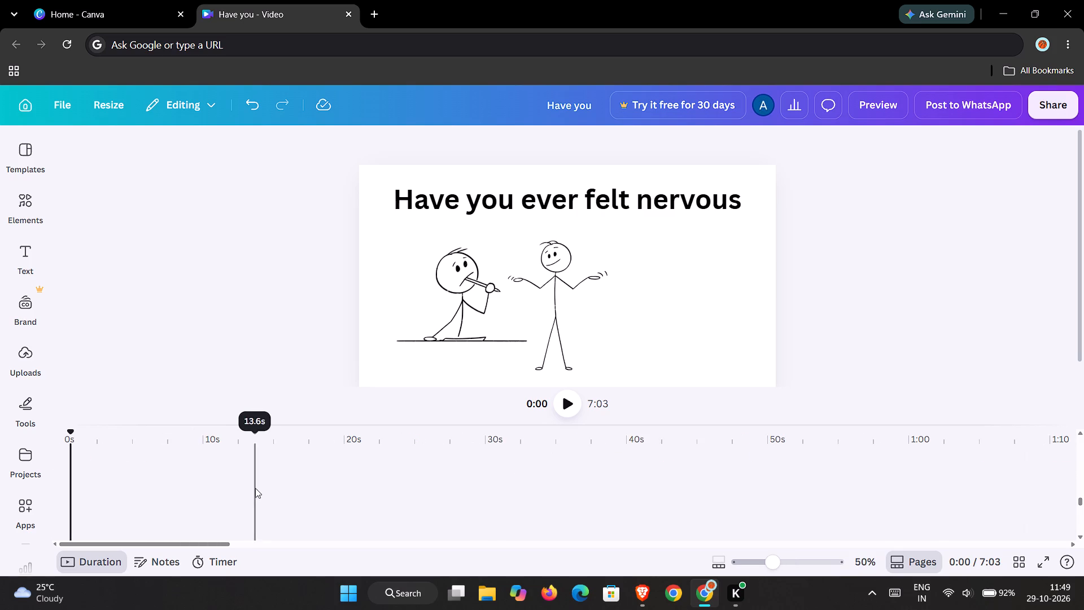
scroll(258, 487, "down", 5)
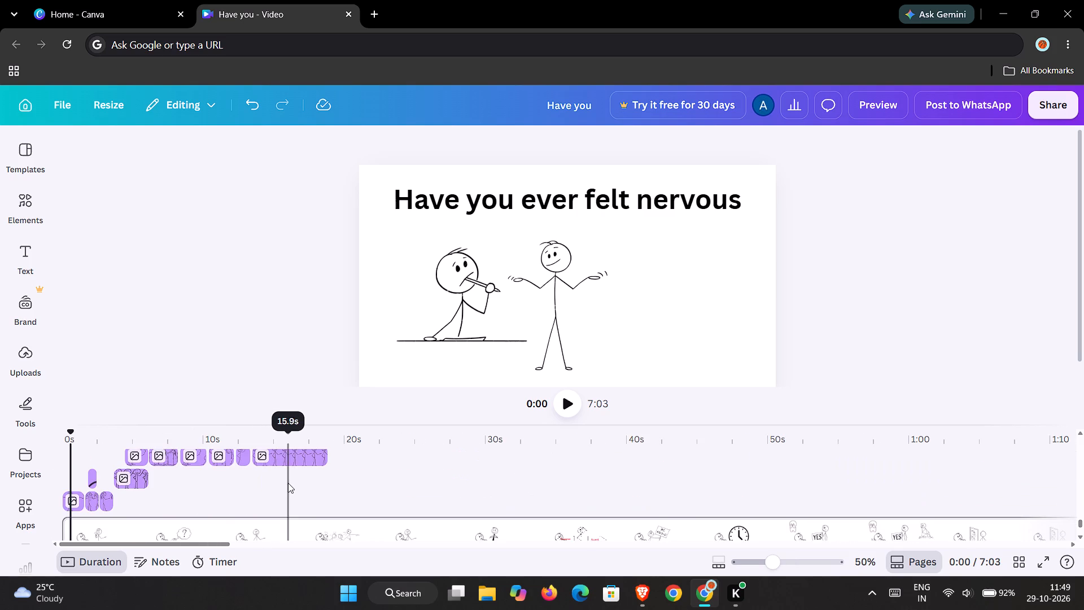
scroll(186, 489, "up", 9, "ctrl")
left_click_drag(143, 544, 168, 548)
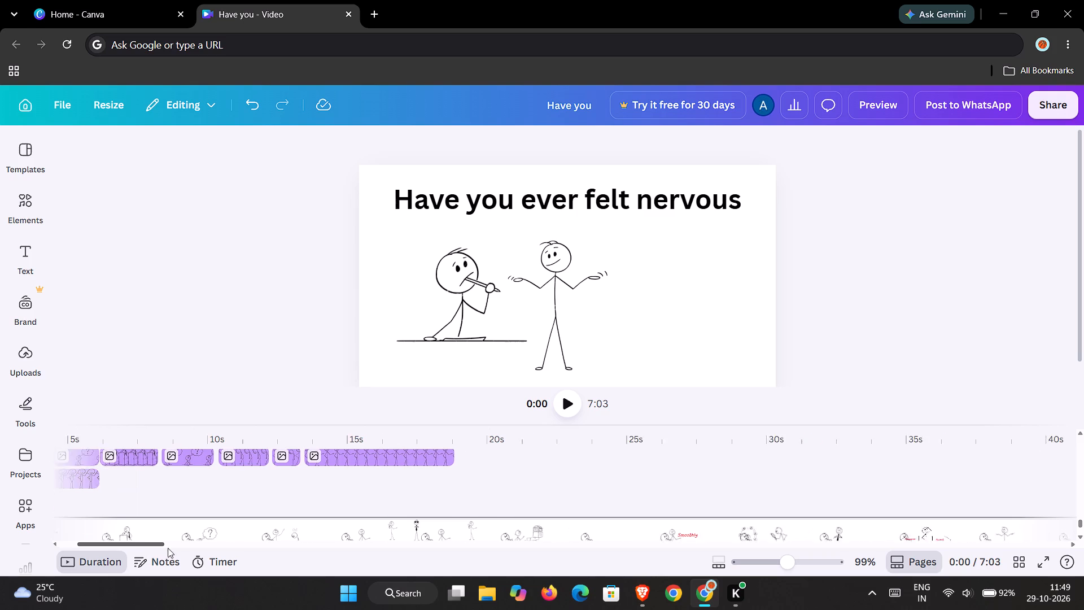
left_click_drag(168, 548, 93, 548)
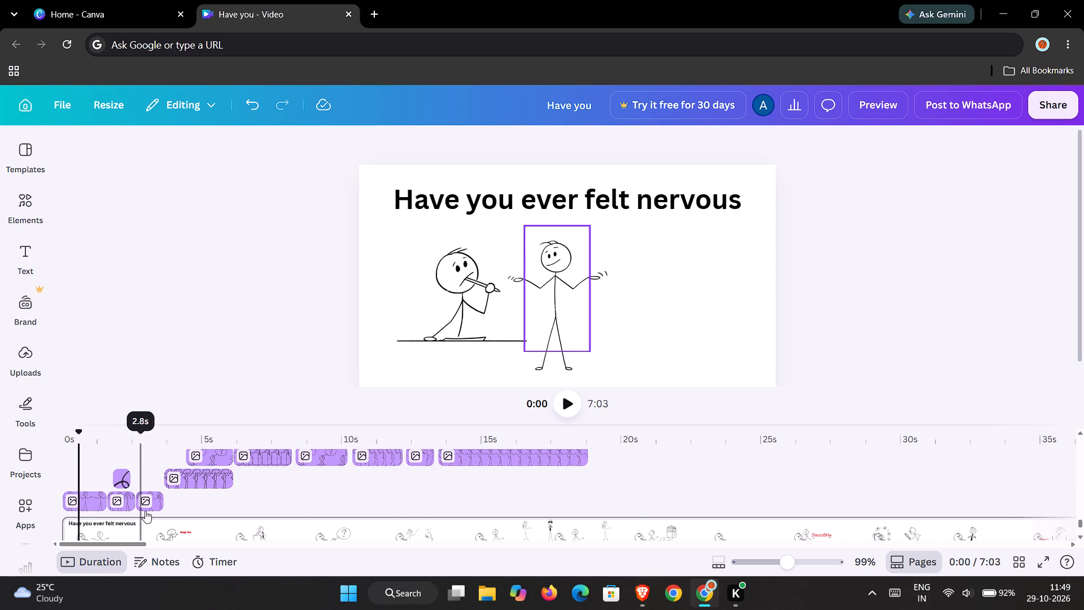
scroll(145, 511, "up", 14, "ctrl")
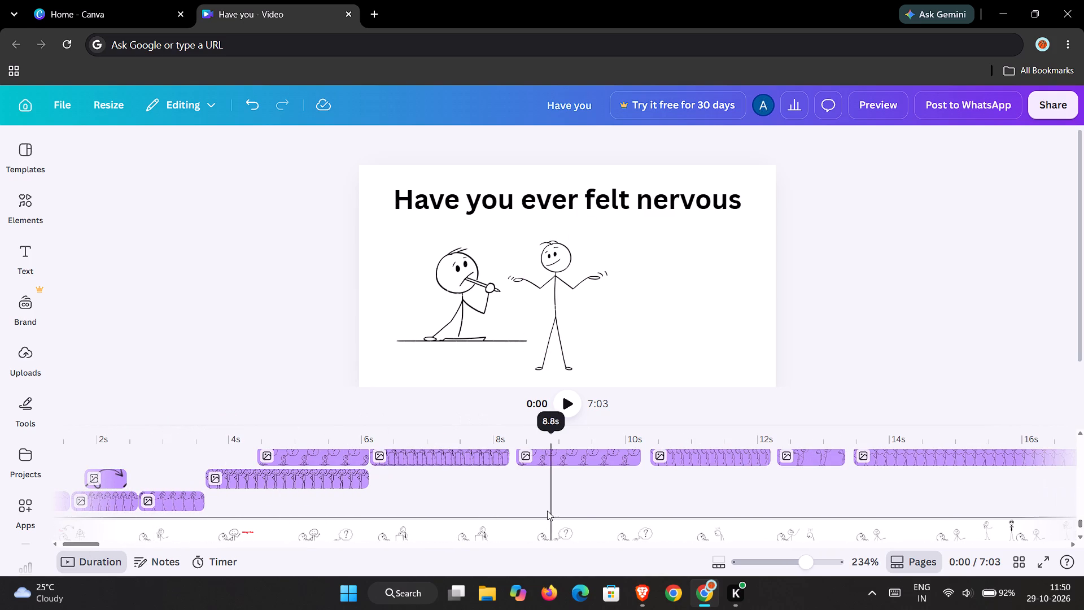
scroll(474, 533, "down", 2)
scroll(474, 533, "up", 8)
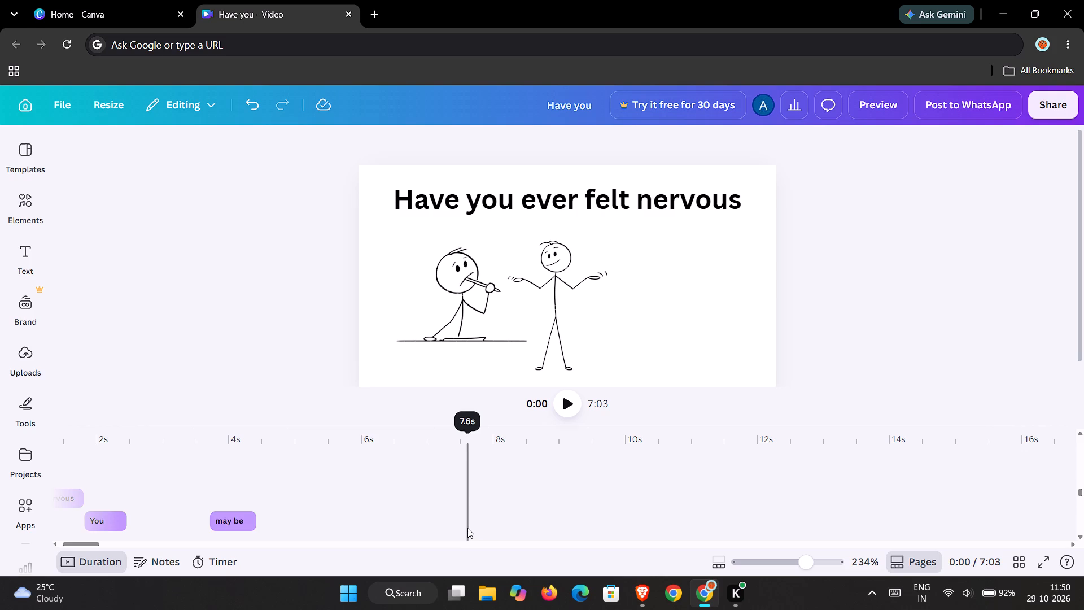
scroll(467, 526, "down", 5)
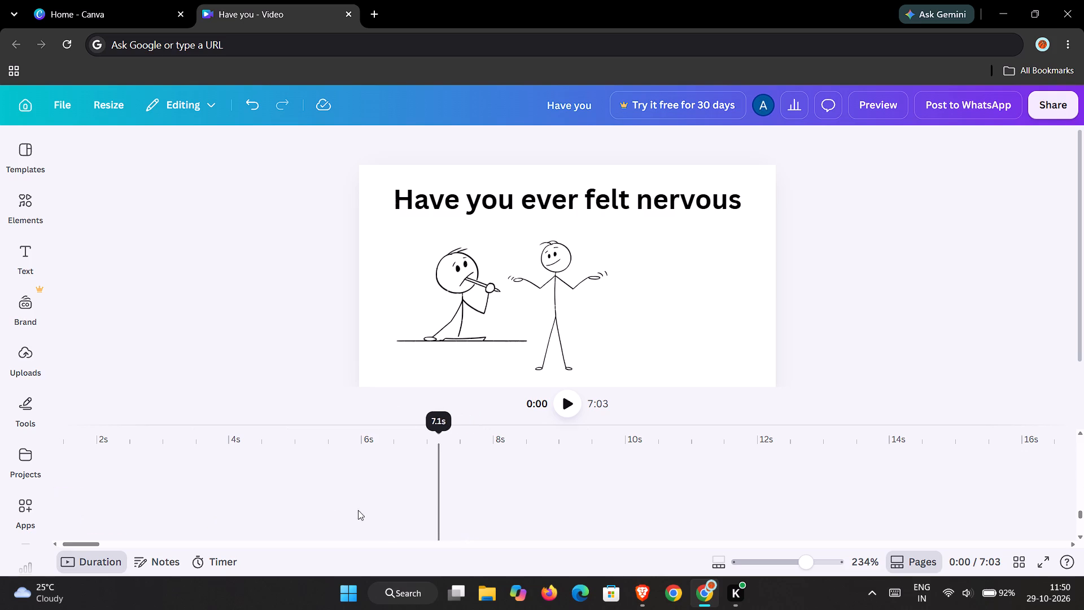
scroll(366, 510, "down", 2)
scroll(305, 496, "down", 1)
scroll(305, 496, "up", 1)
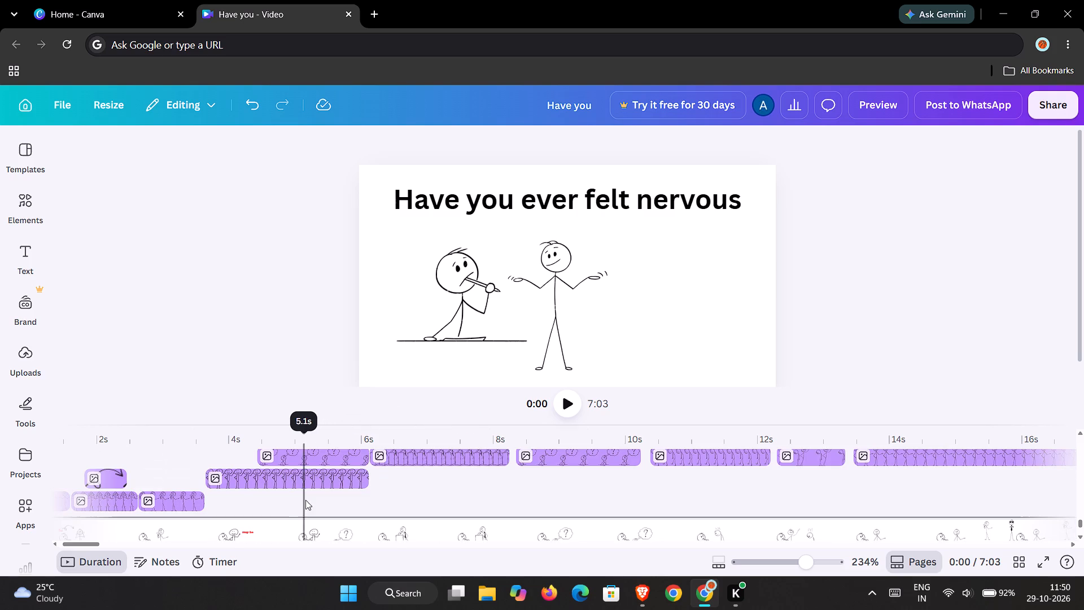
left_click_drag(90, 545, 111, 546)
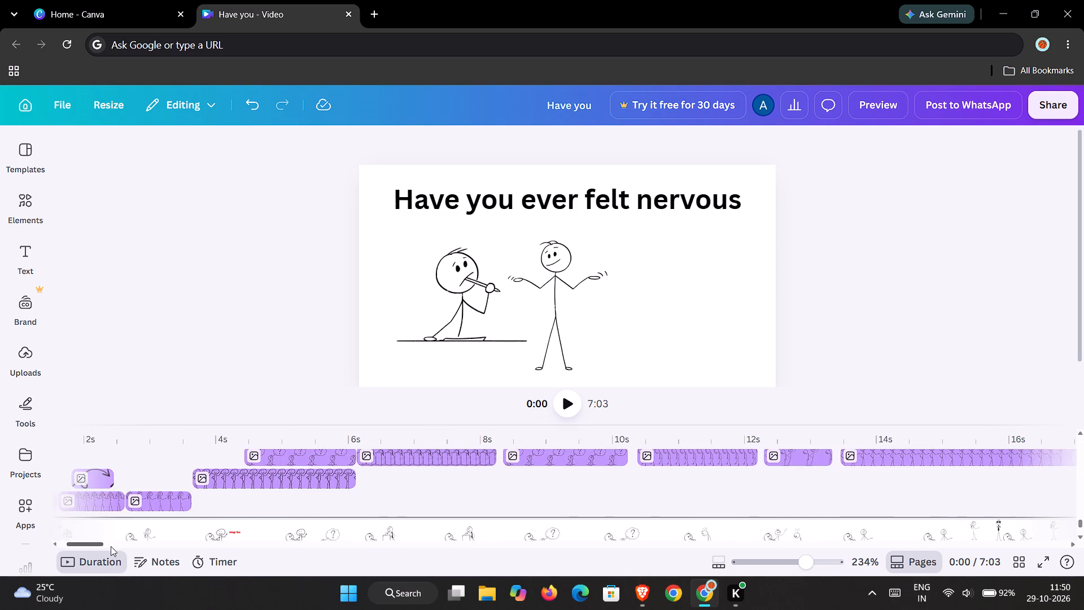
left_click_drag(111, 546, 55, 551)
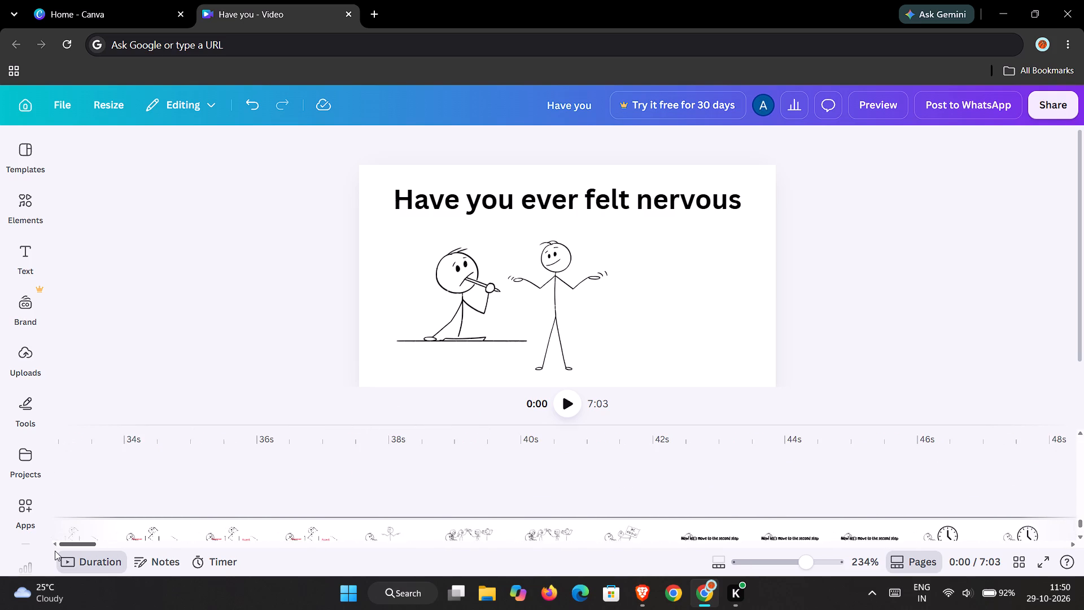
left_click_drag(55, 551, 40, 549)
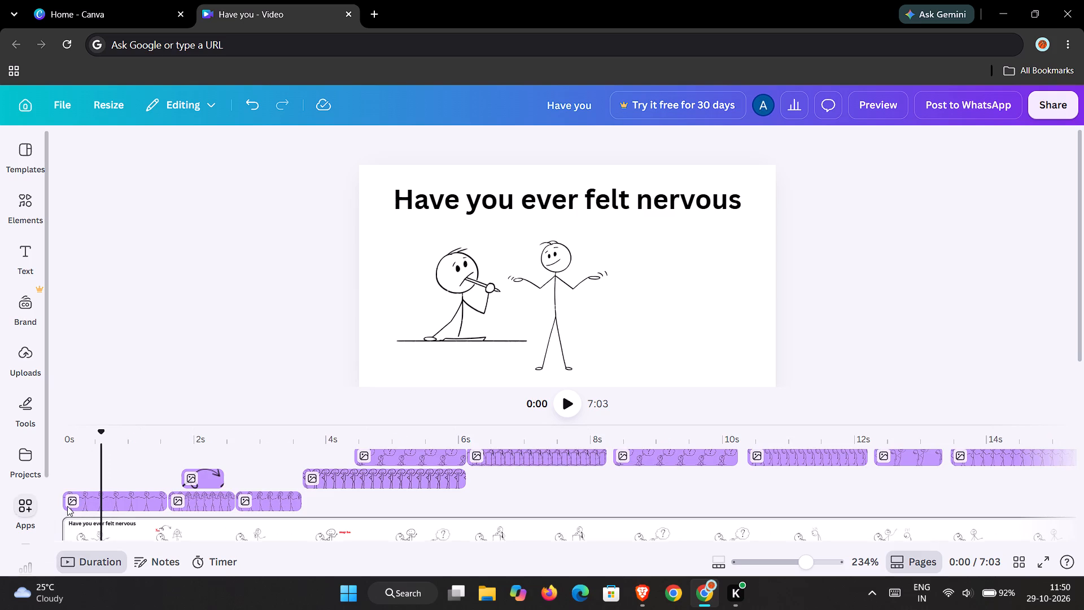
Duplicate the standing figure from its clip at the start of the timeline.
left_click(118, 504)
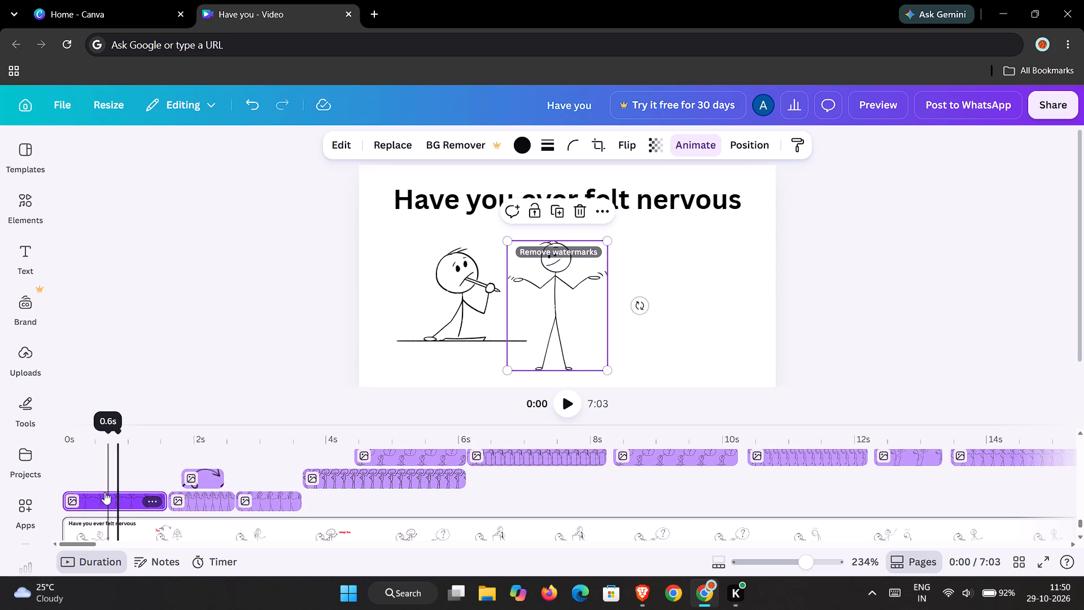
right_click(105, 489)
right_click(108, 501)
right_click(108, 501)
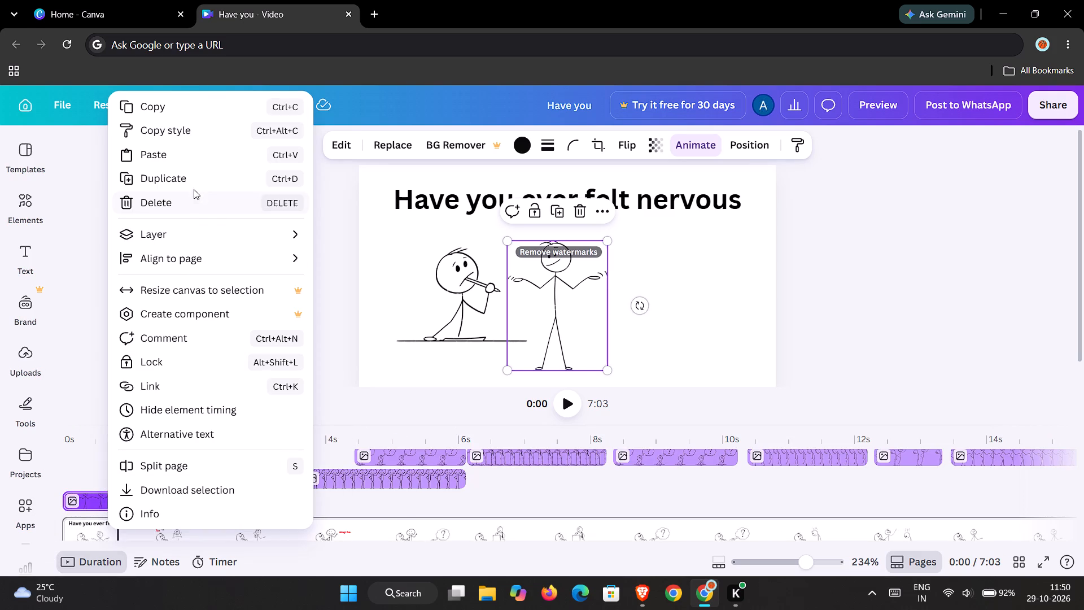
left_click(191, 174)
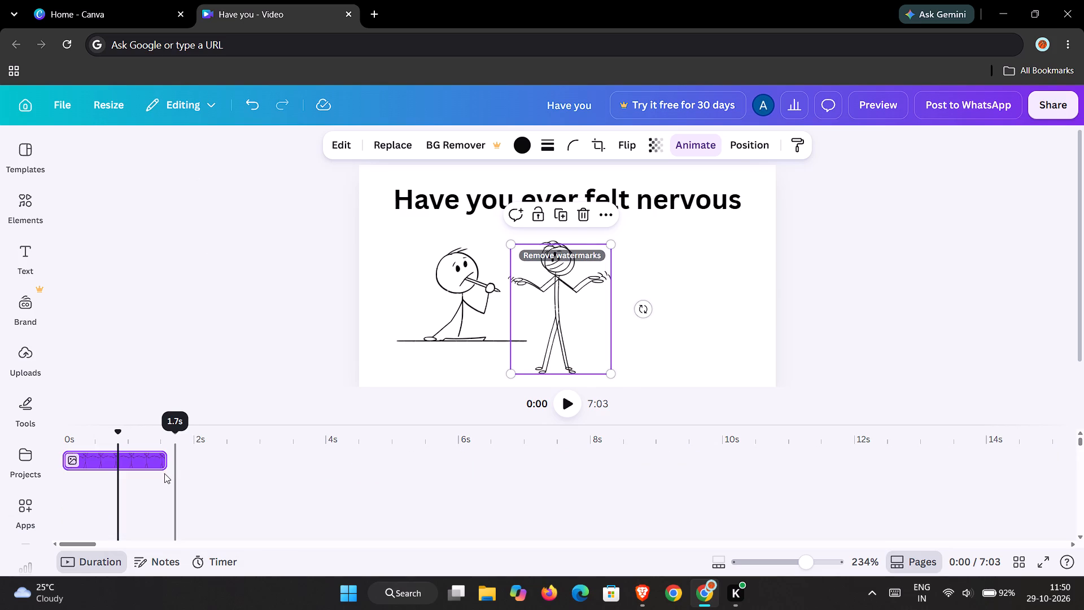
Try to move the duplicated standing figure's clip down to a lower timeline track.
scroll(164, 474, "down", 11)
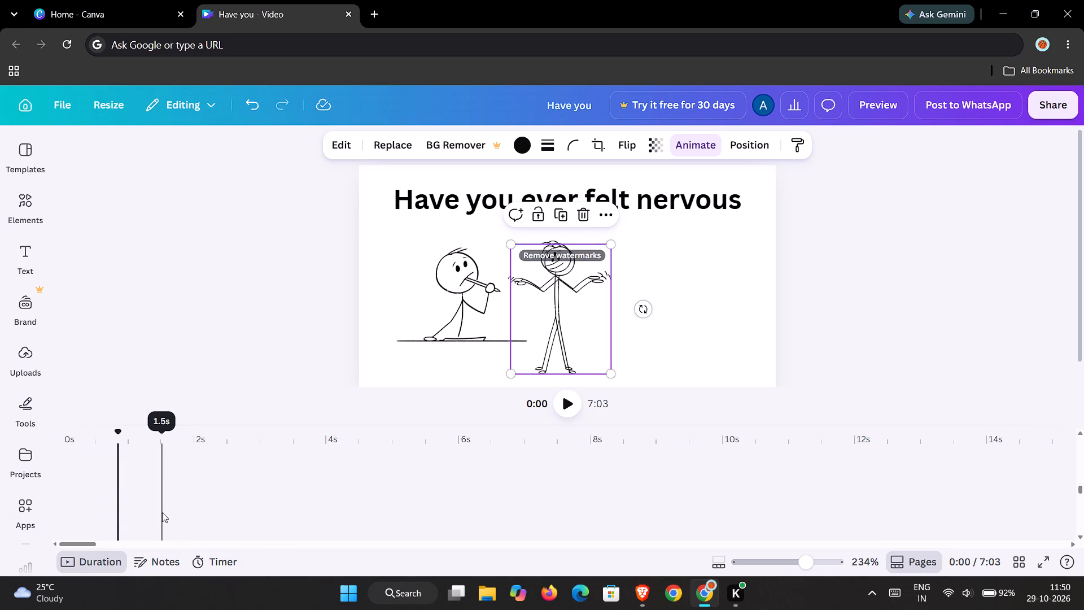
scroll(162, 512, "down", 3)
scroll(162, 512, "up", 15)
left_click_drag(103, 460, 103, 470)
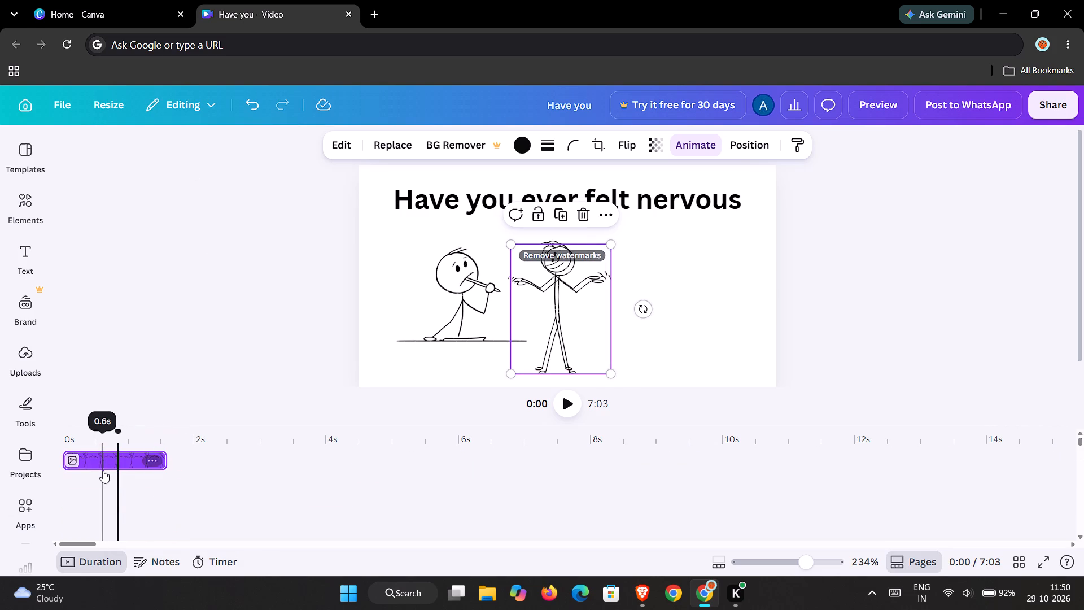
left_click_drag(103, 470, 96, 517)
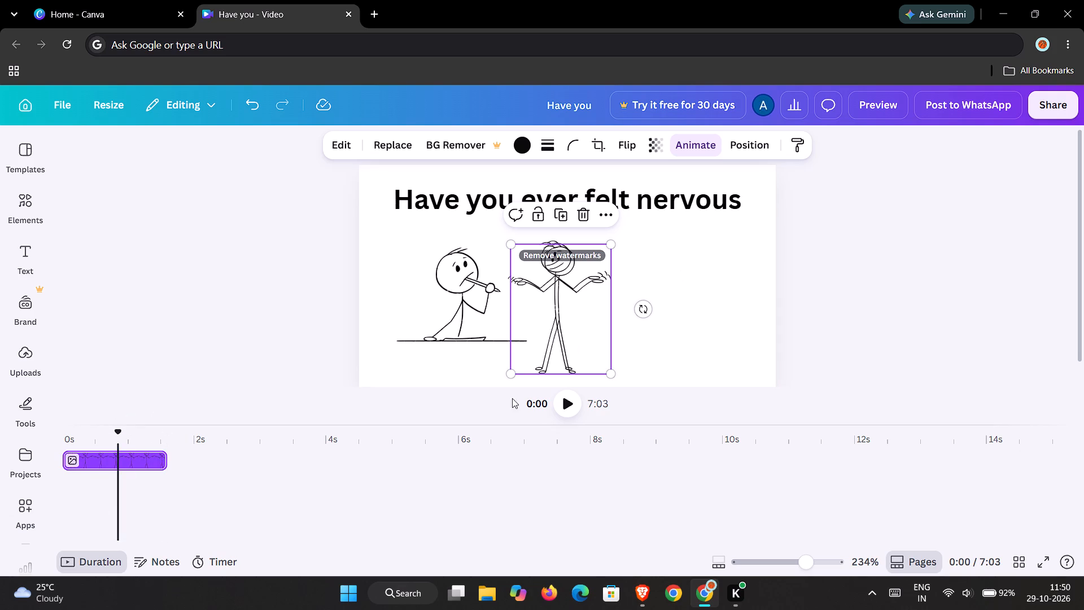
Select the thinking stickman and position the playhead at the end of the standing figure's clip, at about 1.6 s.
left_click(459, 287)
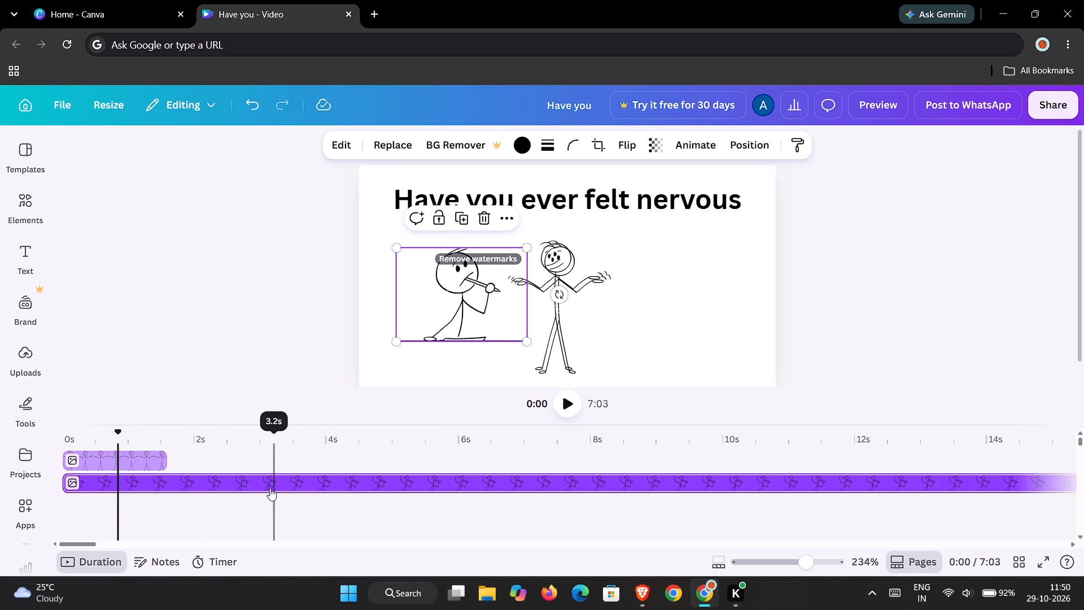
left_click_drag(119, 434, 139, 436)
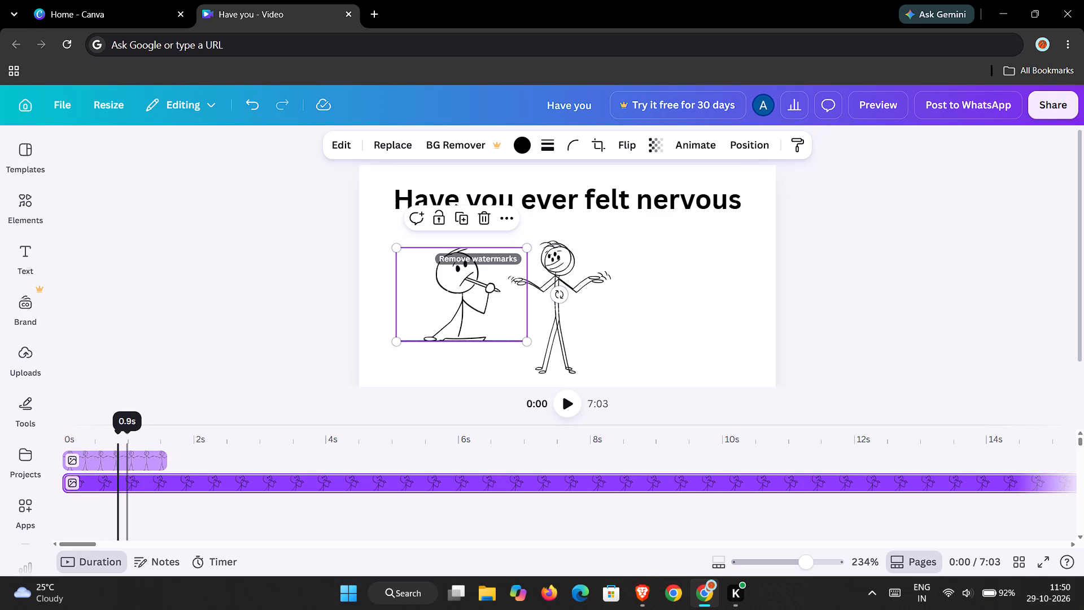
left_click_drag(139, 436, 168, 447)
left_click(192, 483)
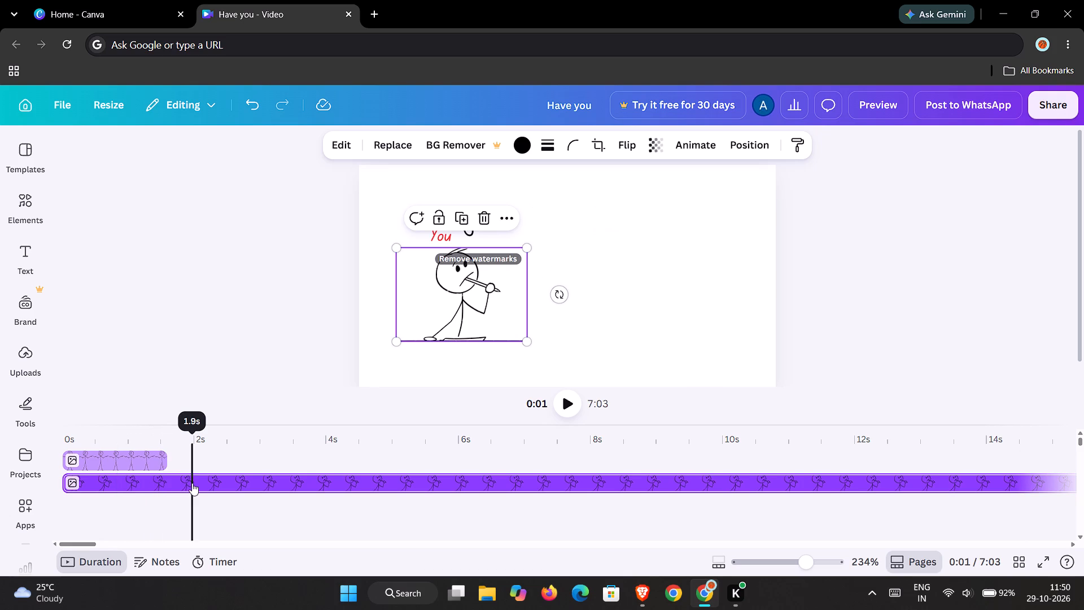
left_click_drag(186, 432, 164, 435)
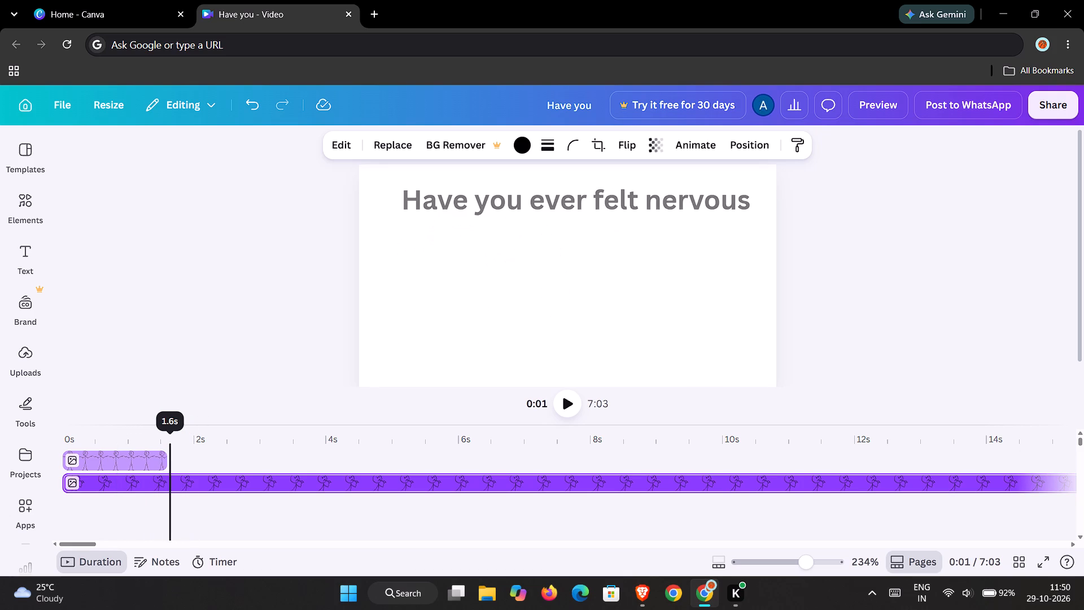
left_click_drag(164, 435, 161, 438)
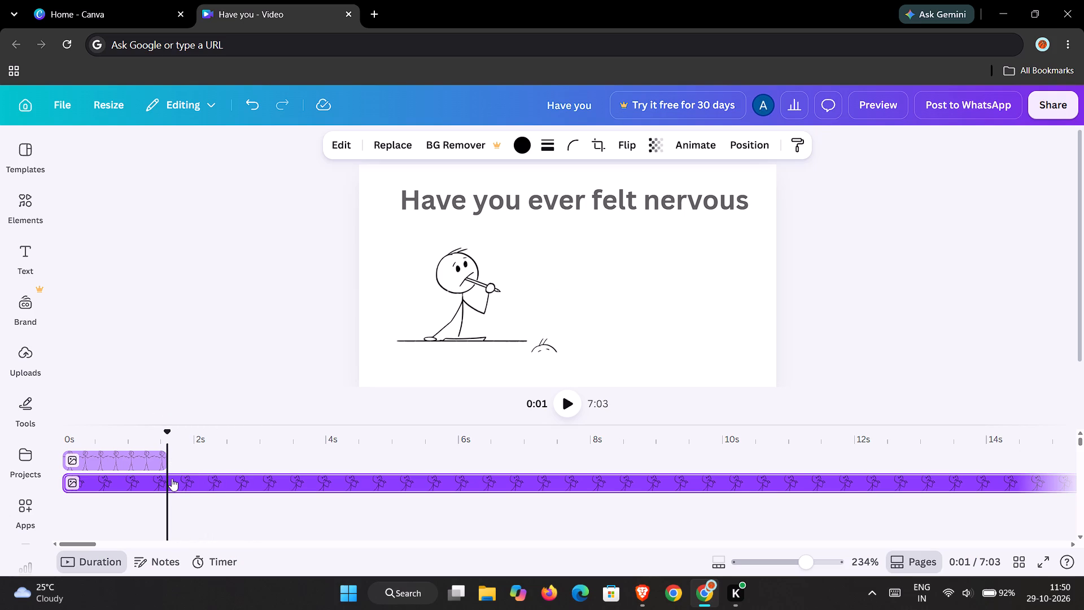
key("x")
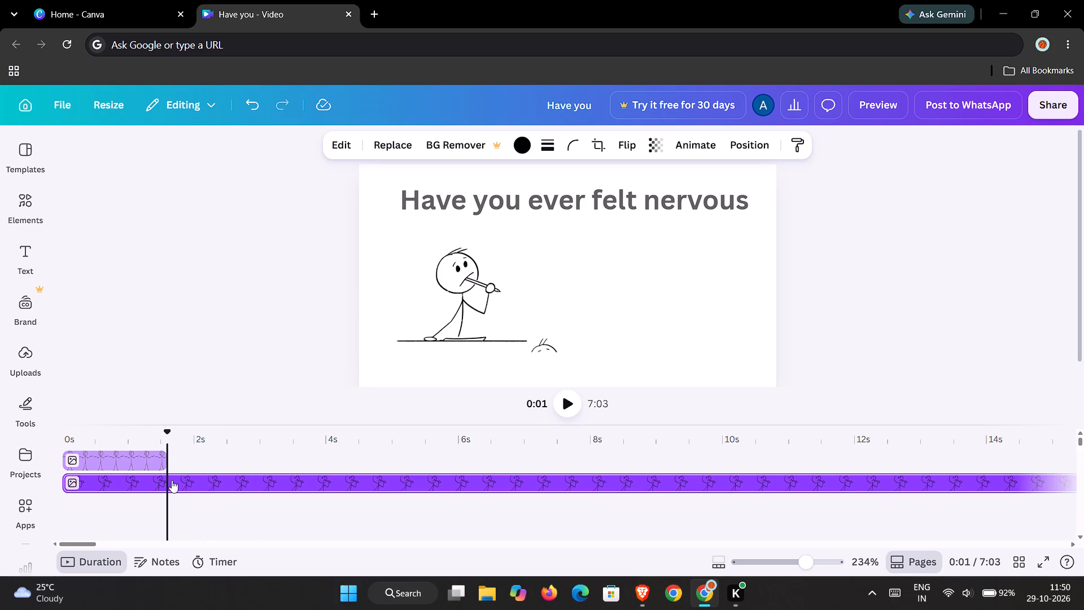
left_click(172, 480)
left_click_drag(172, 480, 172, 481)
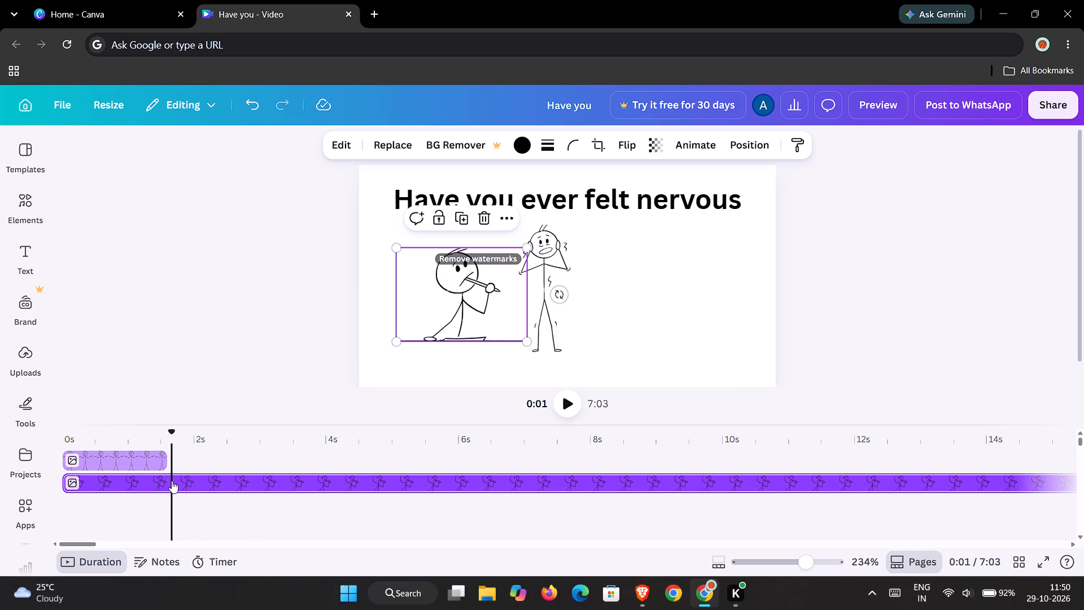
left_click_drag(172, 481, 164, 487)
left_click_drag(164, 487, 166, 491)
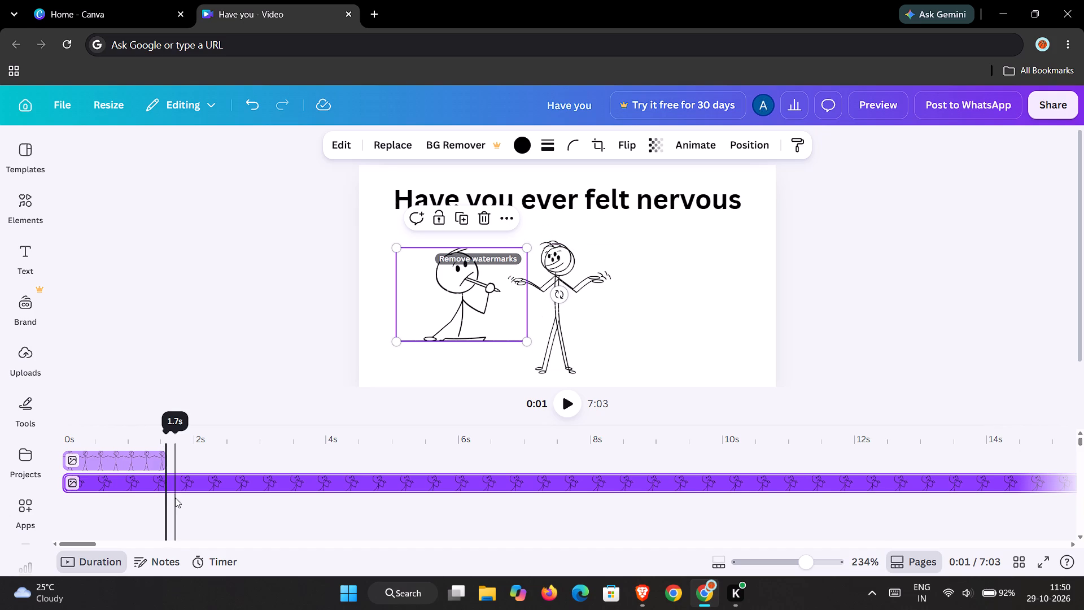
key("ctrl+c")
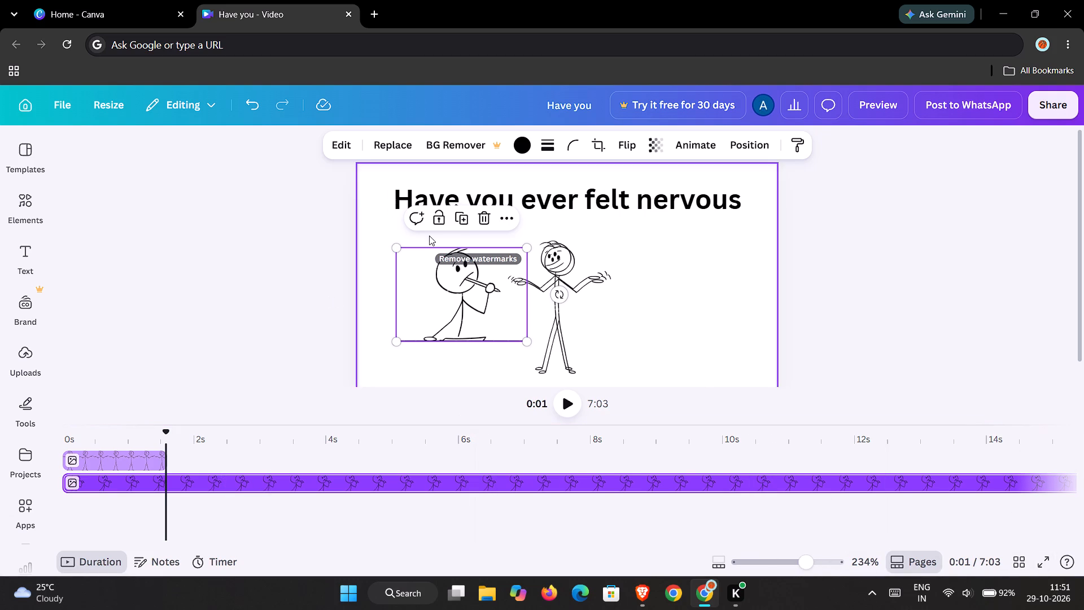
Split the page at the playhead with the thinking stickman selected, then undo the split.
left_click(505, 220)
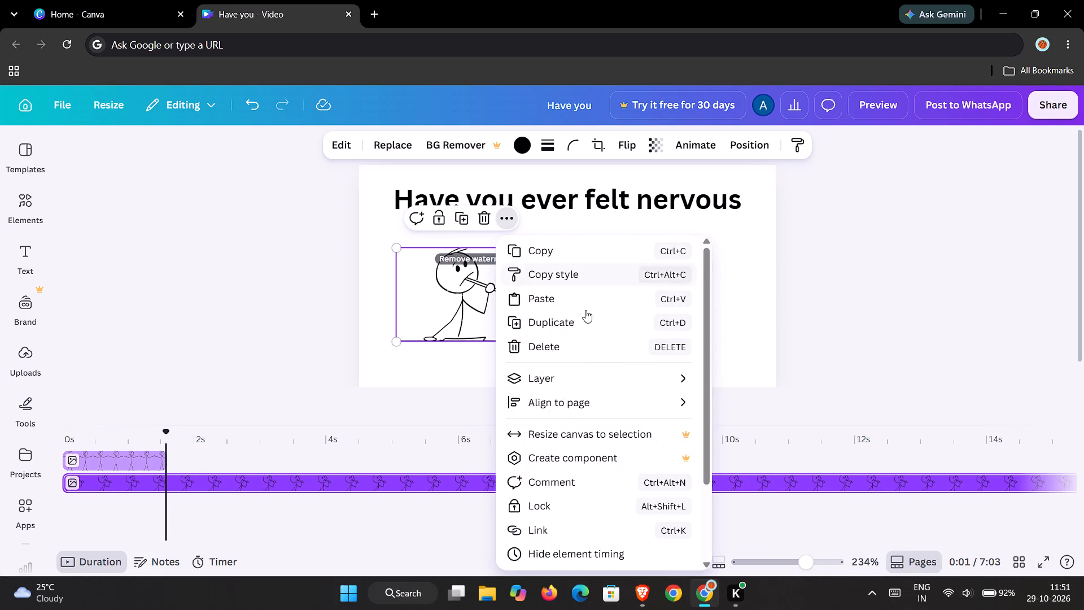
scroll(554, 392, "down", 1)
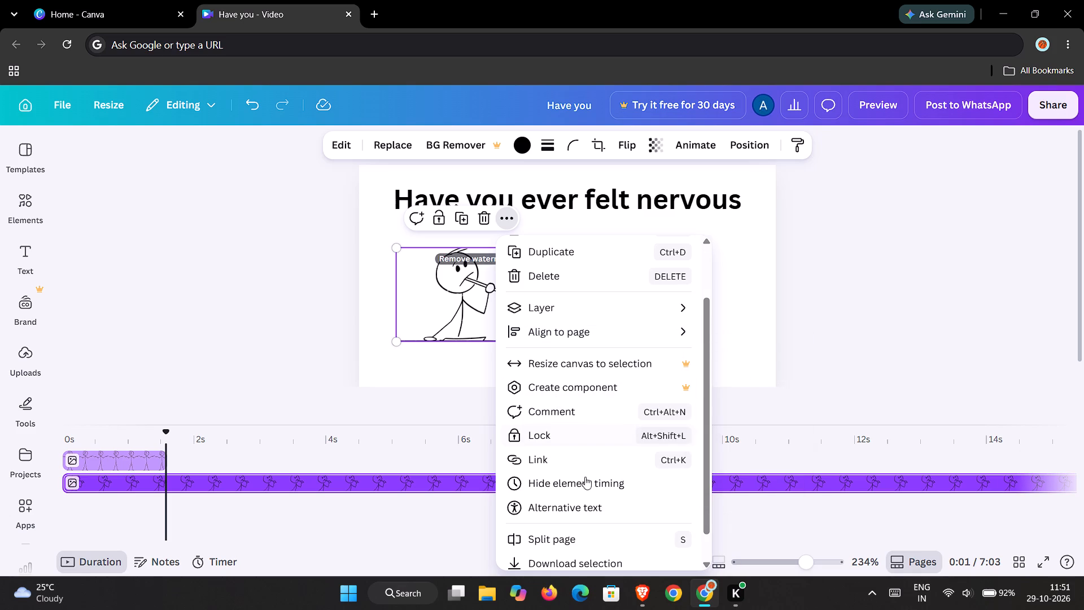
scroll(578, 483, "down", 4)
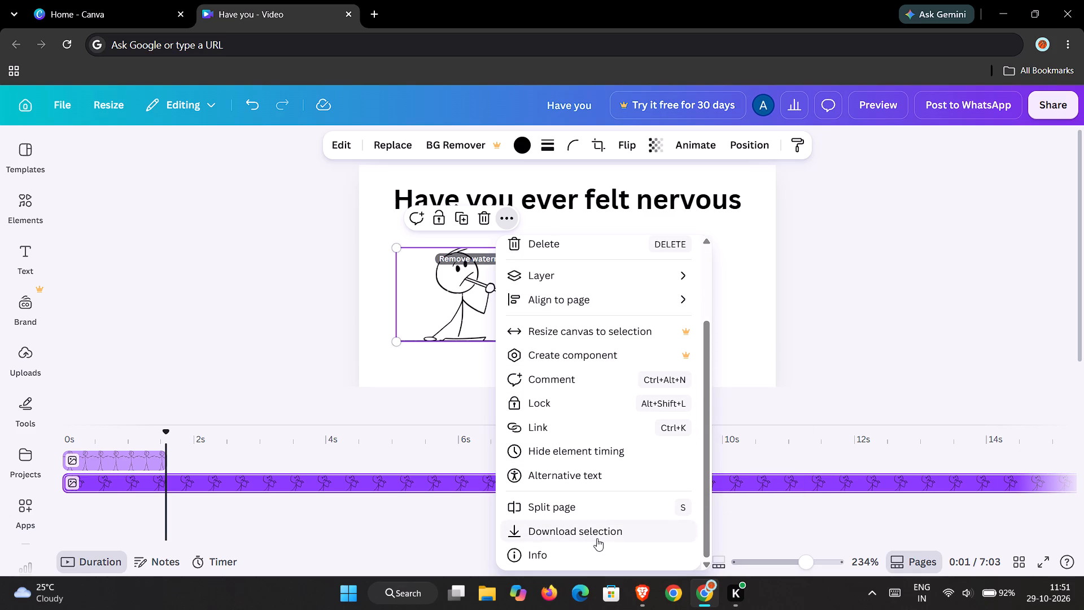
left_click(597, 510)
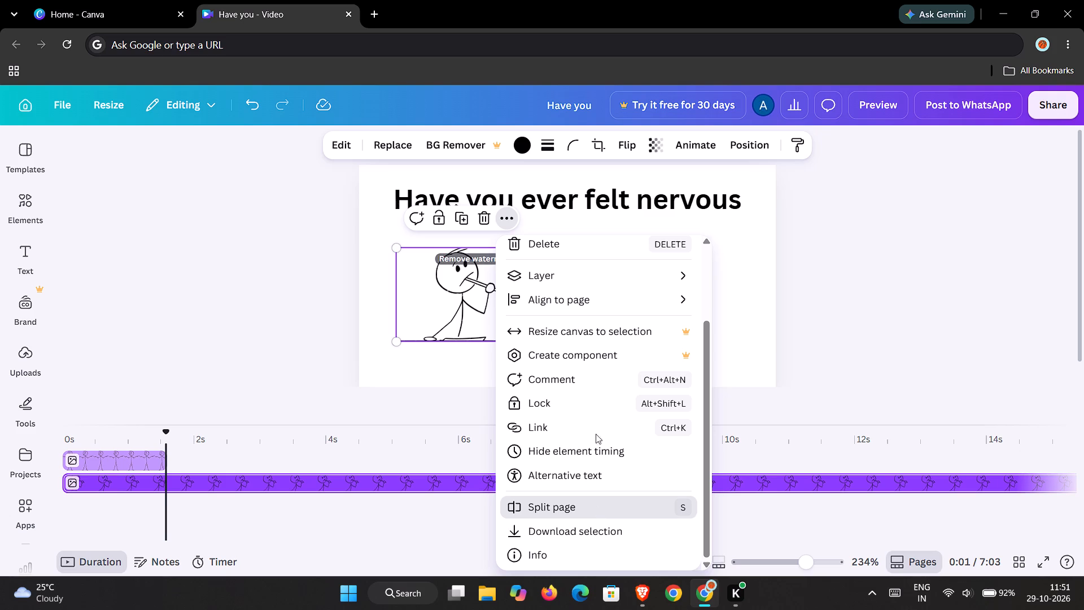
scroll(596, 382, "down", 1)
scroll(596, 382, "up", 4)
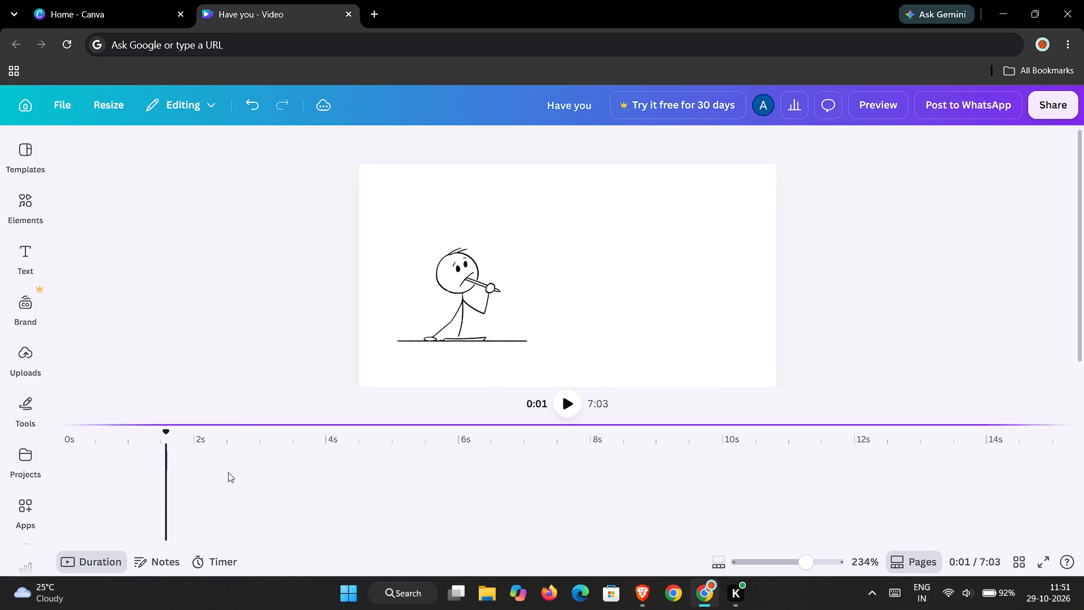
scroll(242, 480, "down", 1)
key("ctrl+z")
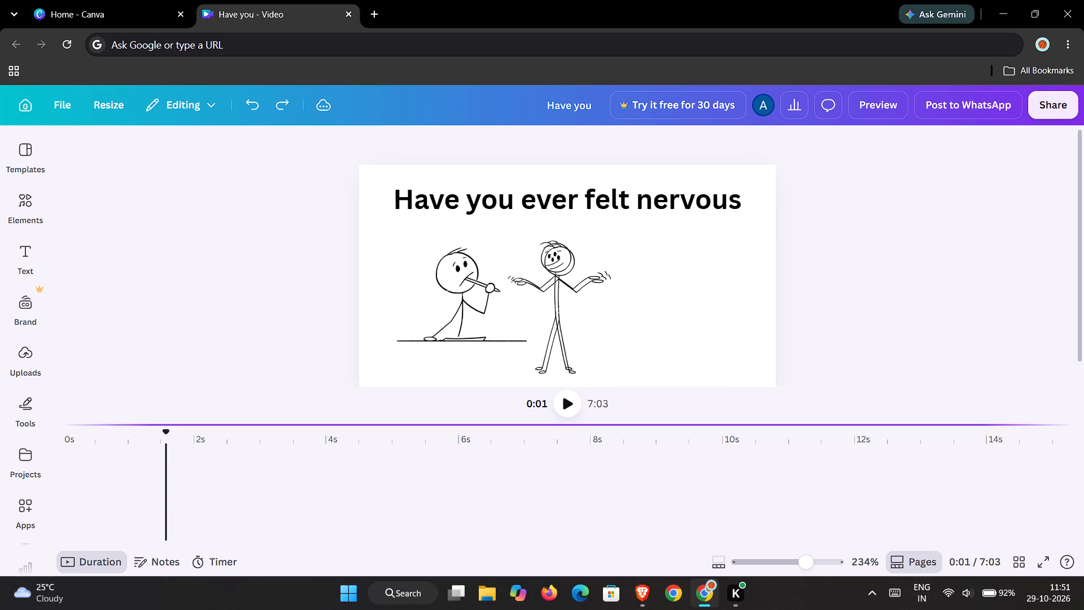
Reselect the thinking stickman and examine how far its clip runs along the timeline.
scroll(148, 503, "down", 2)
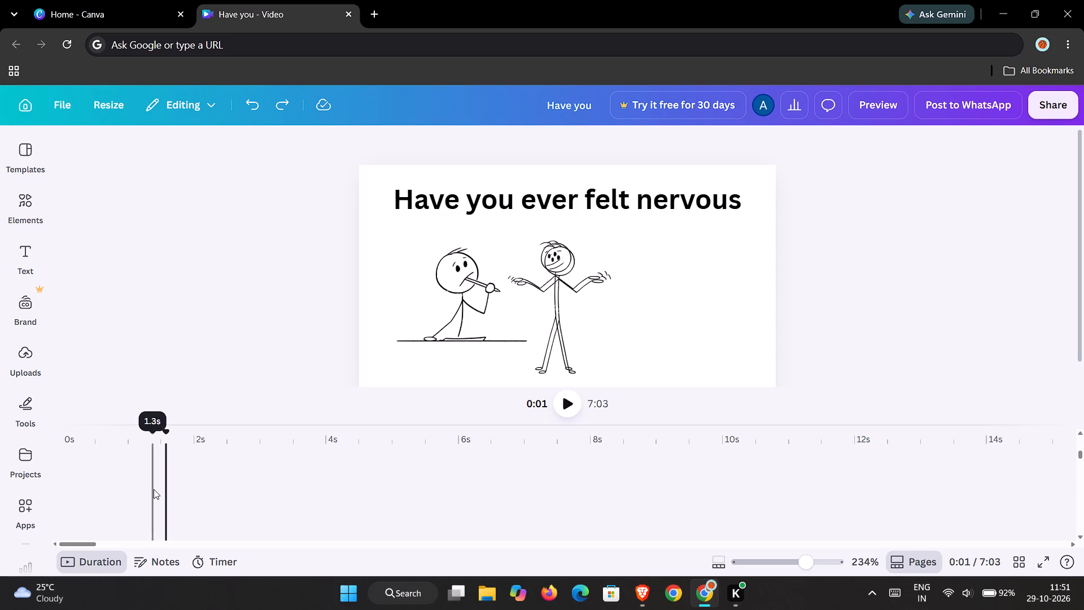
scroll(177, 479, "up", 8)
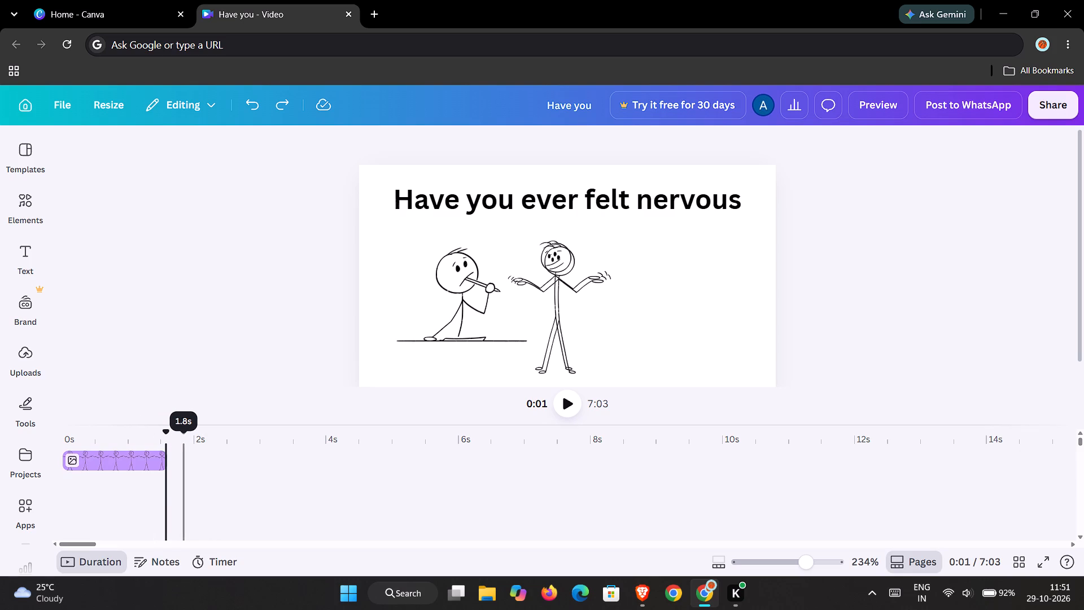
left_click(463, 297)
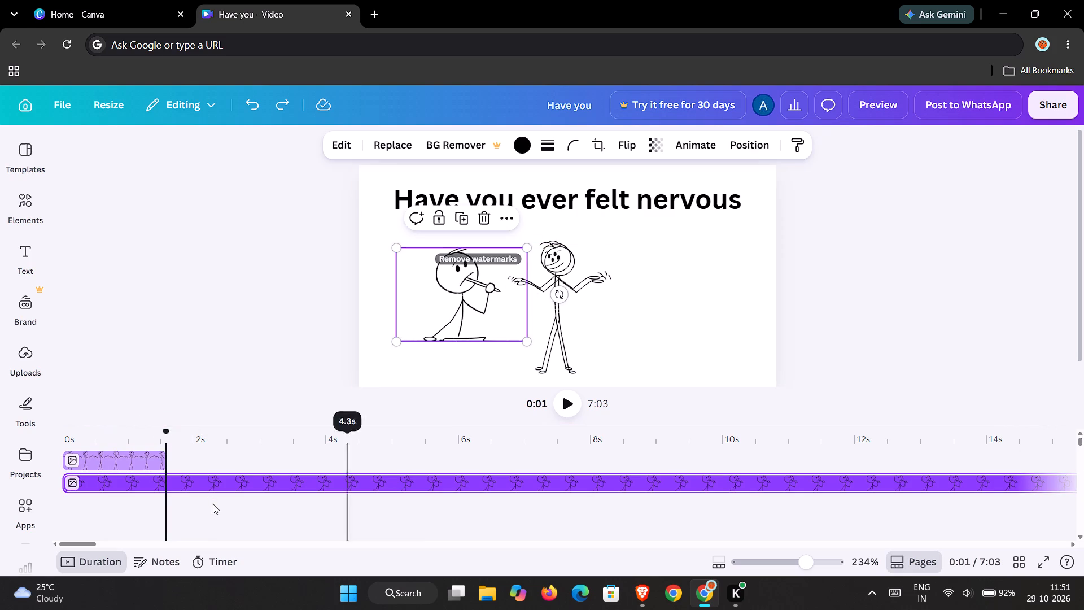
scroll(581, 494, "down", 4)
scroll(575, 482, "up", 3)
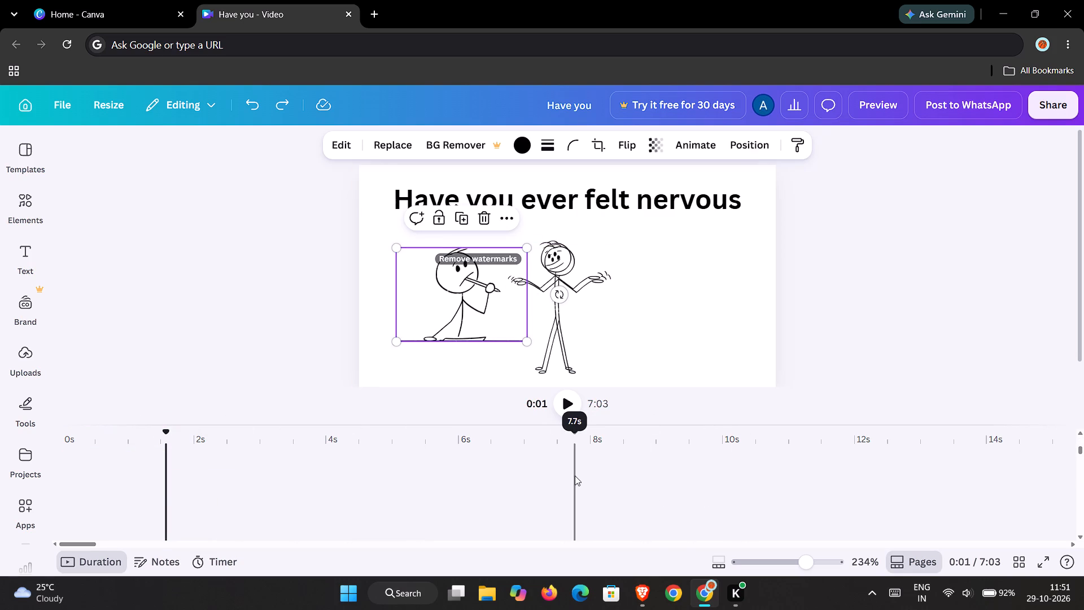
scroll(575, 473, "up", 2)
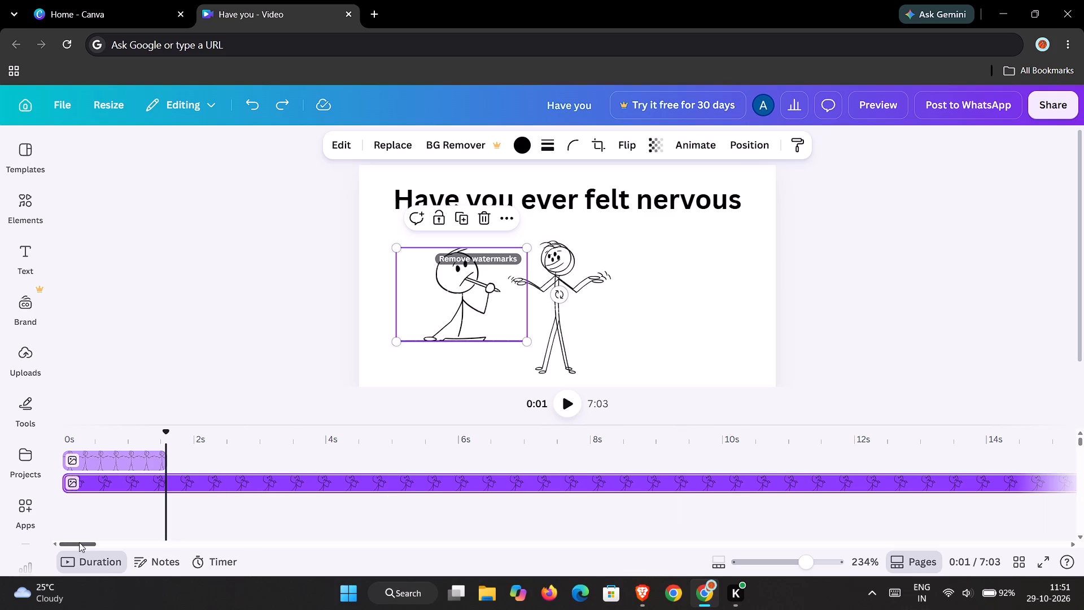
left_click_drag(79, 542, 360, 552)
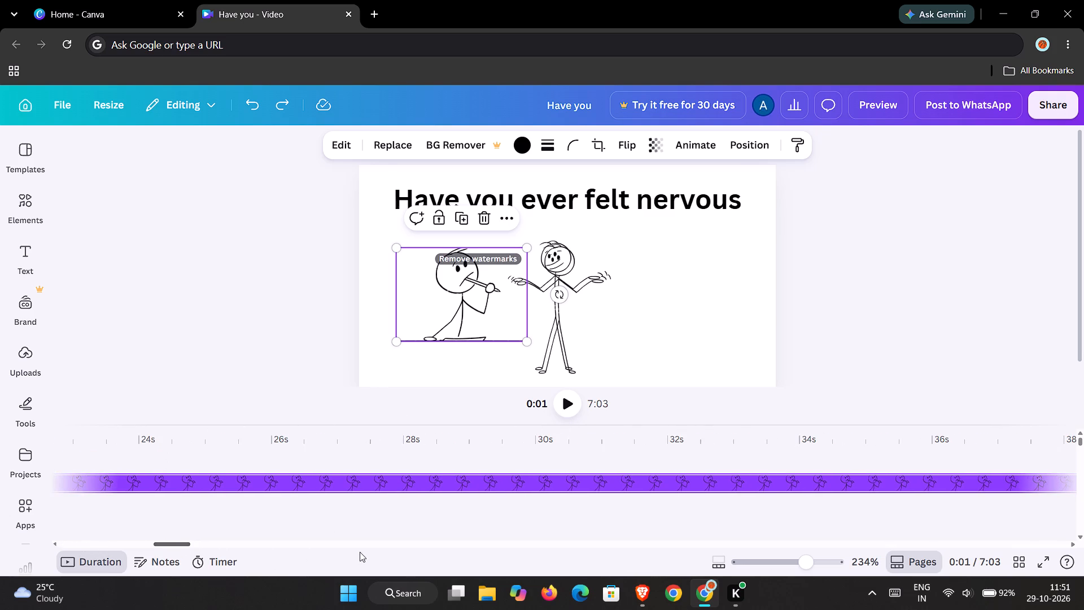
left_click_drag(360, 552, 95, 545)
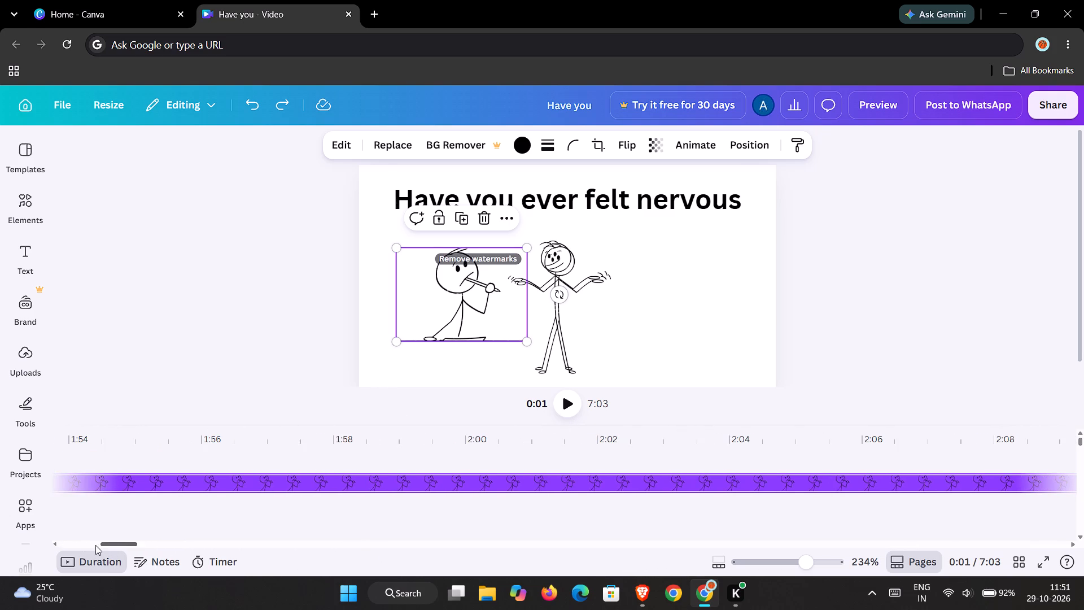
left_click_drag(95, 545, 63, 545)
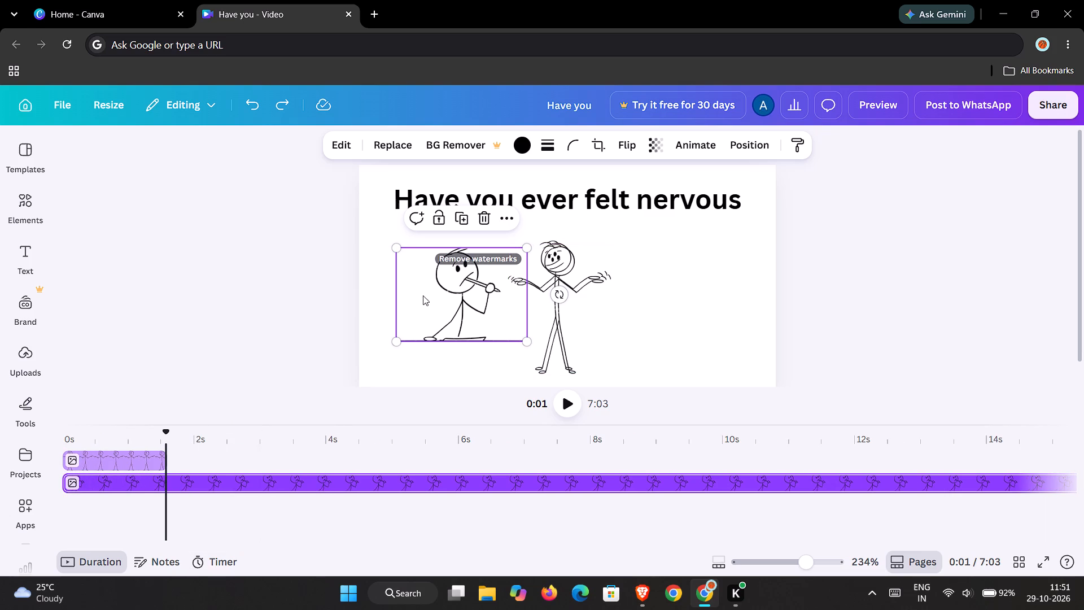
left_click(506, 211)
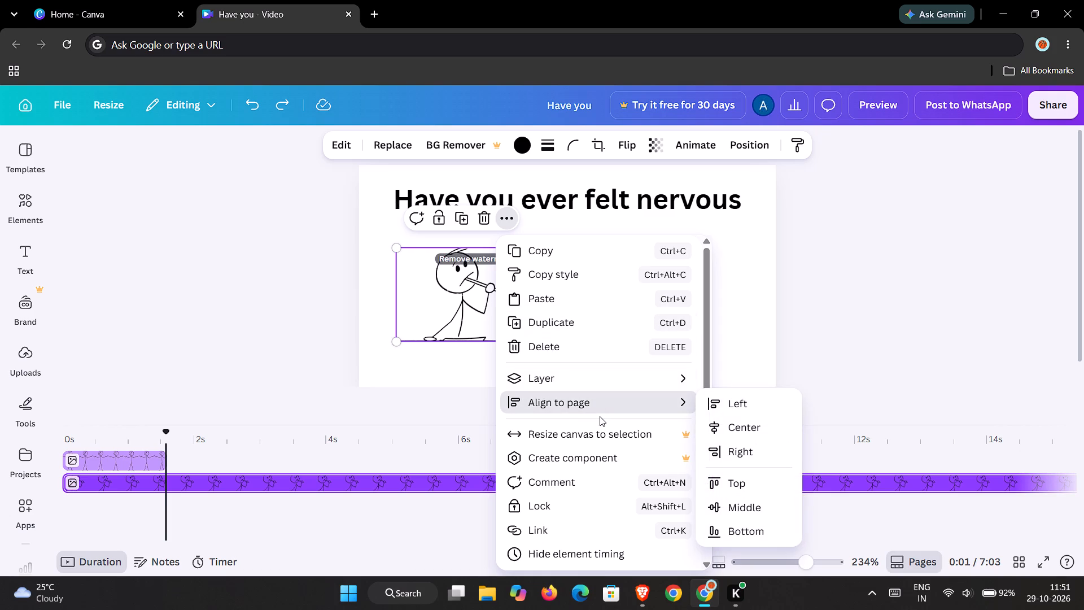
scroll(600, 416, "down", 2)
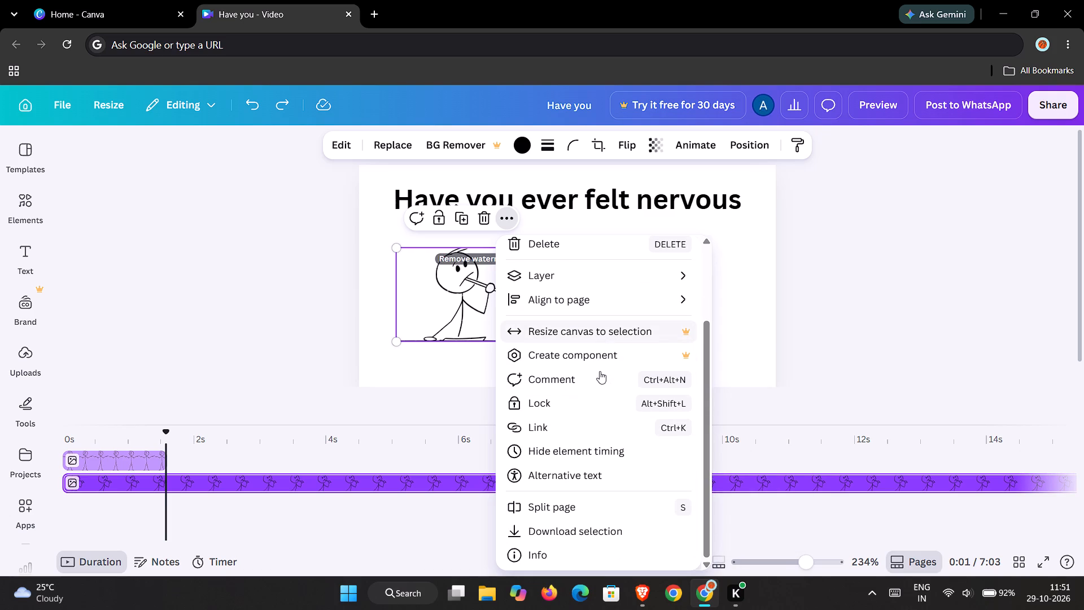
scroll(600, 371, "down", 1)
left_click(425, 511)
Trim the end of the thinking stickman's clip back from 7:03 to match the standing figure's clip end, at about 1.6 s.
scroll(425, 511, "down", 2, "ctrl")
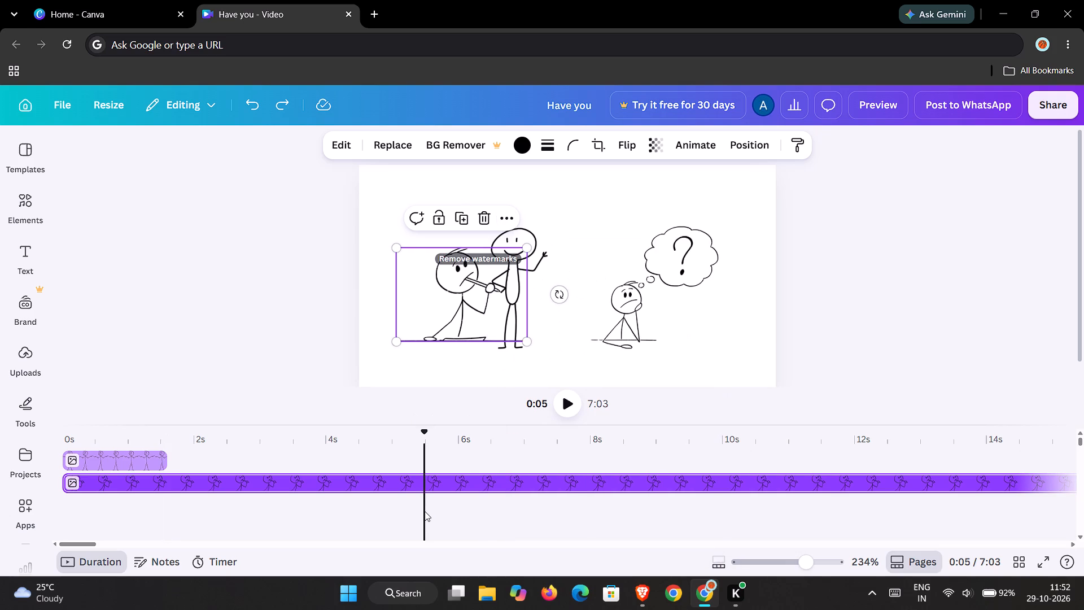
scroll(425, 511, "down", 13, "ctrl")
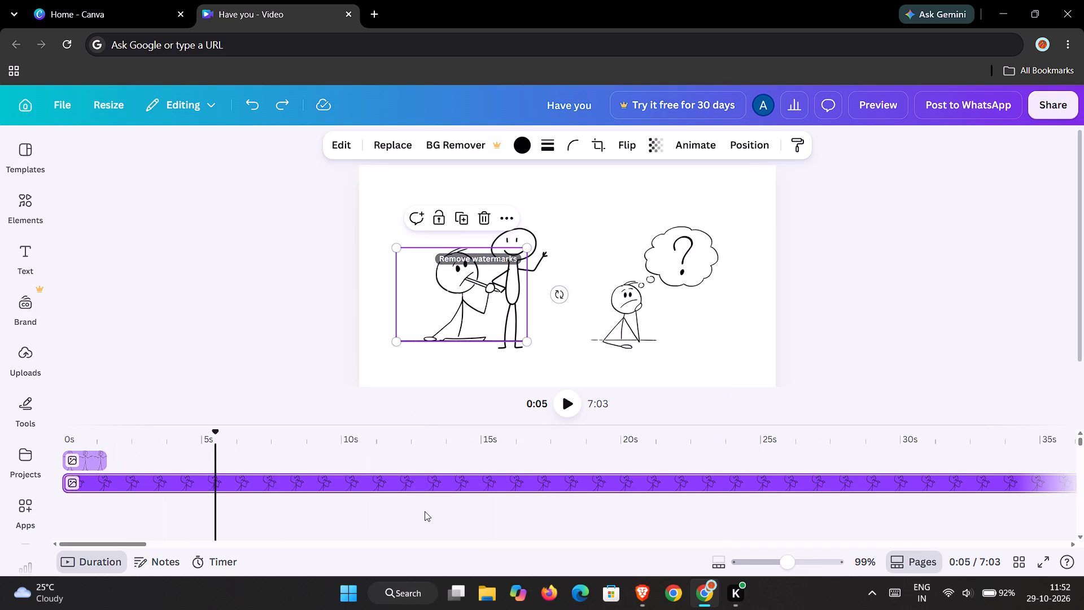
scroll(425, 511, "down", 8, "ctrl")
scroll(425, 511, "down", 14, "ctrl")
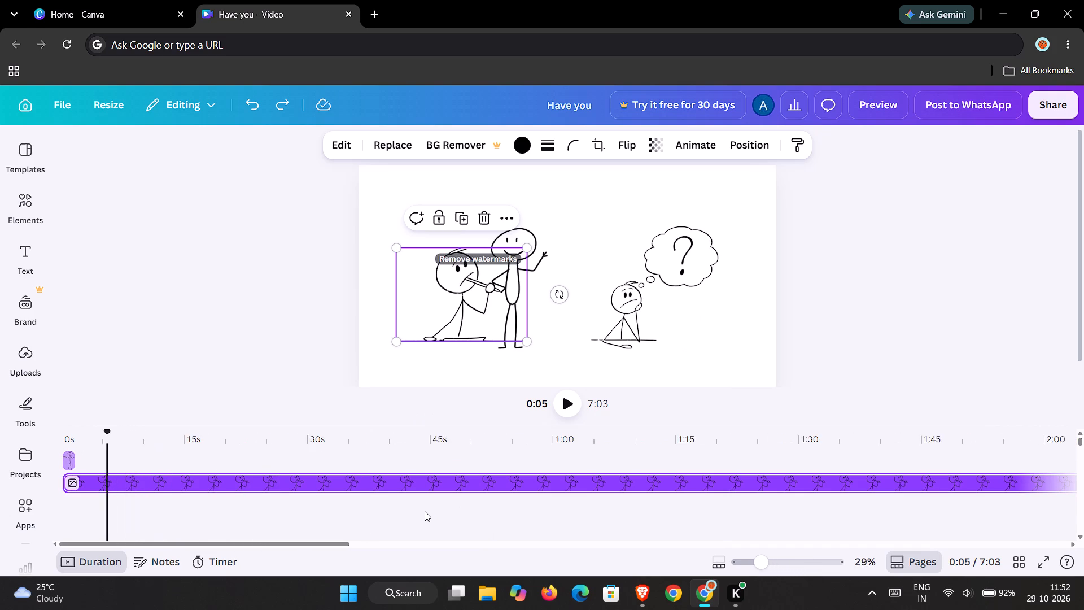
scroll(425, 511, "down", 2, "ctrl")
scroll(425, 511, "down", 19, "ctrl")
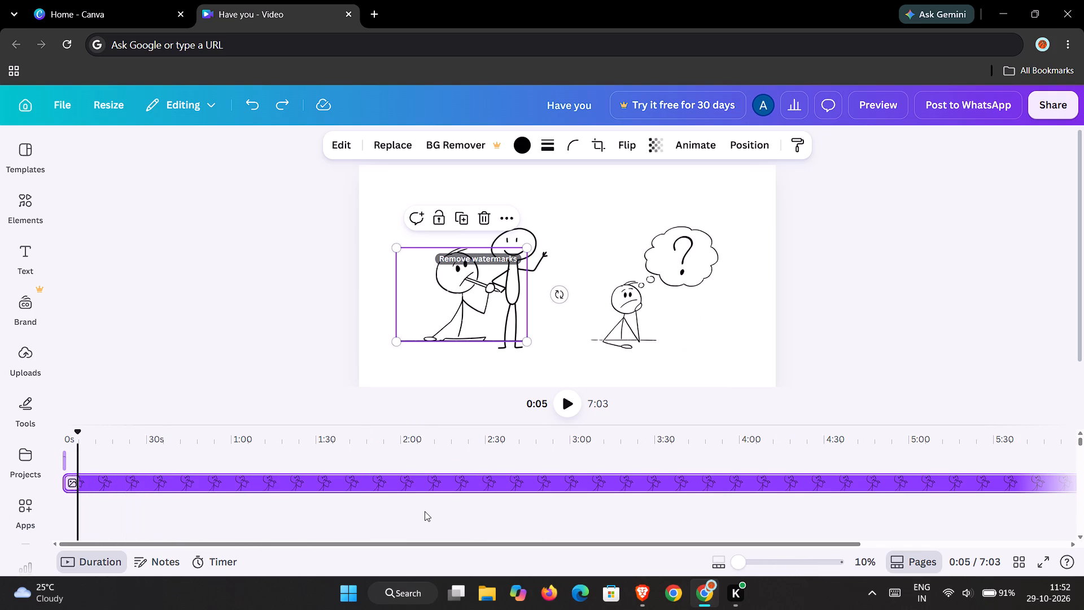
scroll(425, 511, "down", 19, "ctrl")
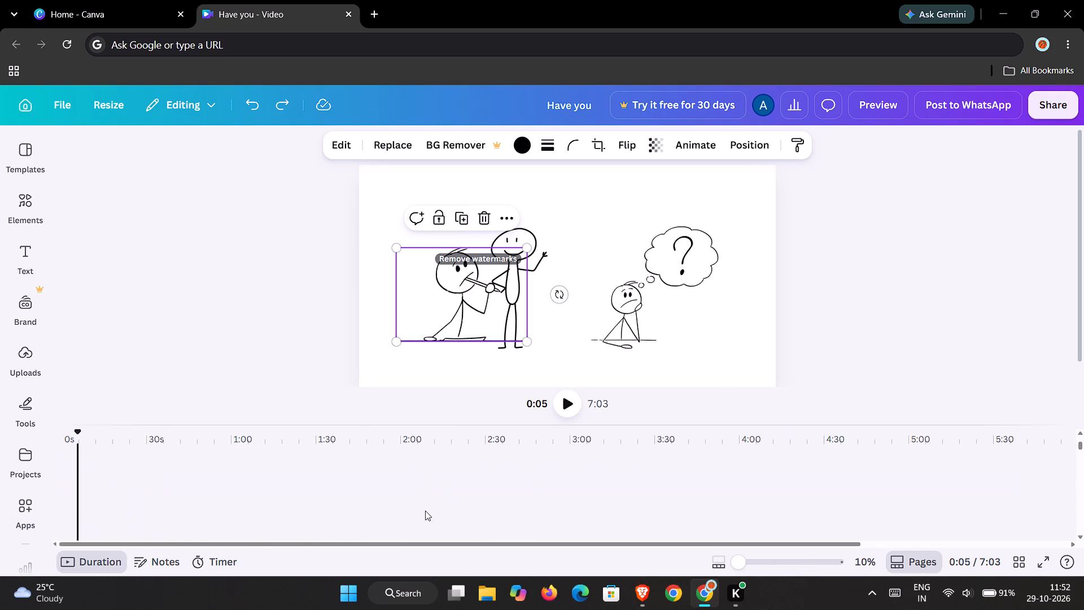
left_click_drag(526, 543, 567, 543)
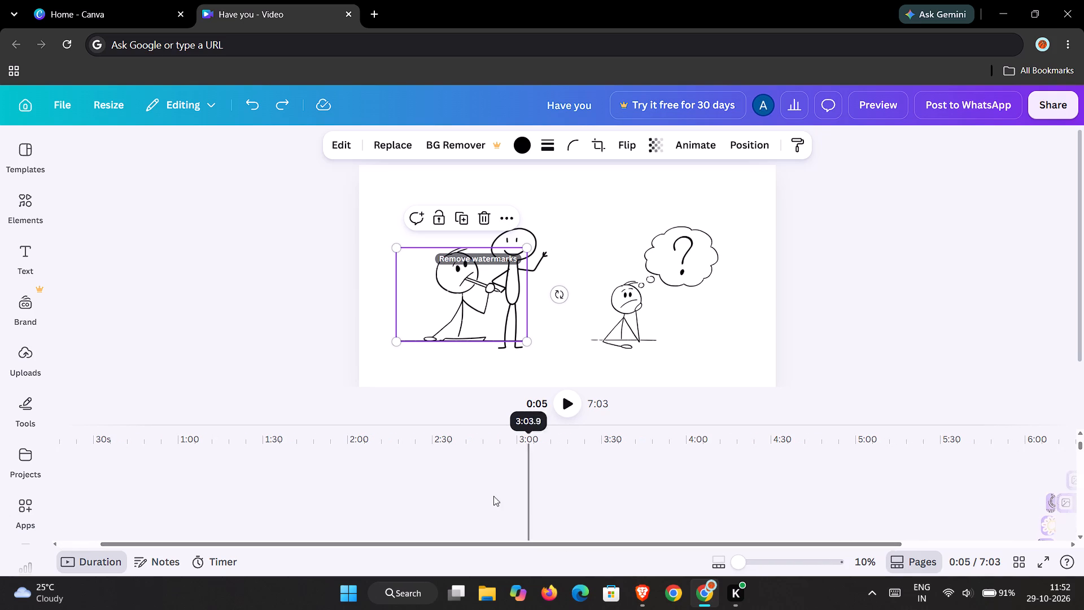
scroll(485, 490, "up", 5)
left_click_drag(572, 543, 575, 543)
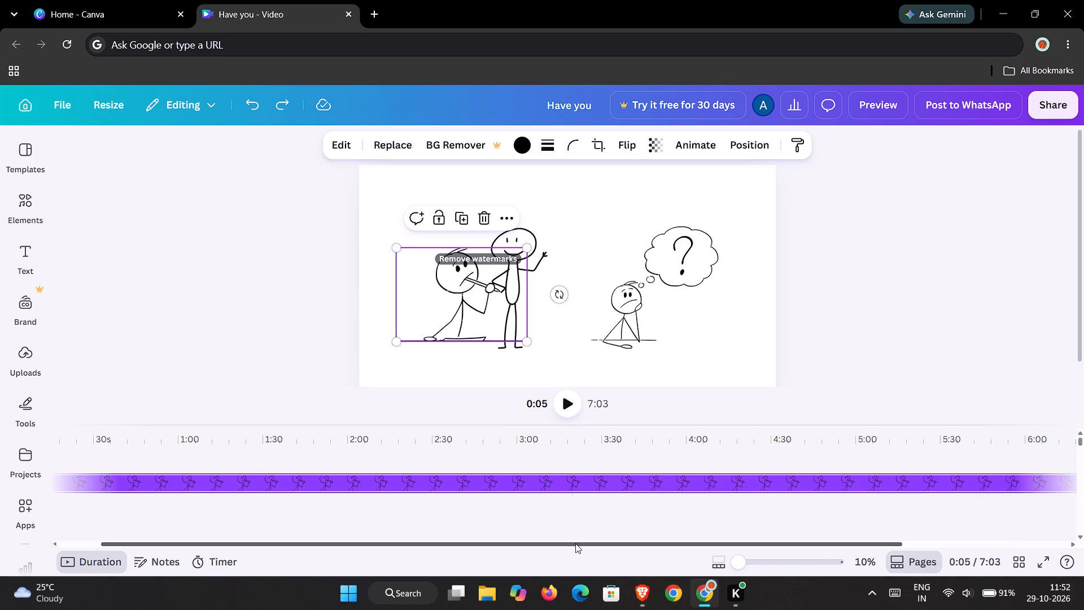
left_click_drag(575, 543, 802, 550)
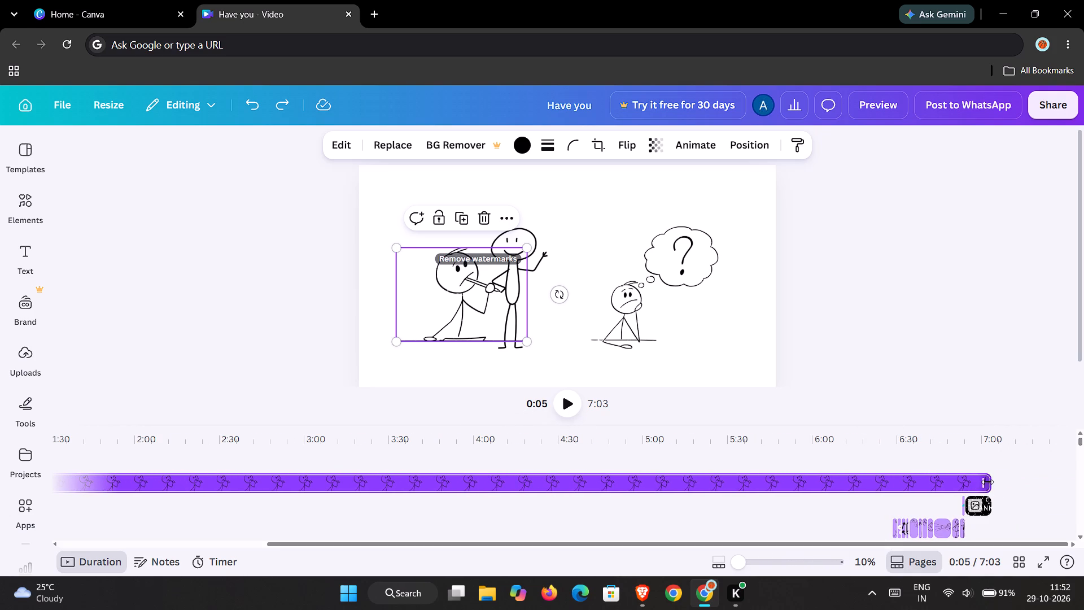
left_click_drag(987, 482, 240, 503)
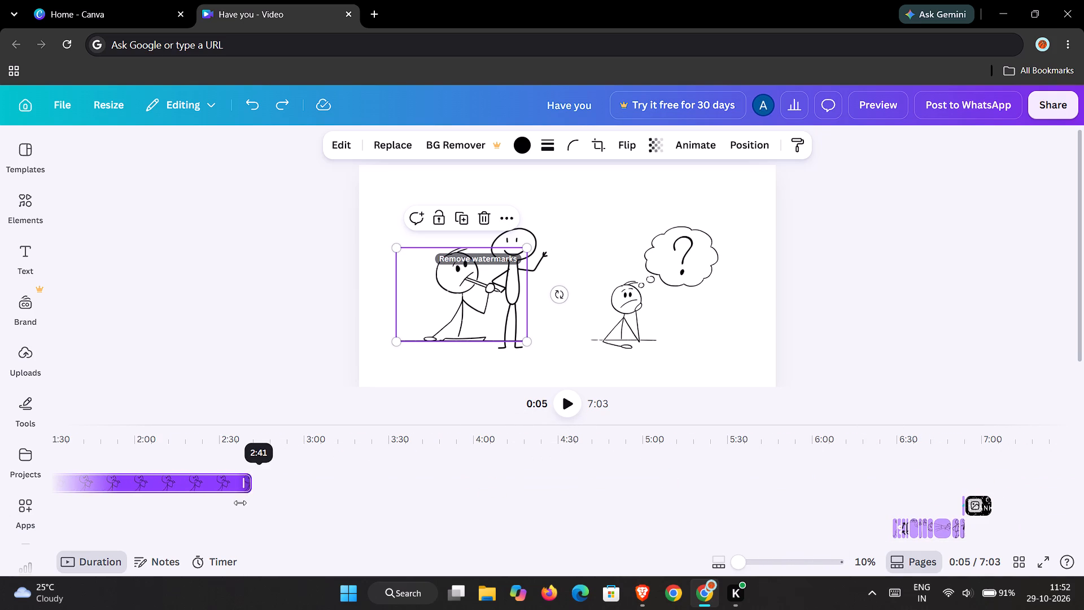
left_click_drag(240, 503, 58, 476)
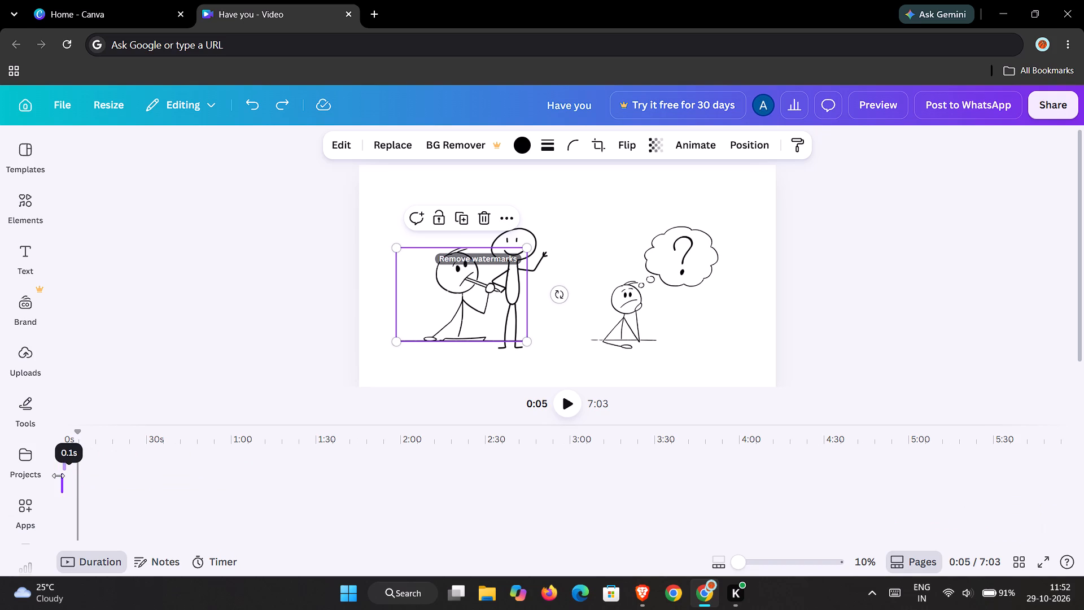
left_click_drag(58, 476, 63, 476)
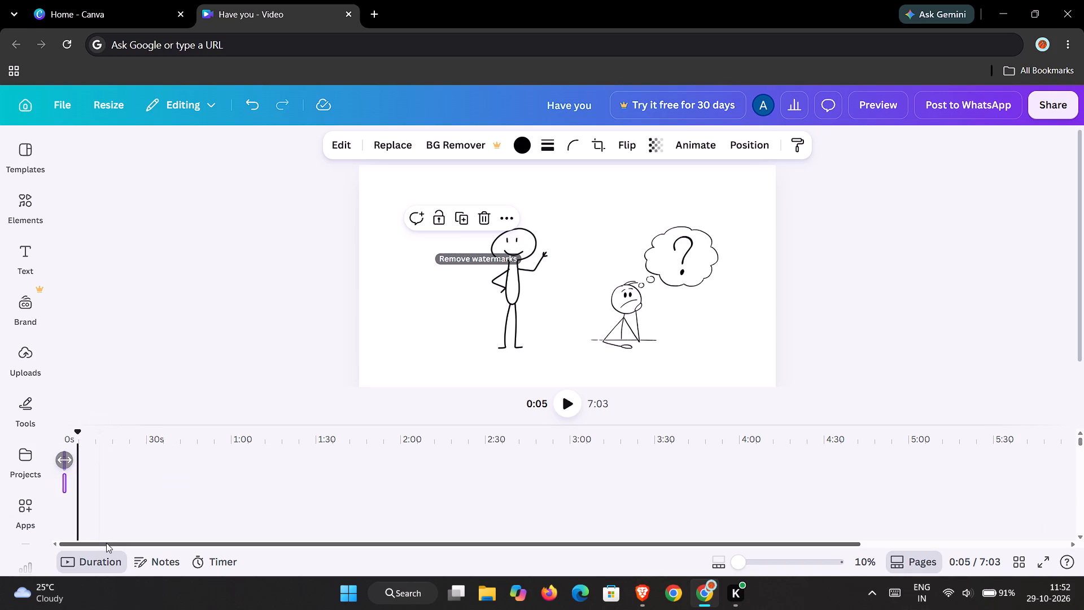
Examine the ends of the thinking stickman's and standing figure's clips near the timeline start, with the opening scene in view.
scroll(106, 482, "up", 20, "ctrl")
scroll(106, 482, "up", 6, "ctrl")
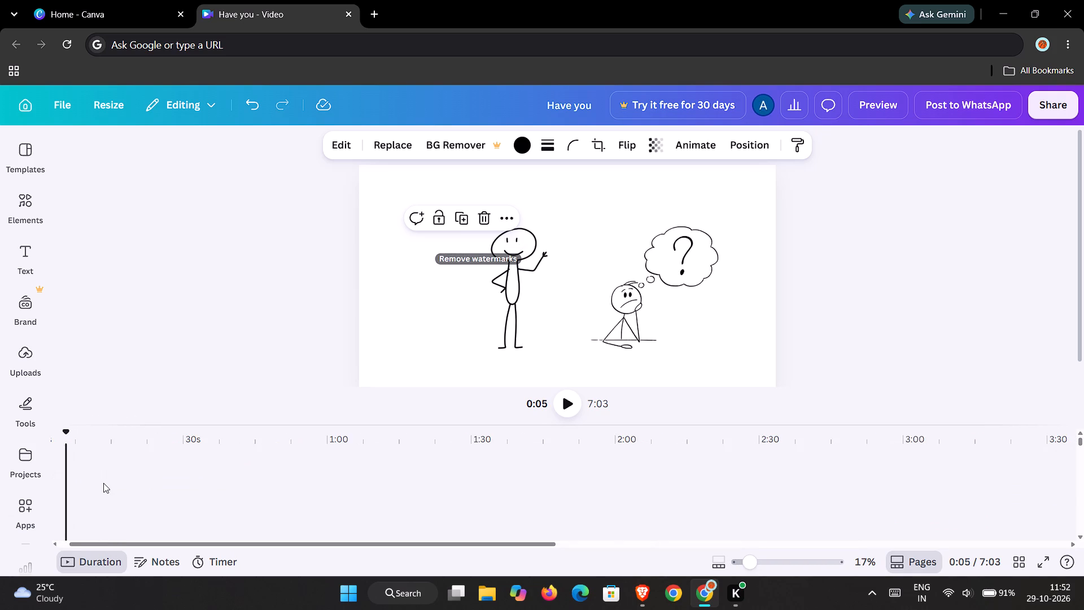
scroll(103, 483, "up", 20, "ctrl")
scroll(103, 483, "up", 15, "ctrl")
scroll(103, 483, "up", 11, "ctrl")
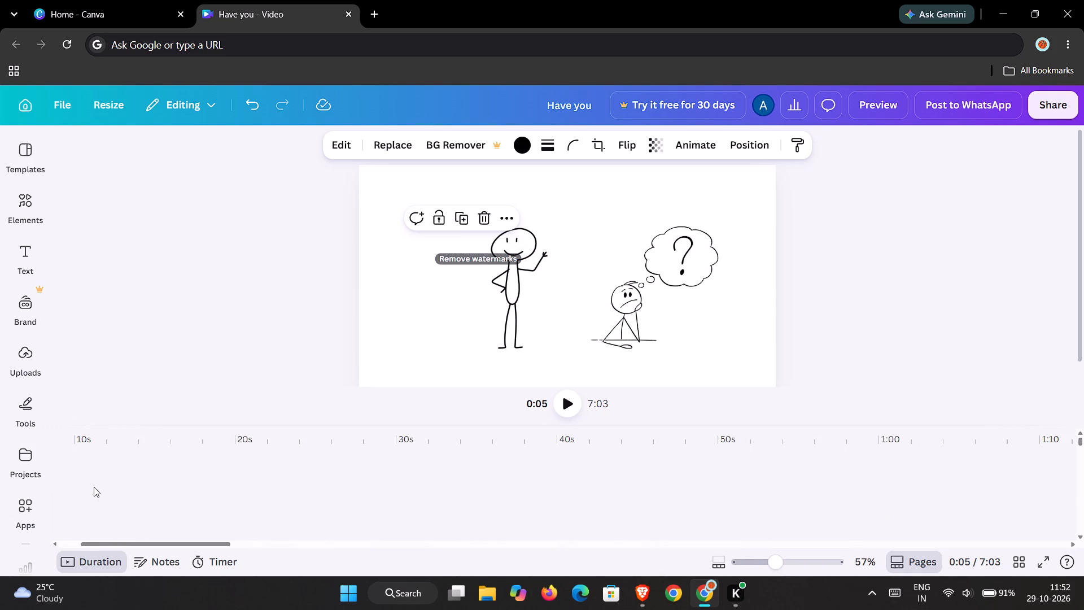
scroll(94, 487, "up", 15, "ctrl")
left_click_drag(137, 543, 67, 543)
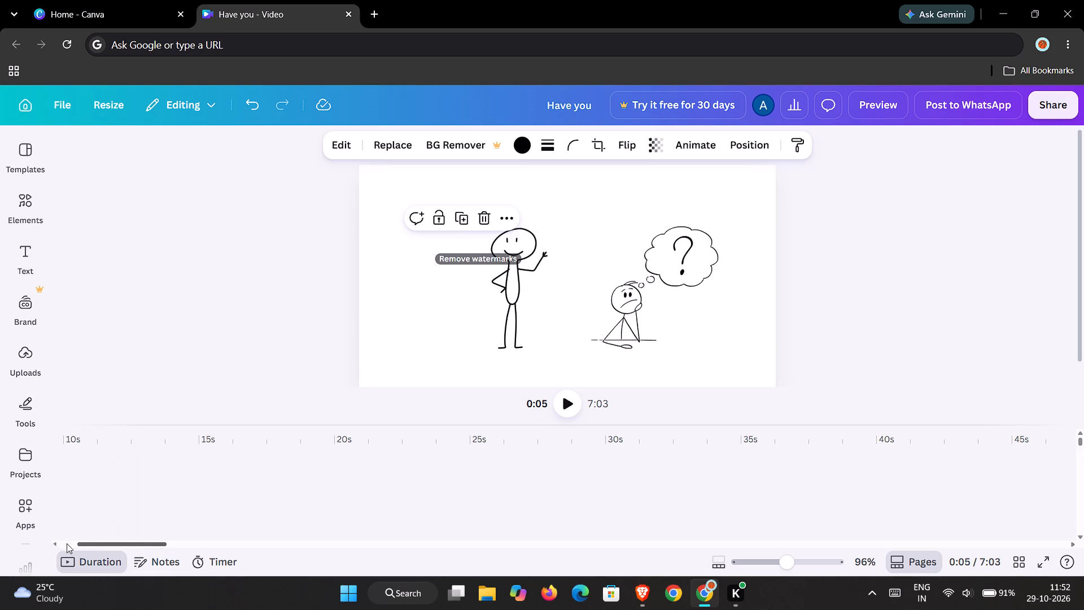
left_click_drag(67, 543, 0, 545)
scroll(77, 494, "up", 7)
scroll(78, 486, "up", 4, "ctrl")
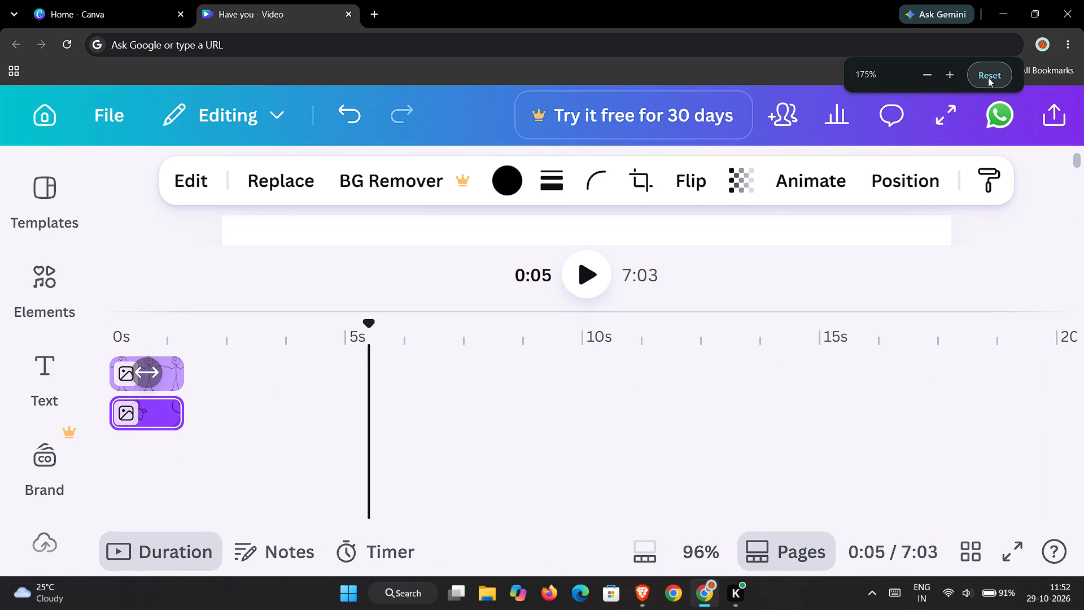
left_click(988, 77)
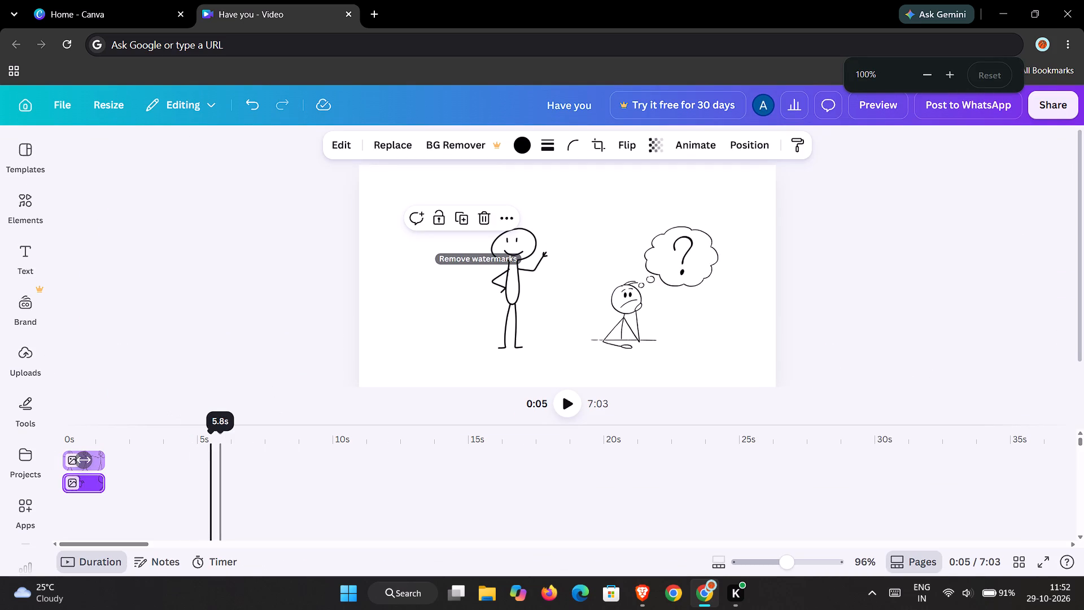
left_click_drag(209, 432, 74, 447)
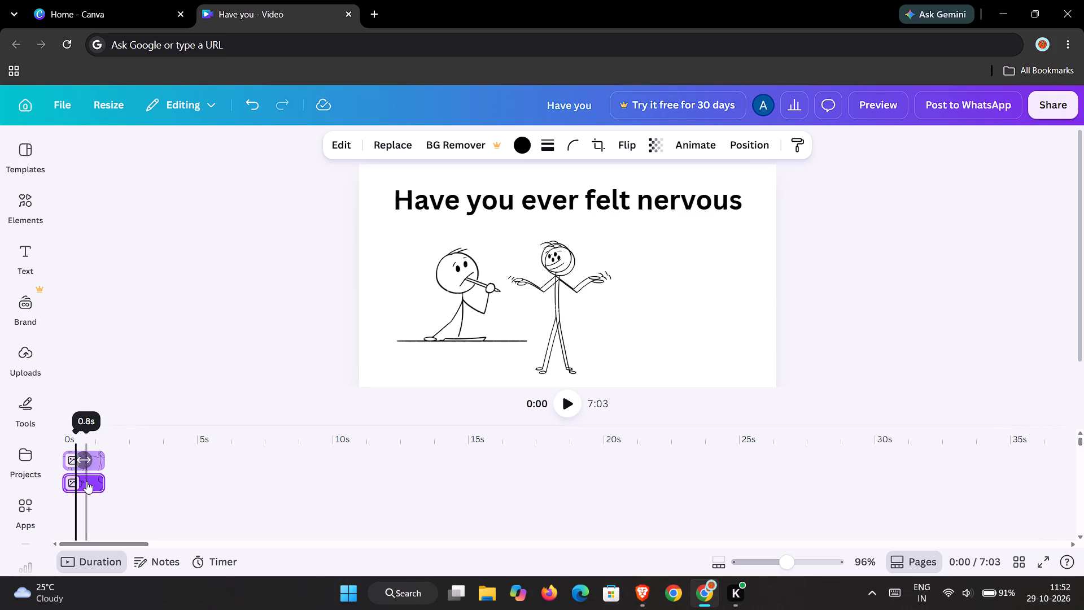
scroll(86, 479, "up", 7, "ctrl")
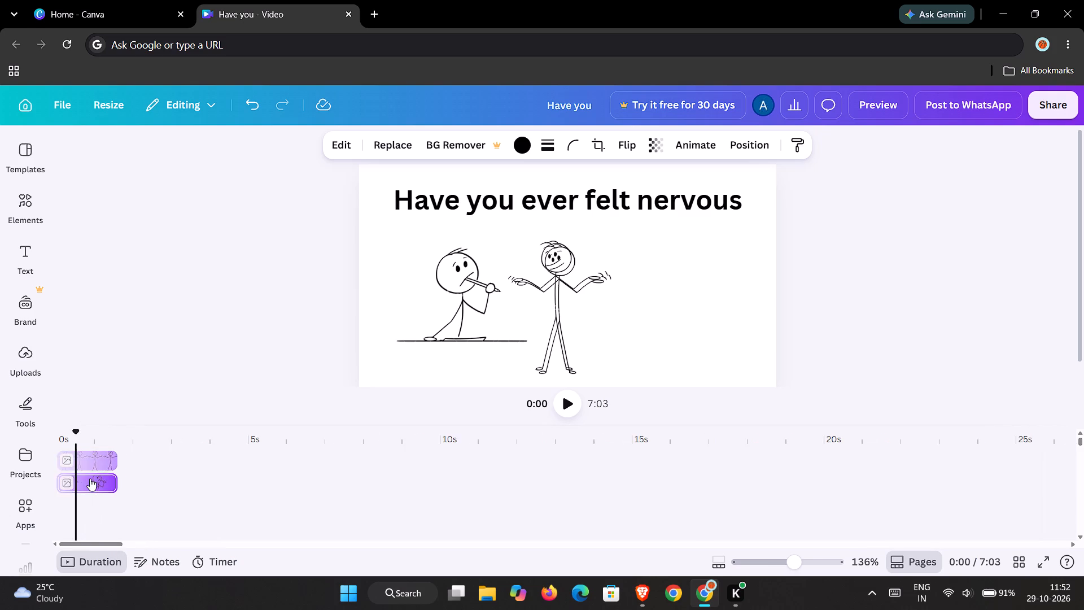
scroll(90, 478, "up", 11, "ctrl")
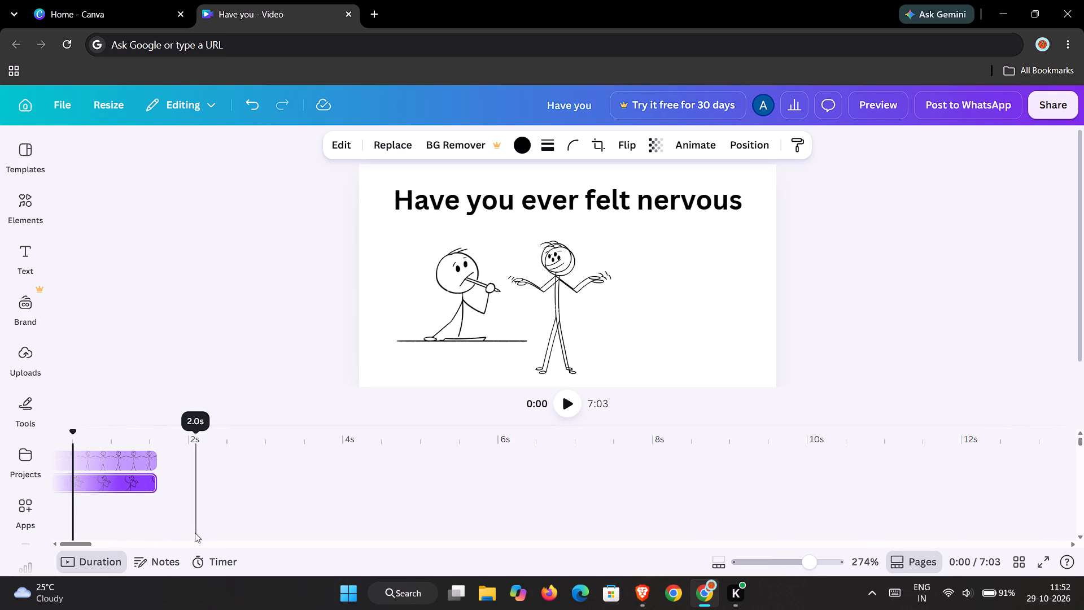
scroll(154, 507, "down", 1)
scroll(154, 506, "up", 5)
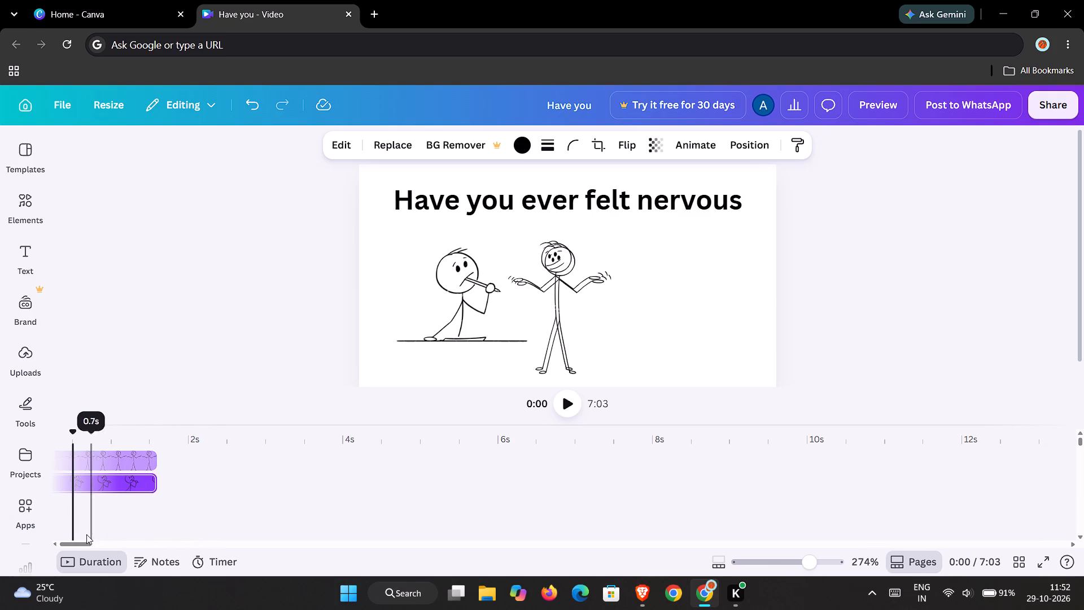
left_click(82, 543)
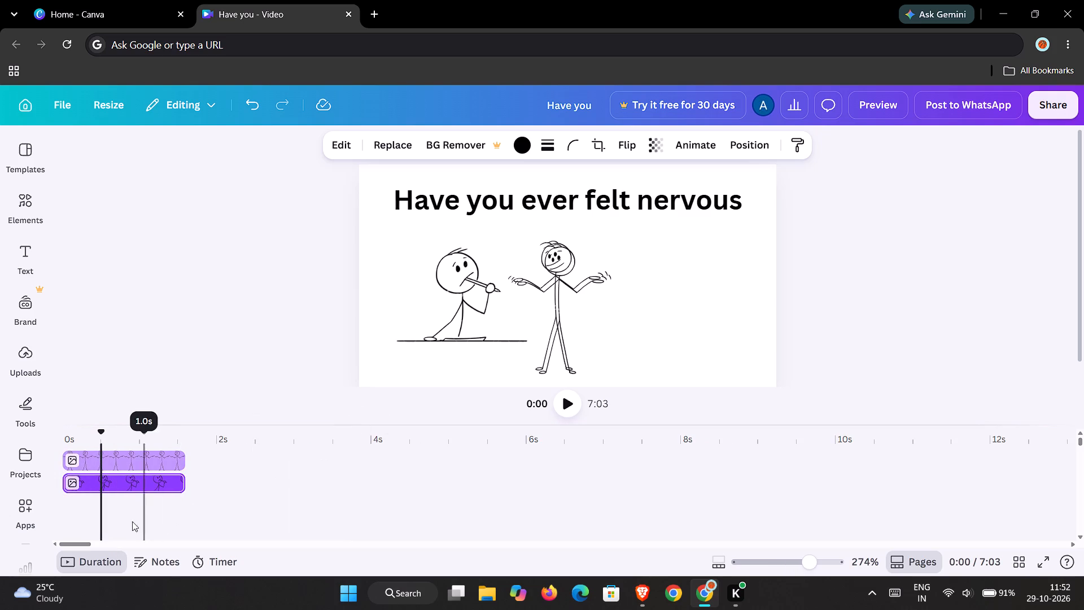
left_click_drag(85, 543, 61, 544)
Remove the duplicated standing figure from the opening scene by moving it completely off the page.
left_click(124, 460)
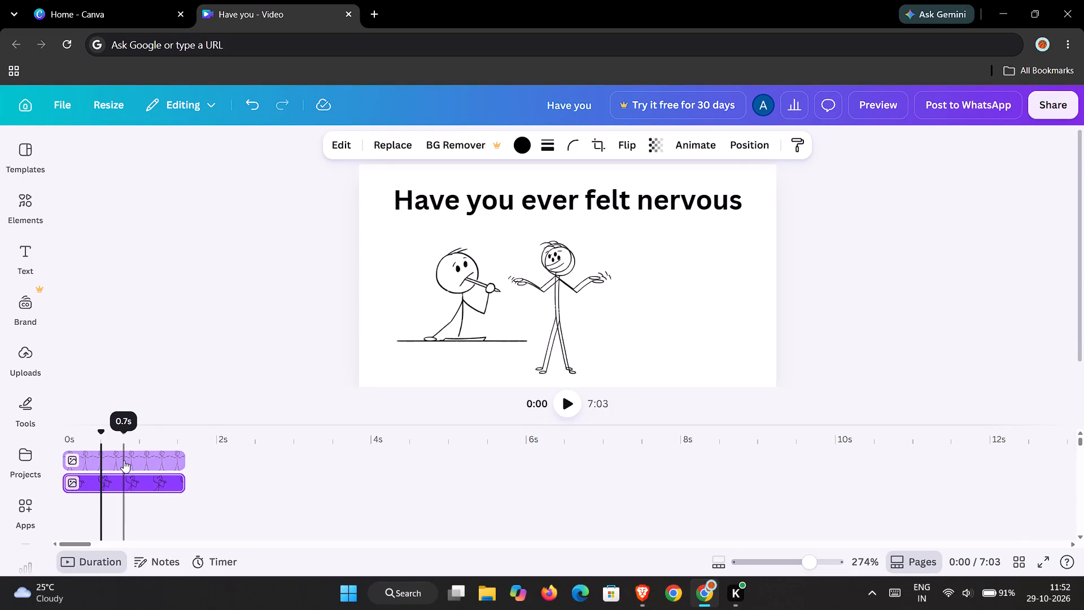
left_click_drag(561, 326, 641, 329)
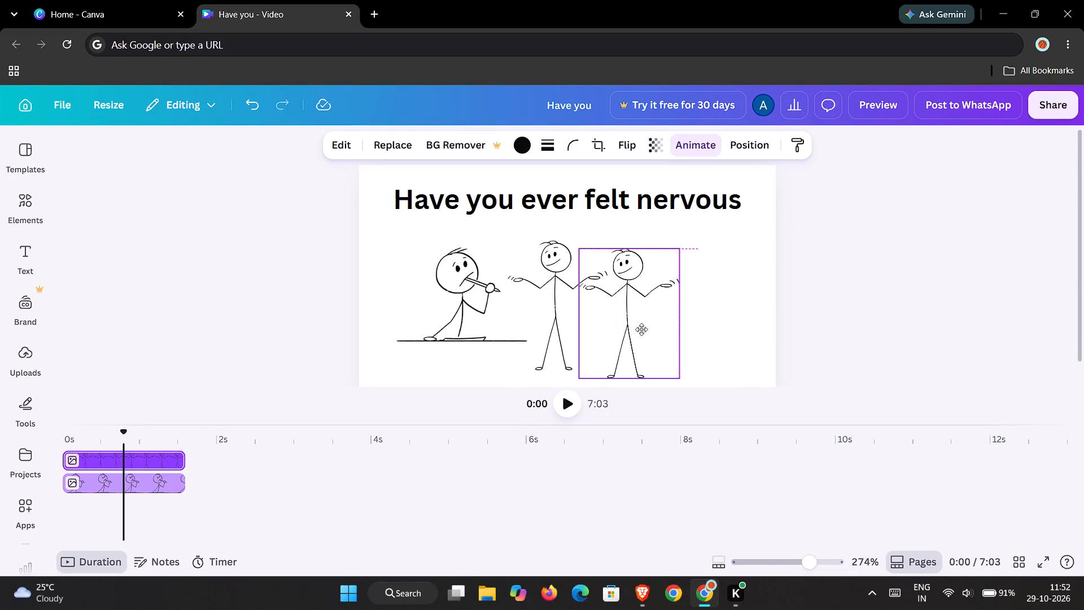
left_click_drag(641, 329, 890, 316)
Move the thinking stickman a little to the right beneath the "Have you ever felt nervous" title.
left_click_drag(470, 311, 495, 313)
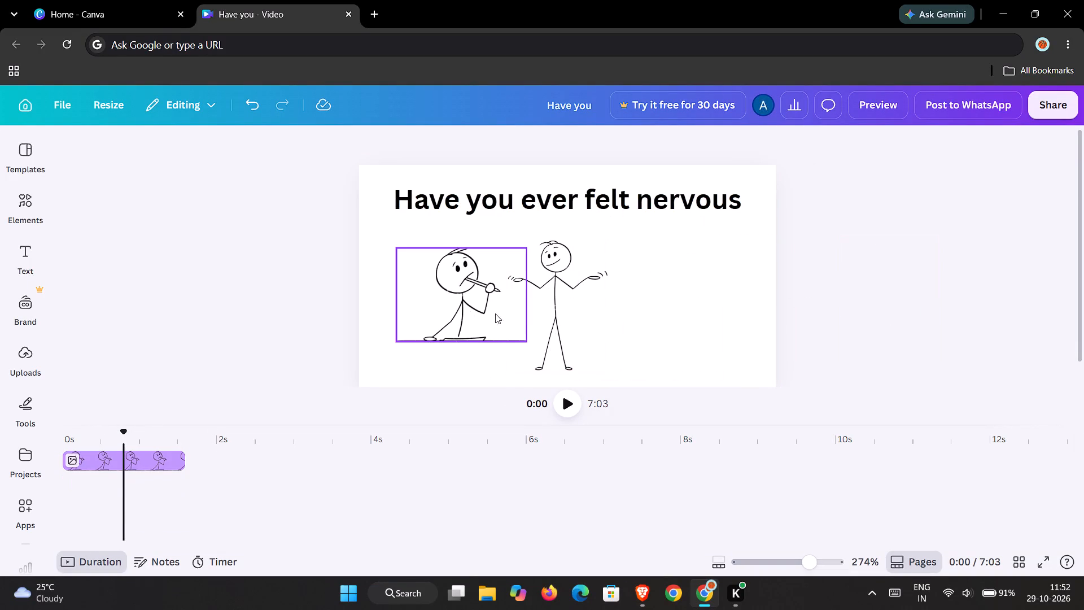
left_click_drag(495, 313, 525, 315)
Delete the remaining standing figure with outstretched arms from the opening scene.
left_click(556, 361)
left_click_drag(554, 361, 834, 348)
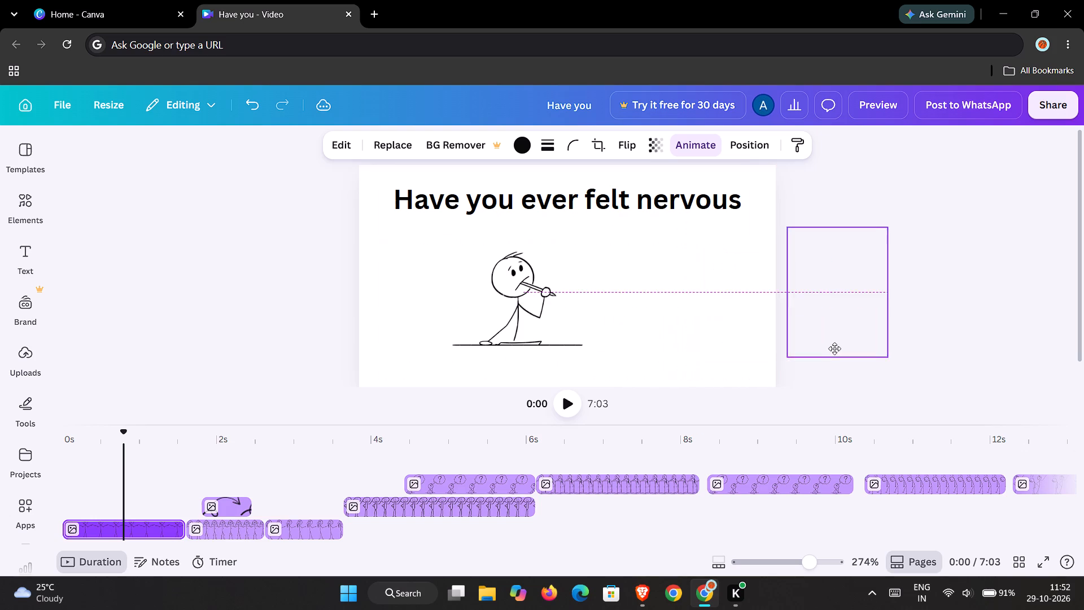
left_click_drag(834, 348, 628, 335)
left_click(654, 181)
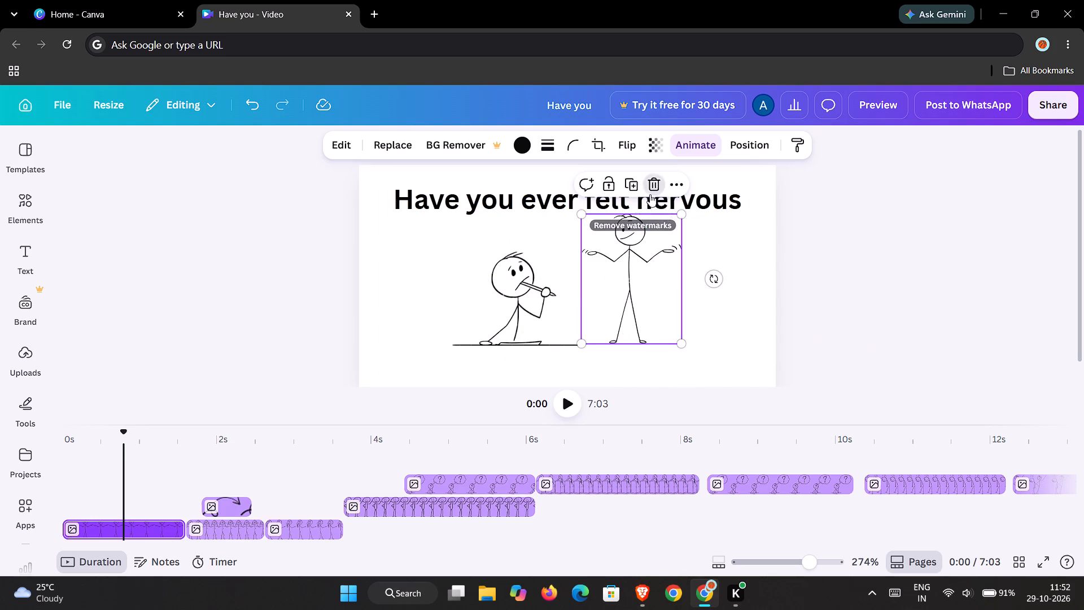
Enlarge the thinking stickman by about a quarter and centre it beneath the "Have you ever felt nervous" title.
left_click_drag(531, 306, 589, 308)
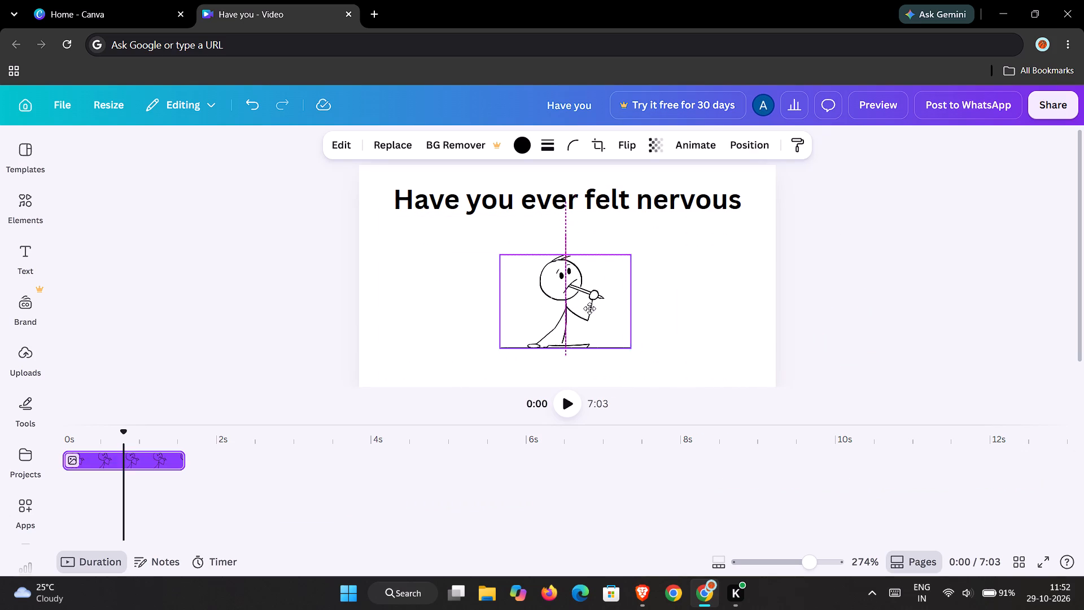
left_click_drag(589, 308, 587, 298)
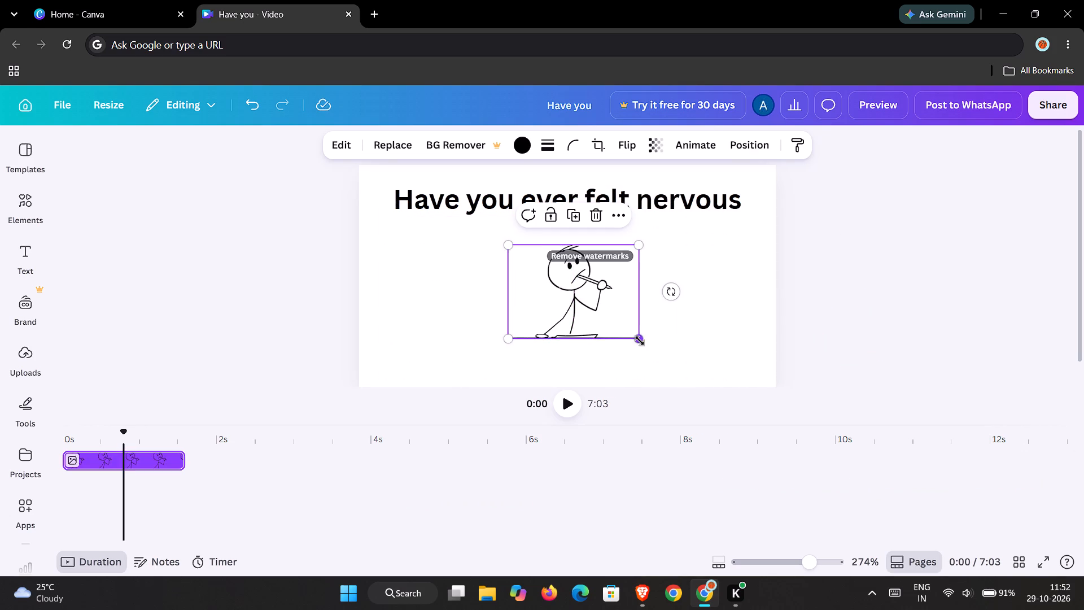
left_click_drag(640, 341, 676, 360)
left_click_drag(630, 317, 607, 308)
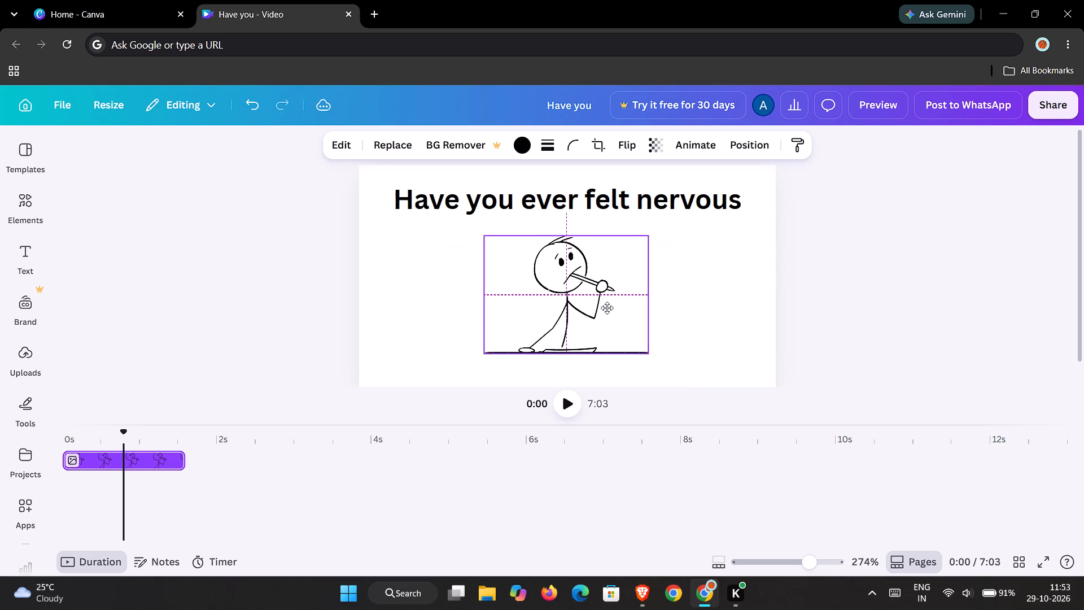
left_click_drag(607, 308, 608, 311)
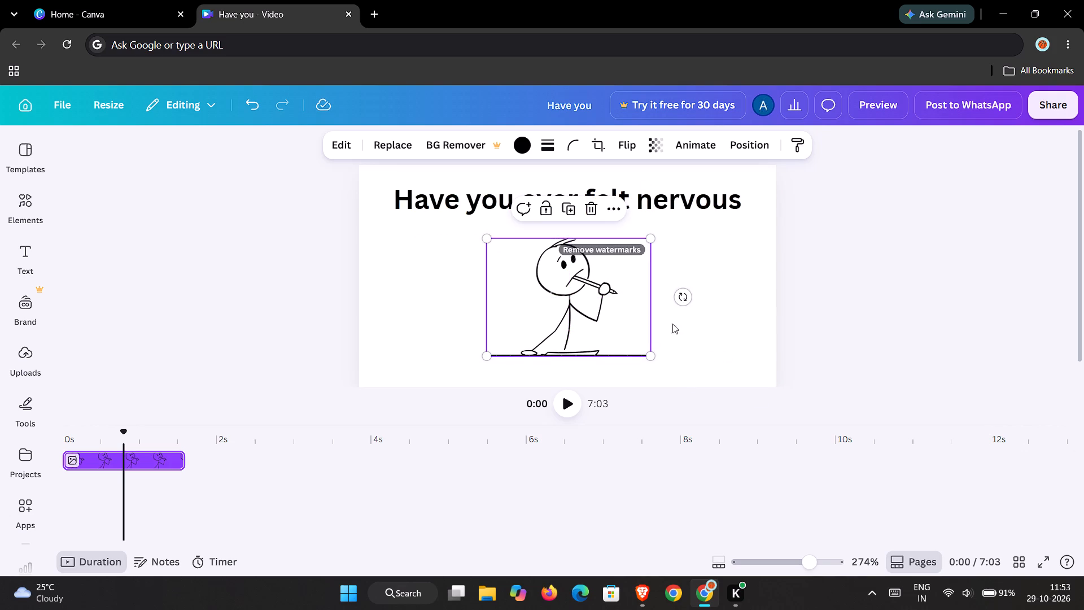
scroll(729, 346, "down", 2)
scroll(728, 346, "up", 1)
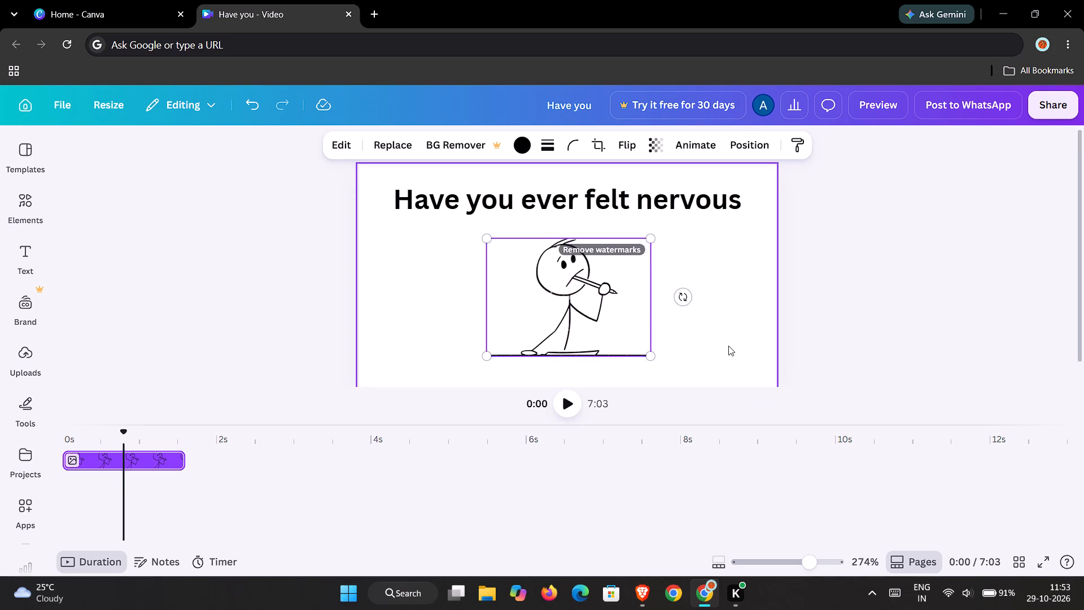
scroll(728, 346, "up", 1)
scroll(728, 346, "down", 2)
left_click(852, 329)
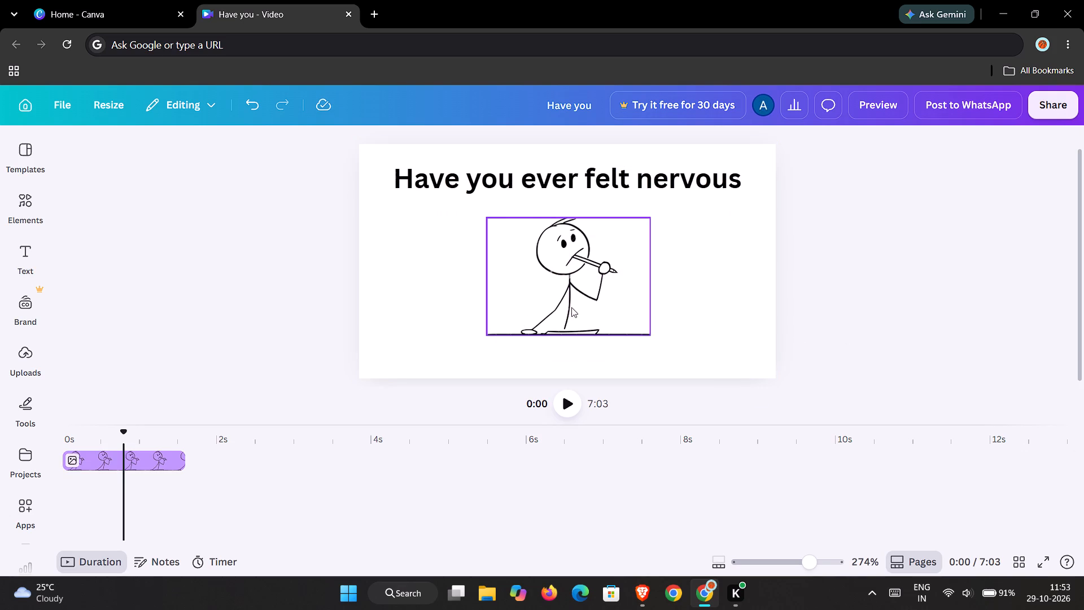
Play back the revised opening scene and pause at about 2 s.
scroll(215, 467, "up", 2)
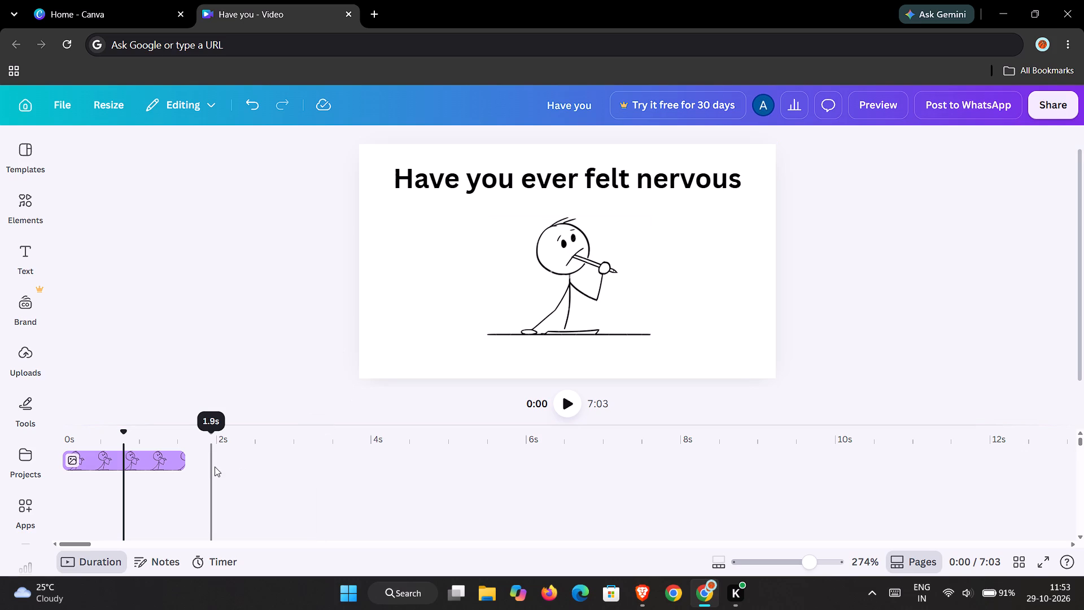
left_click(566, 408)
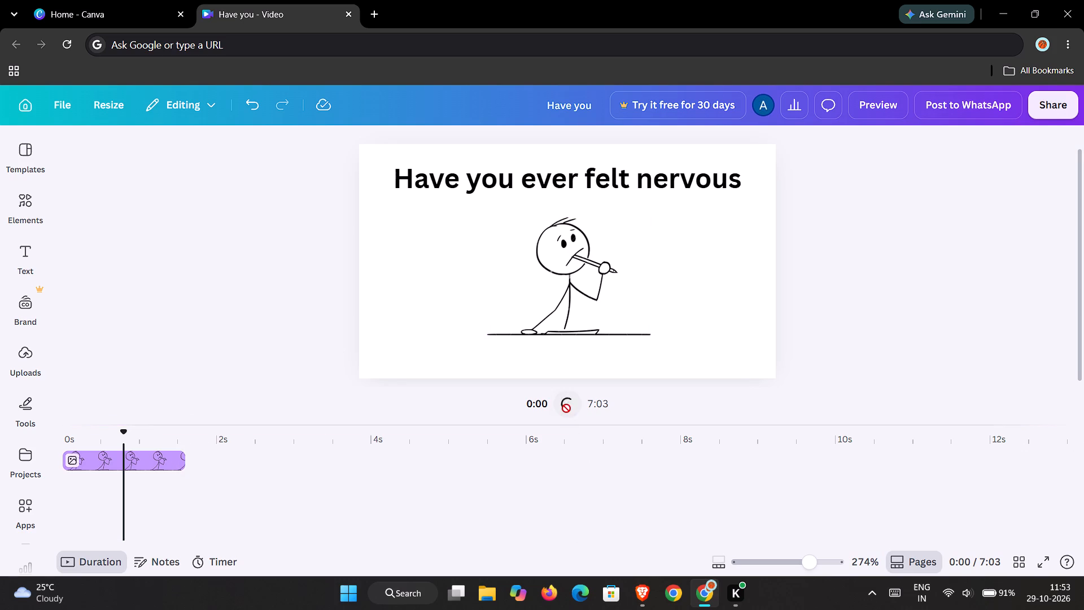
left_click(566, 408)
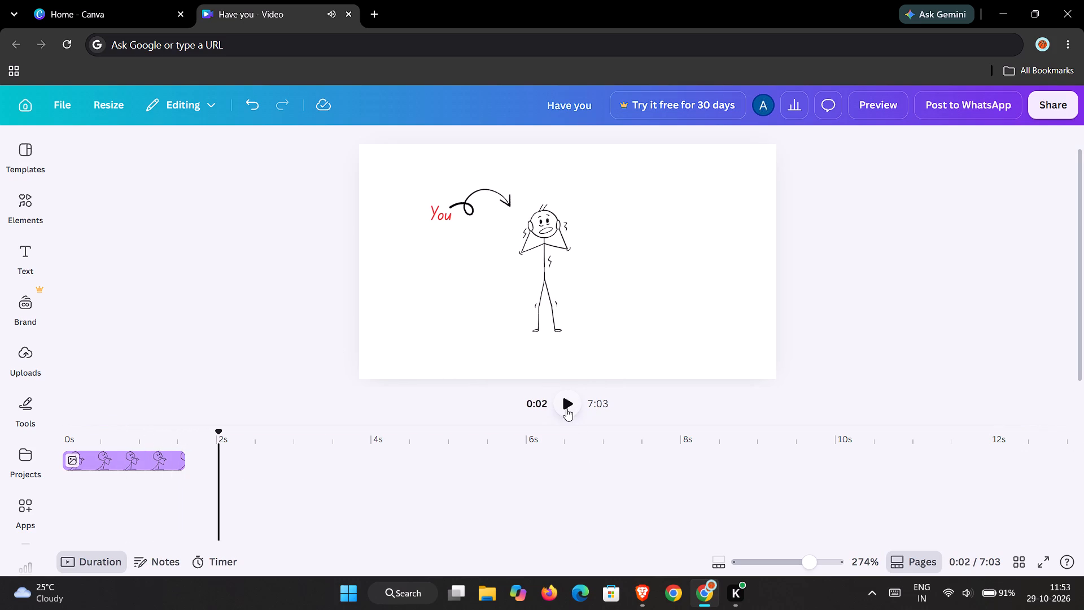
Play the video onward briefly and place the playhead at about 2.2 s in the scene with the "You" arrow.
left_click(566, 408)
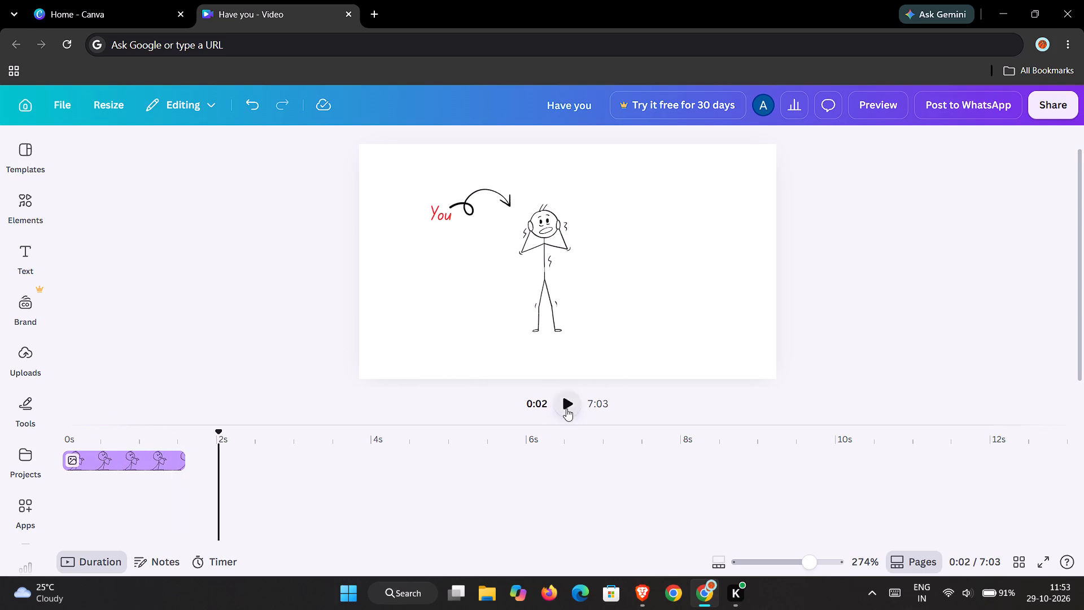
left_click(566, 408)
left_click_drag(245, 433, 233, 442)
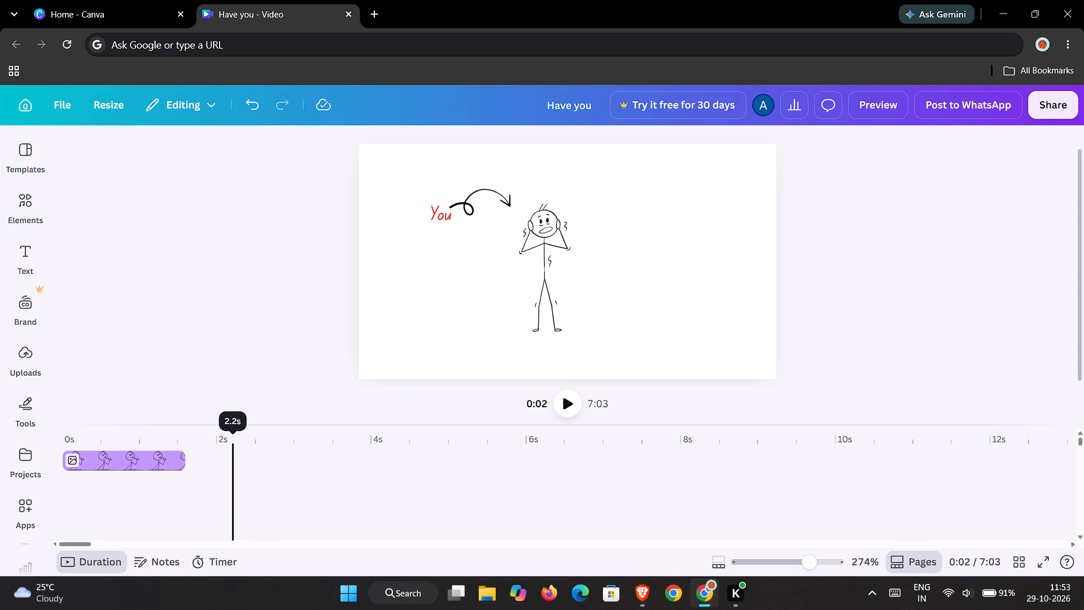
left_click_drag(233, 442, 232, 442)
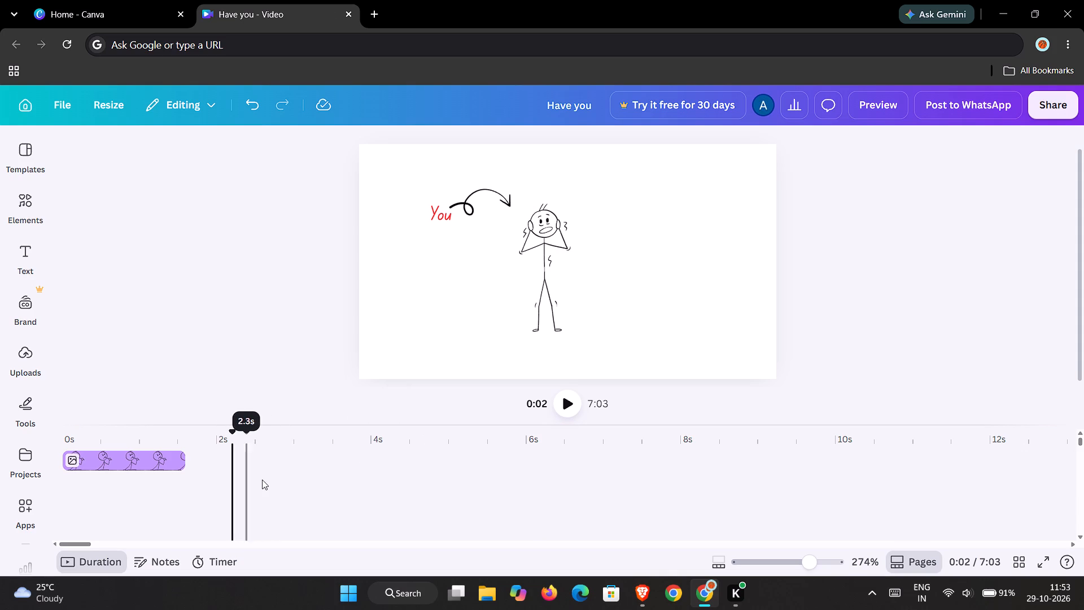
scroll(262, 480, "up", 9)
Replace the previous element search term with "stickman".
left_click(22, 211)
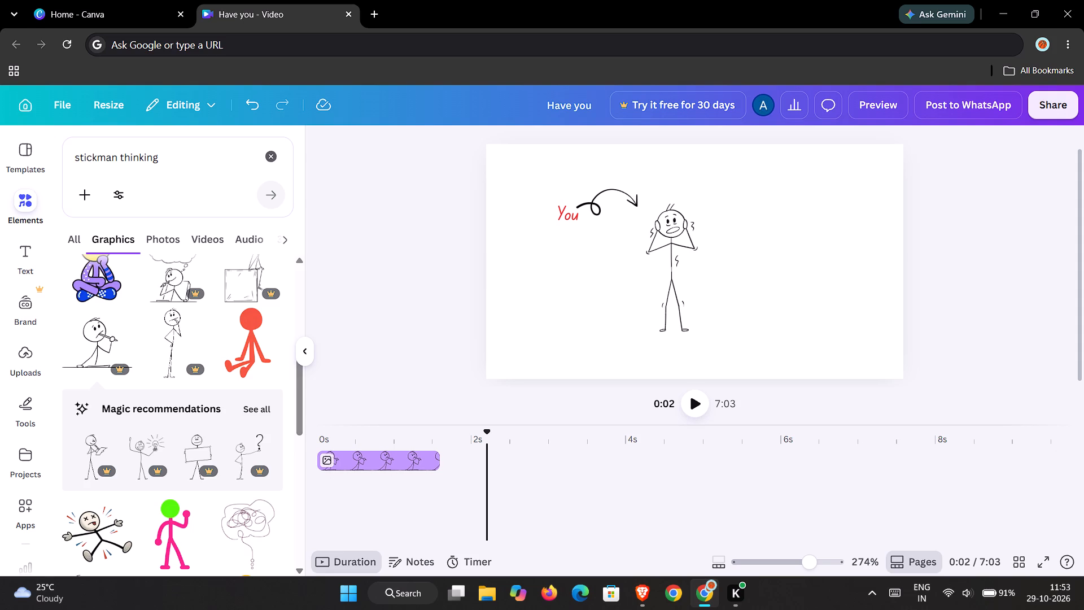
left_click(270, 156)
left_click(198, 149)
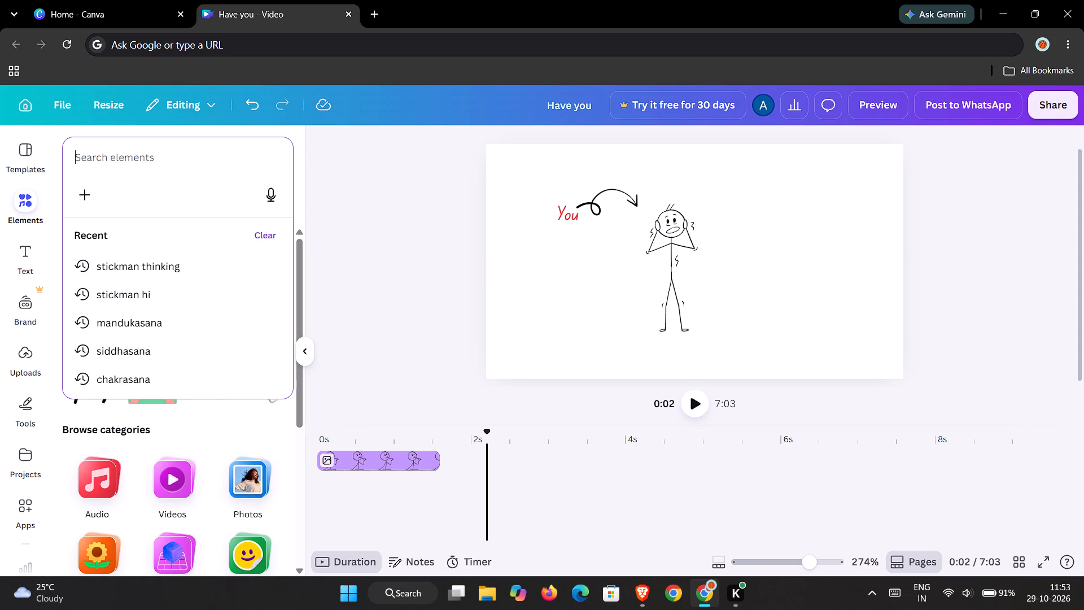
type("stik")
key("BackSpace")
key("BackSpace")
type("ickman")
key("space")
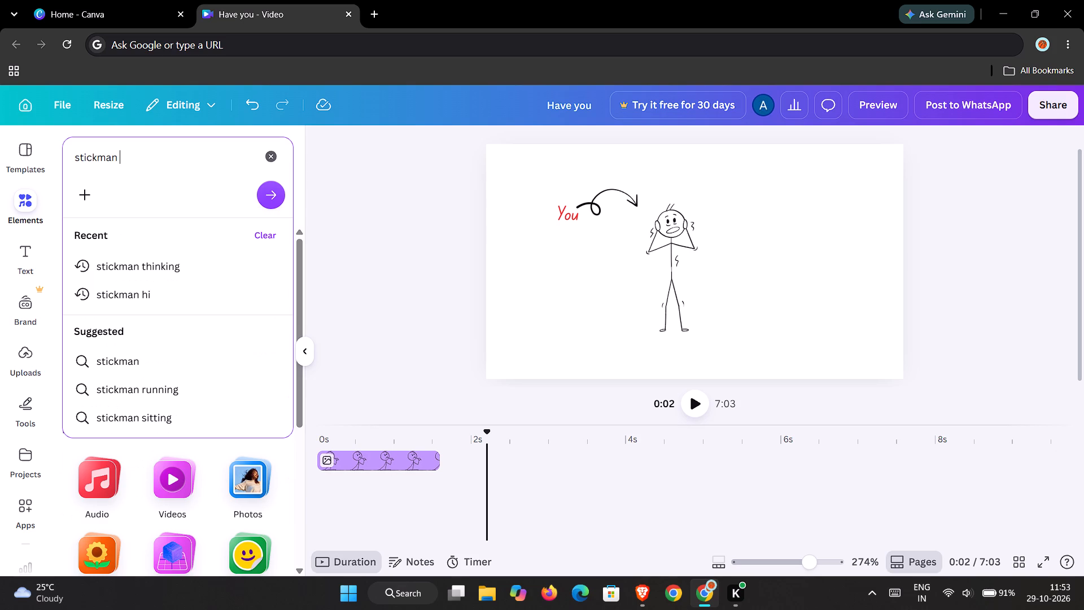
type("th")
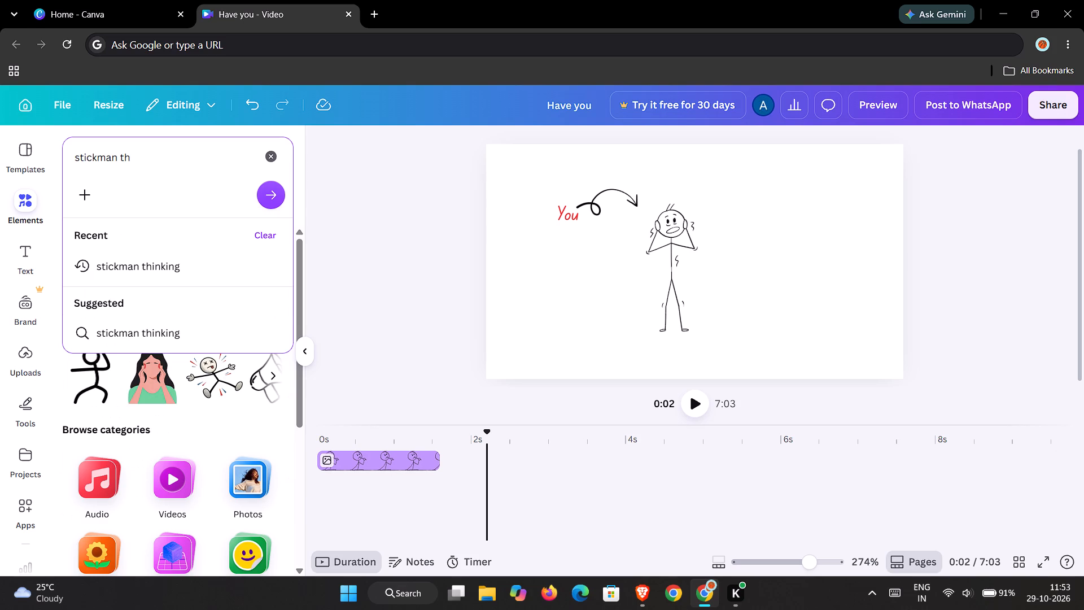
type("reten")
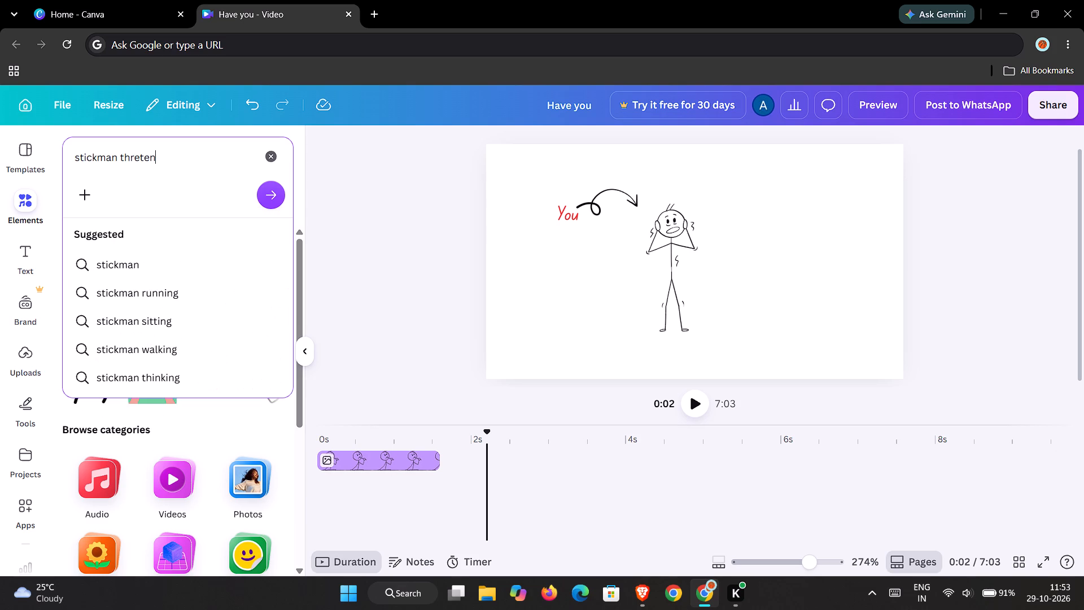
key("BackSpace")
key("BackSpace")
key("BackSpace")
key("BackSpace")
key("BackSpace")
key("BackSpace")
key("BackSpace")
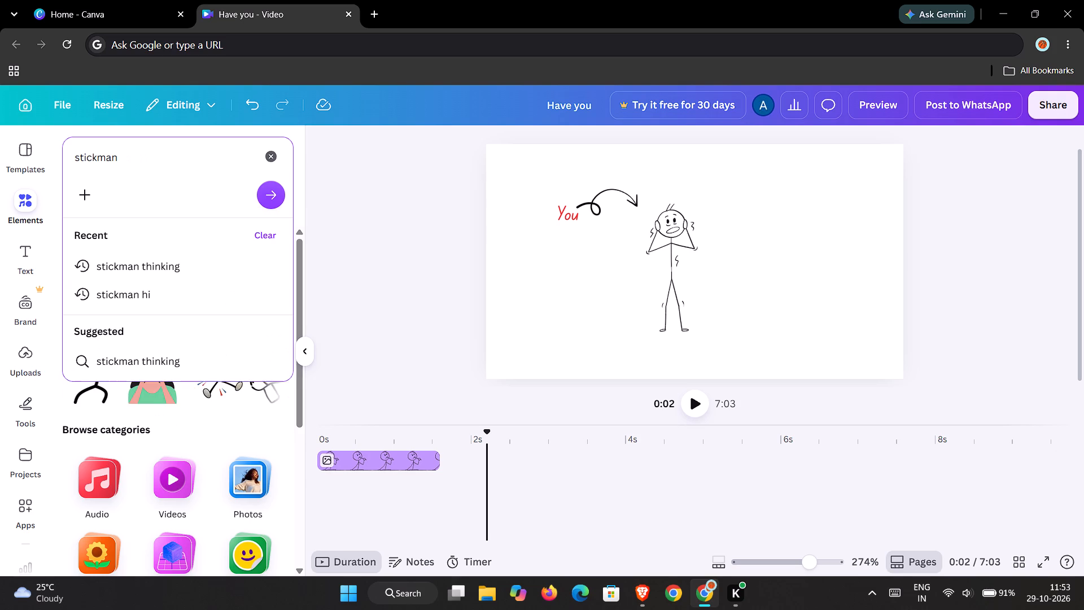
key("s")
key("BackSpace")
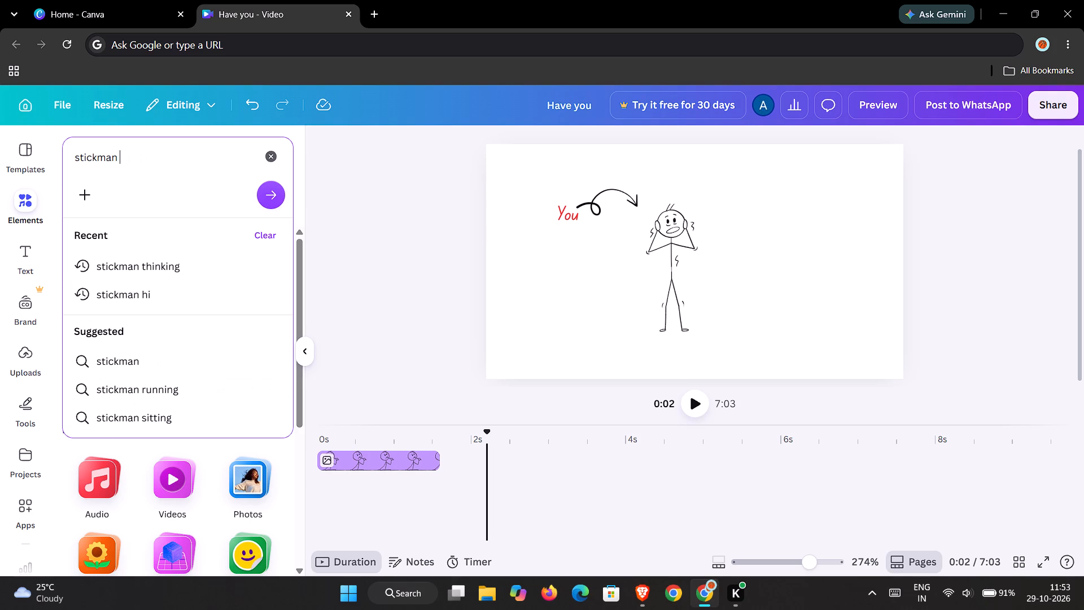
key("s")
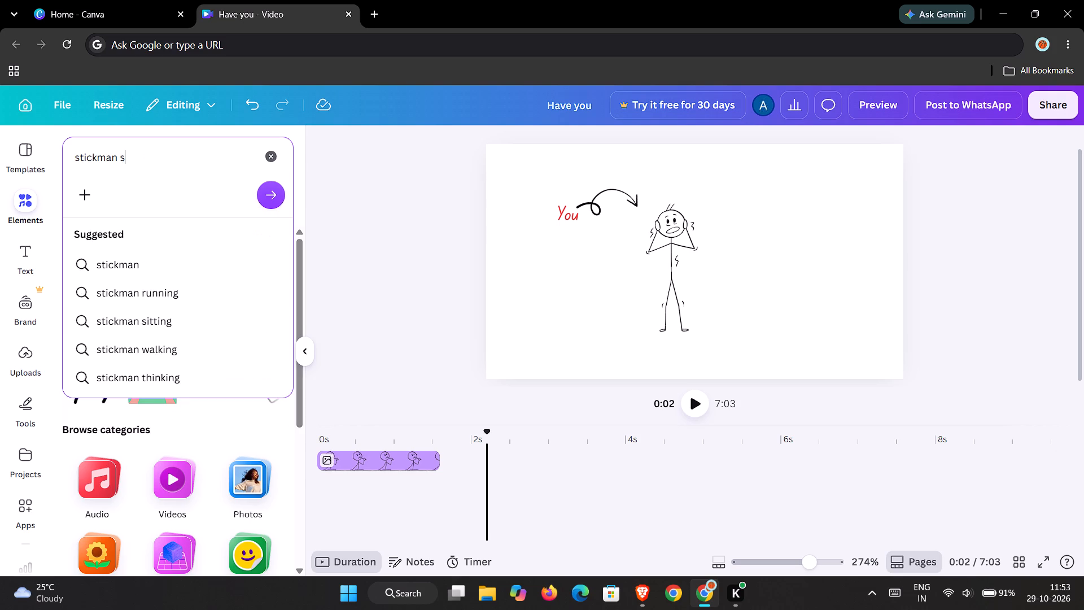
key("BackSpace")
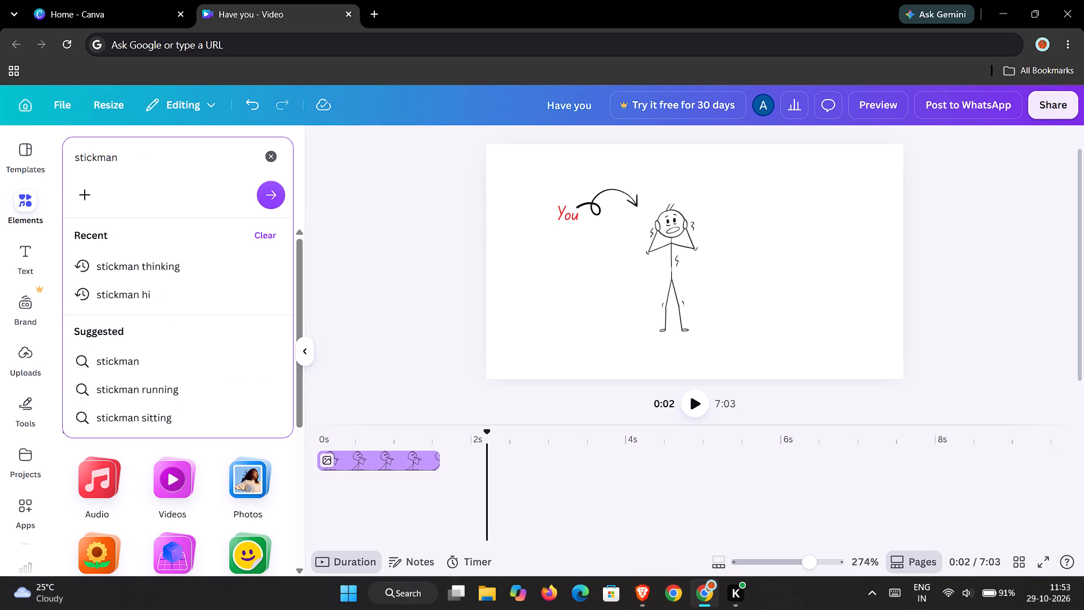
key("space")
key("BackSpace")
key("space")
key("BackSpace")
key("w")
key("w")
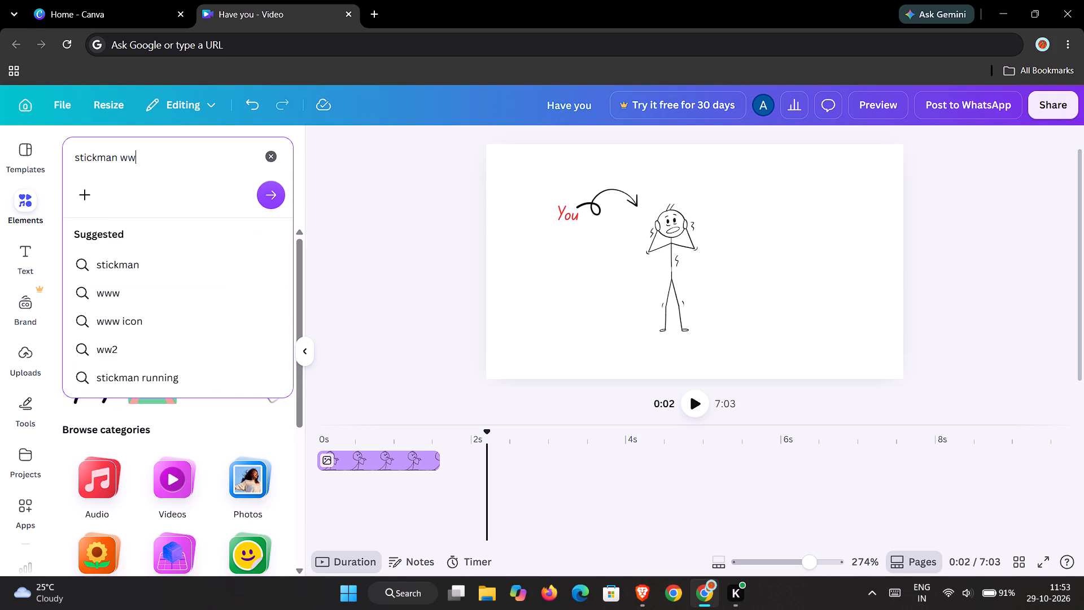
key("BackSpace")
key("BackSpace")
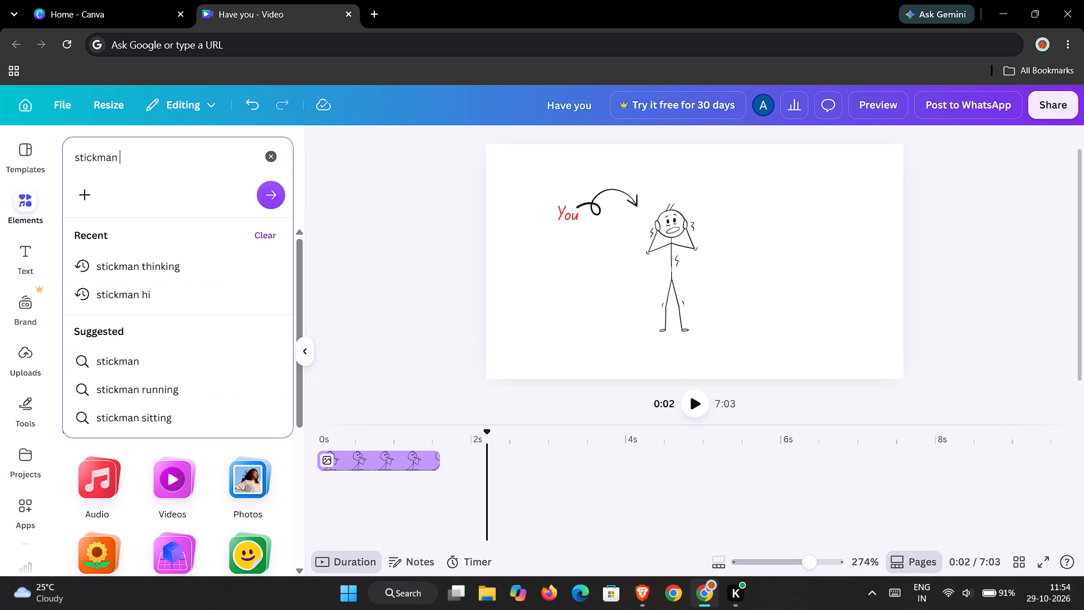
Search the elements for "stickman worried" and look over the results.
type("worried")
key("Return")
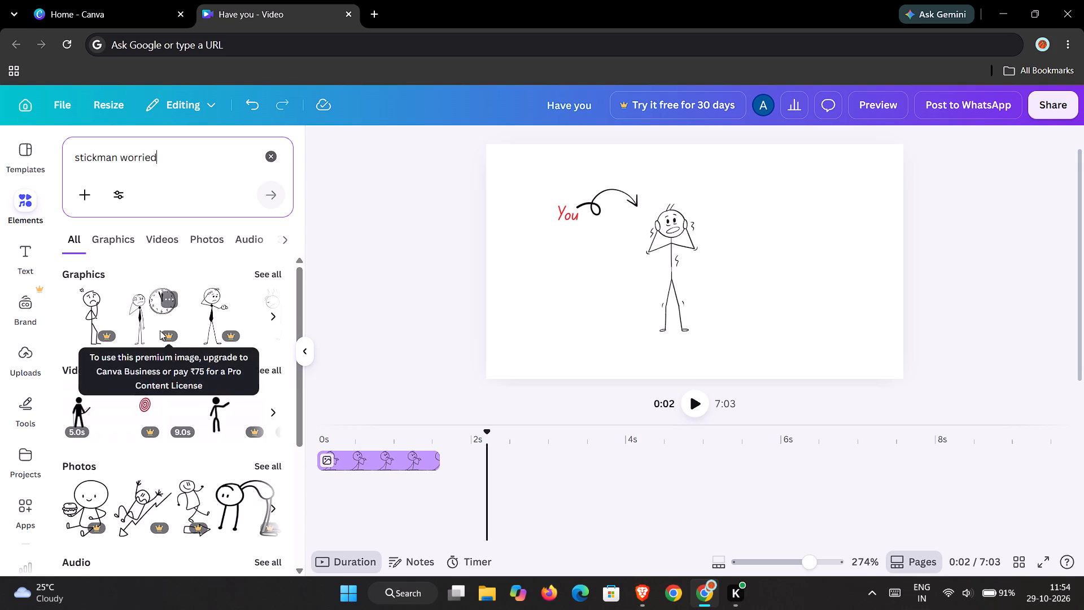
scroll(160, 330, "down", 2)
Search the elements for "stickman nervous" instead and show all of the graphics results.
left_click(182, 158)
key("BackSpace")
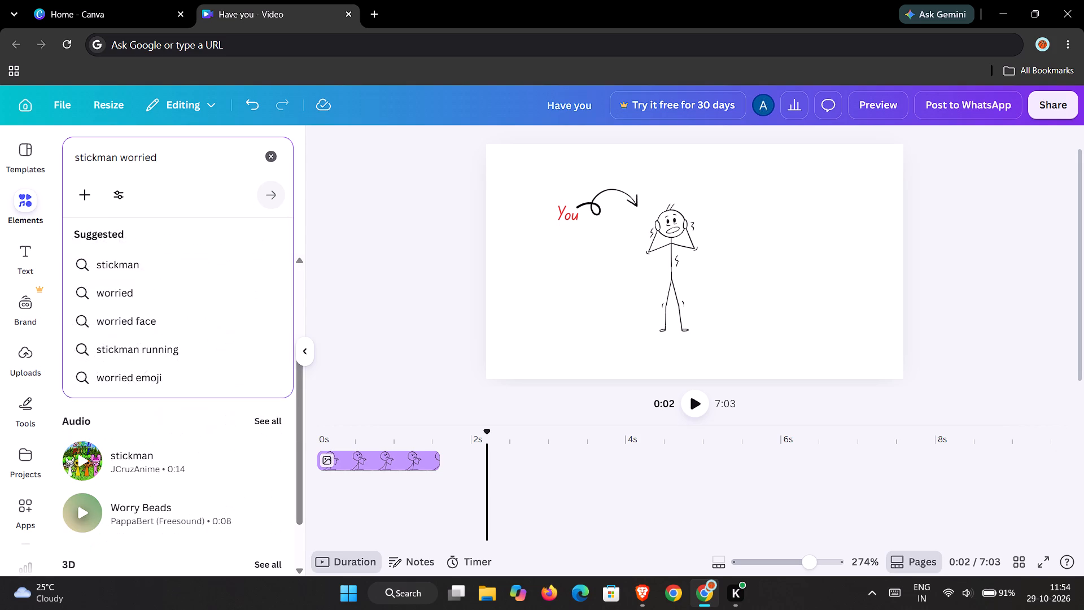
key("BackSpace")
key("BackSpace")
key("BackSpace")
key("BackSpace")
key("BackSpace")
key("BackSpace")
type("nervoi")
key("BackSpace")
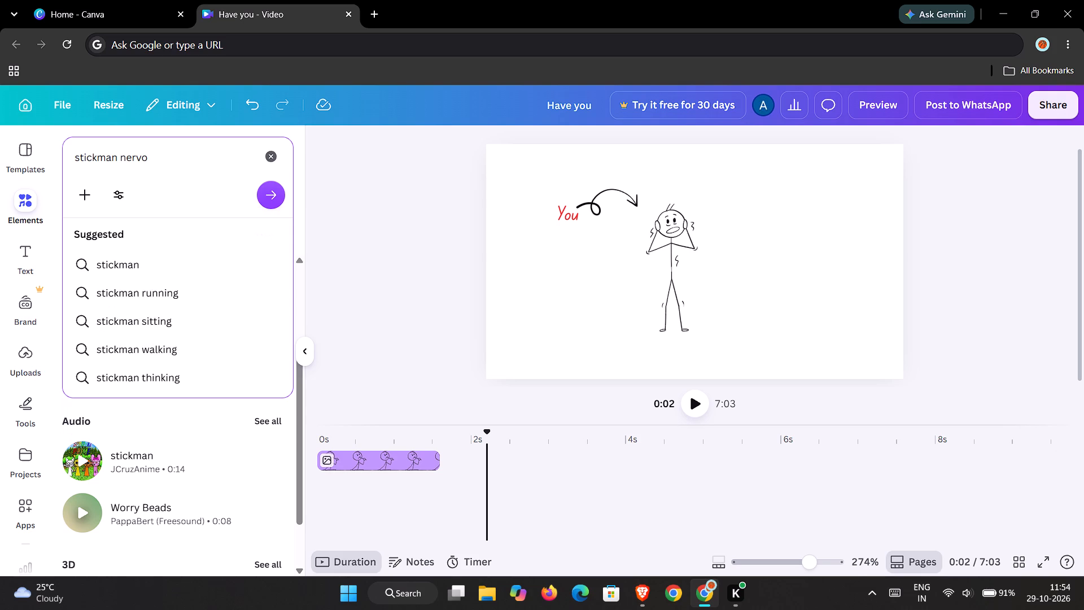
type("us")
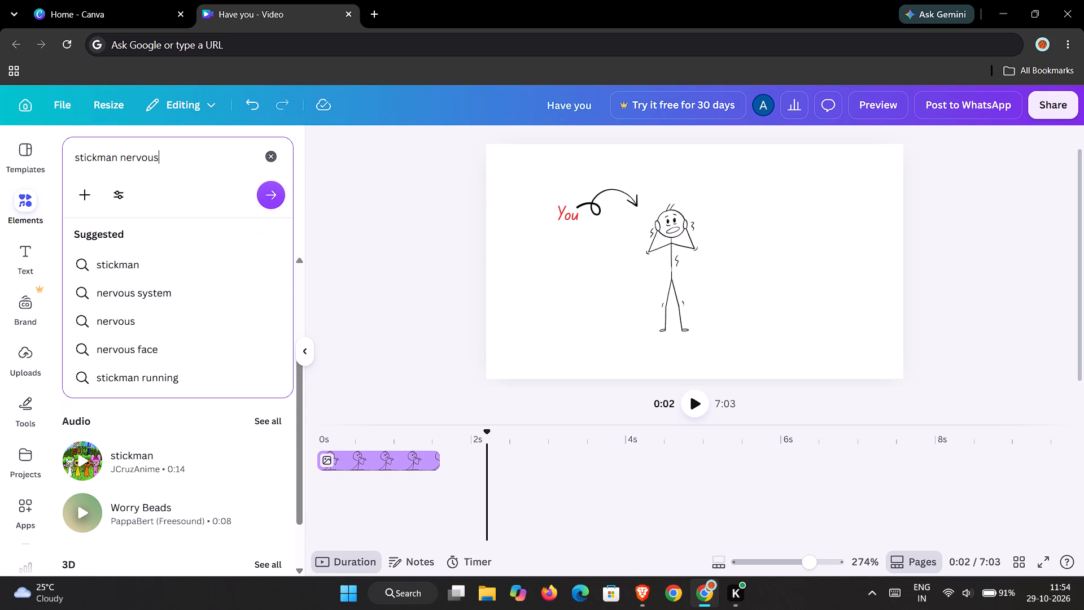
key("Return")
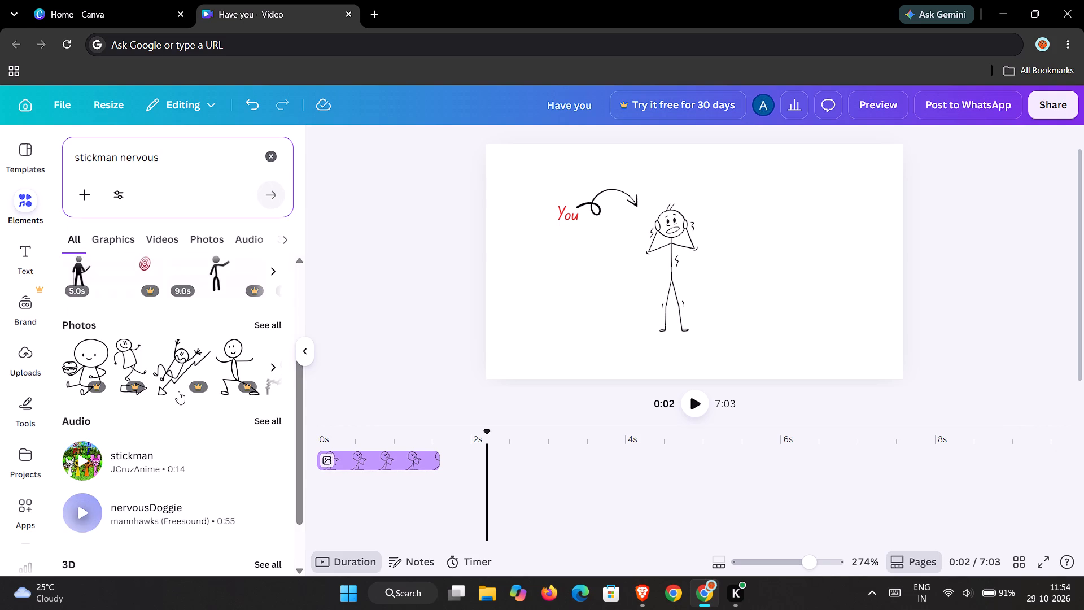
scroll(241, 280, "up", 5)
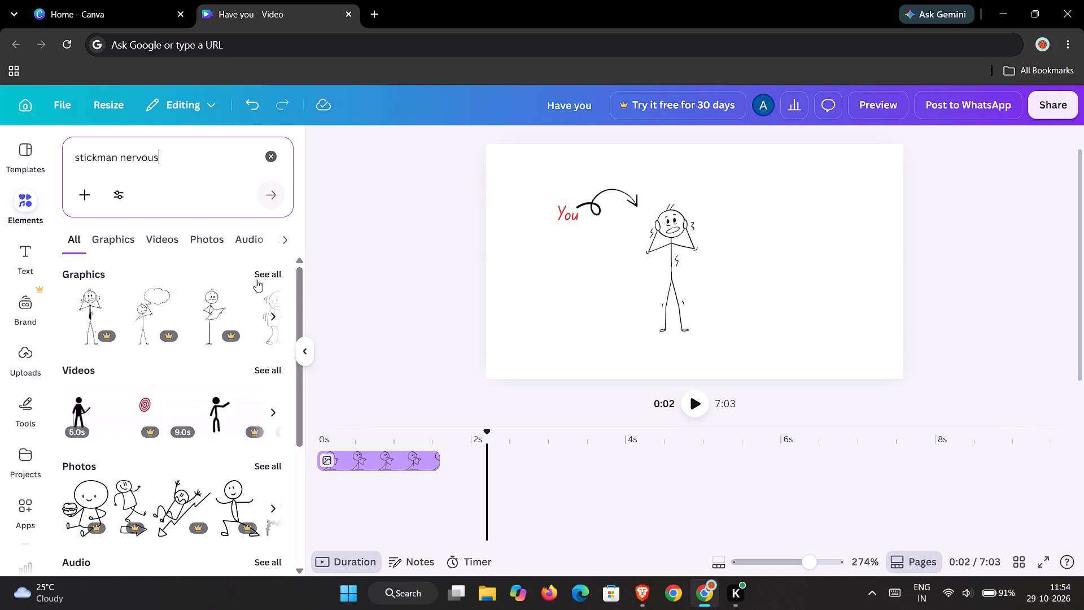
left_click(261, 274)
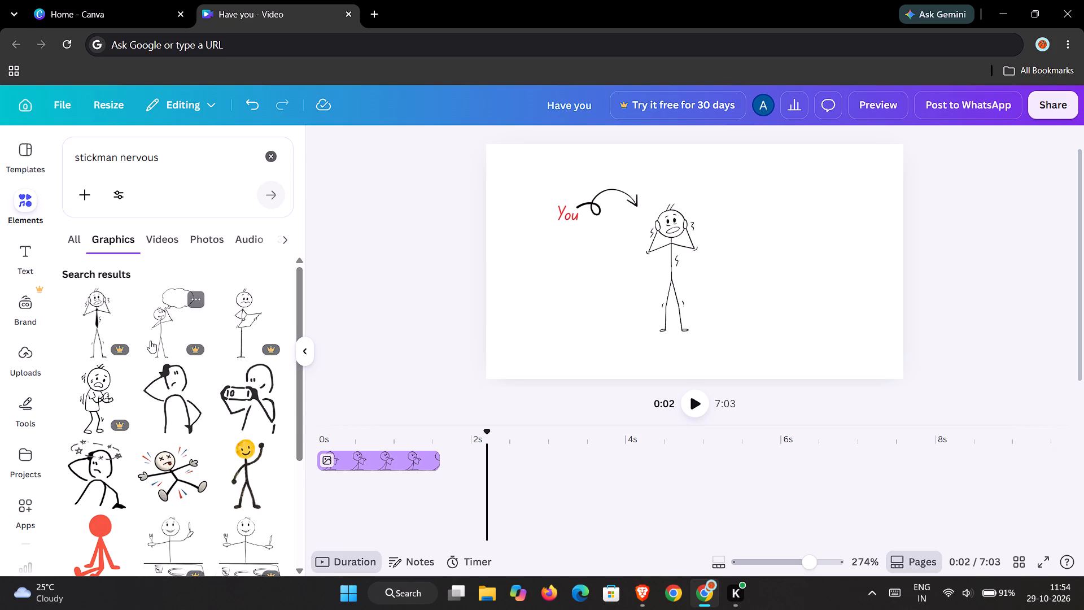
Add the worried stickman holding a sheet of paper, enlarge it by about half and place it just right of the head-holding figure.
scroll(150, 341, "down", 1)
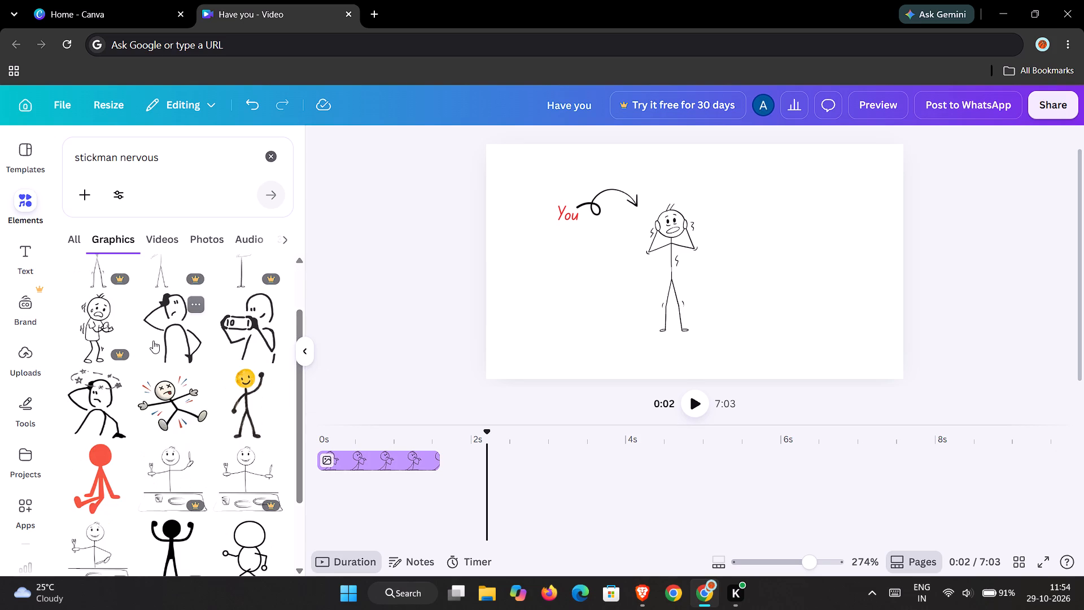
scroll(153, 341, "down", 4)
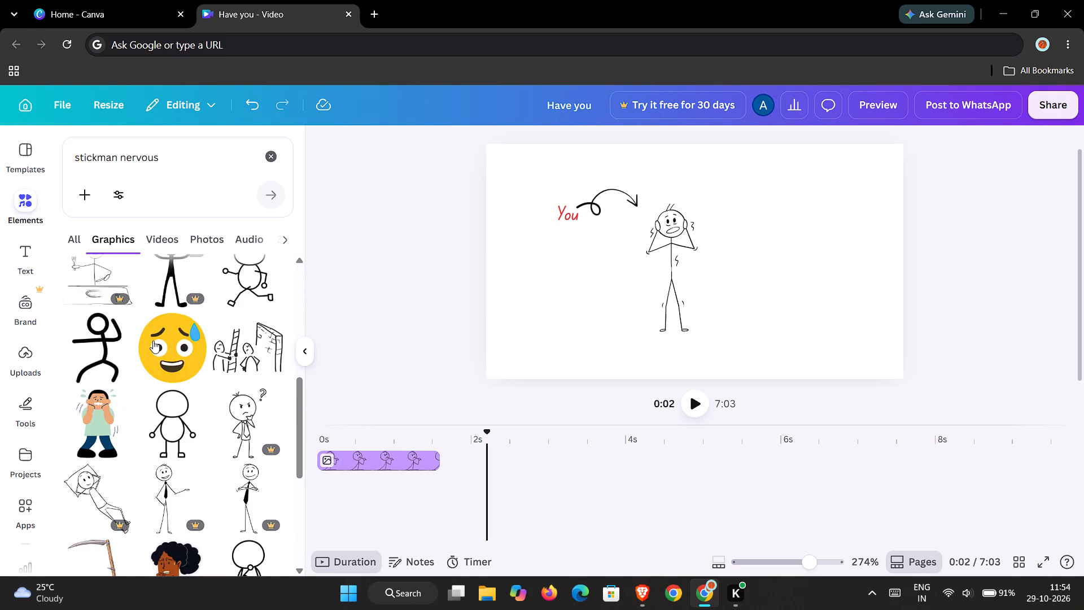
scroll(153, 341, "down", 3)
scroll(153, 341, "up", 2)
scroll(153, 341, "down", 2)
scroll(153, 341, "up", 5)
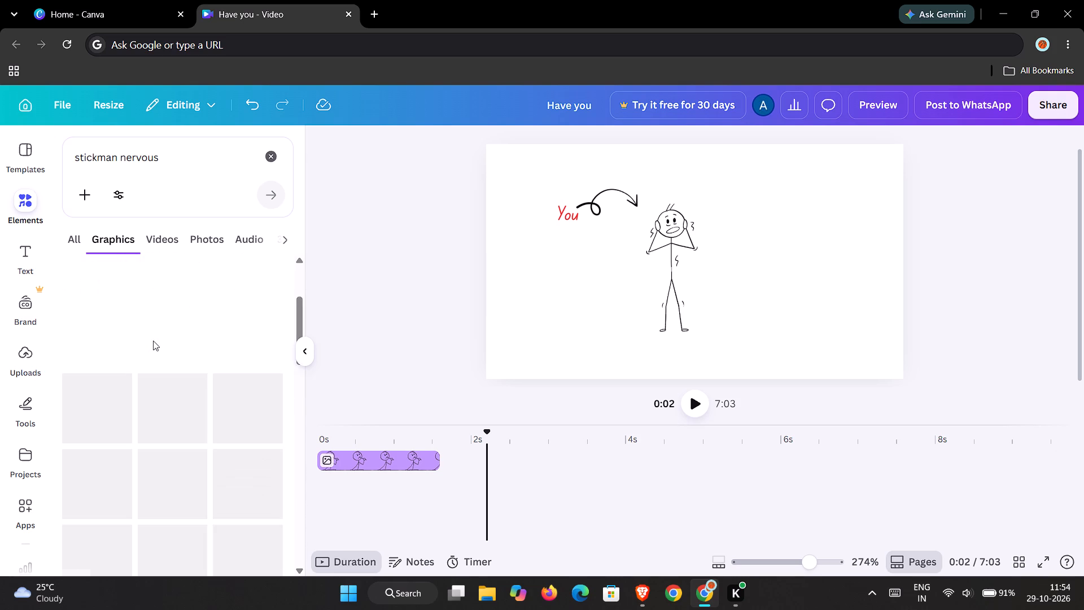
scroll(153, 341, "up", 8)
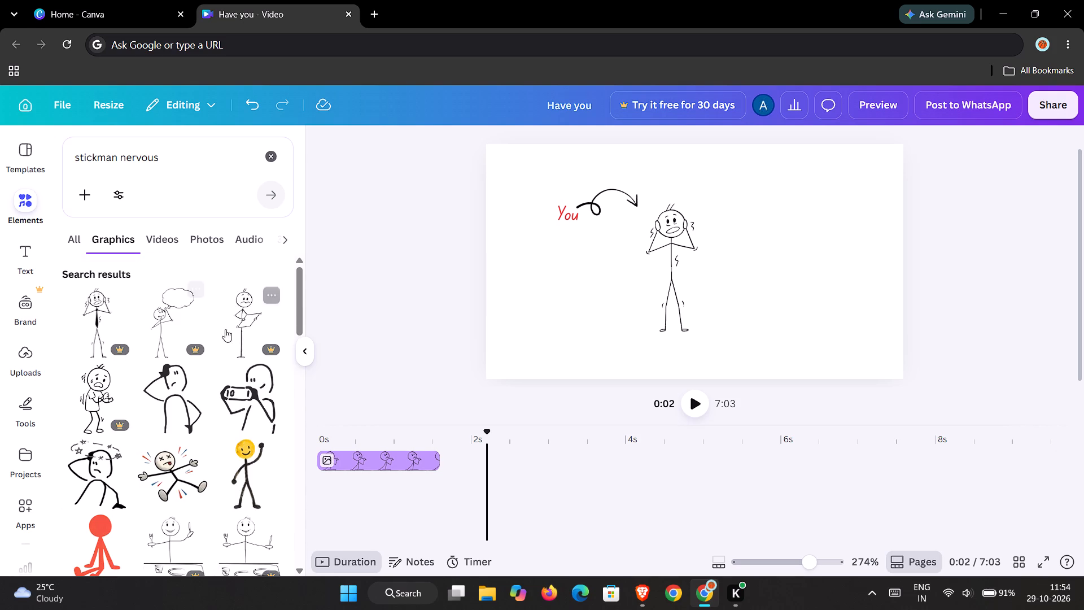
left_click(241, 324)
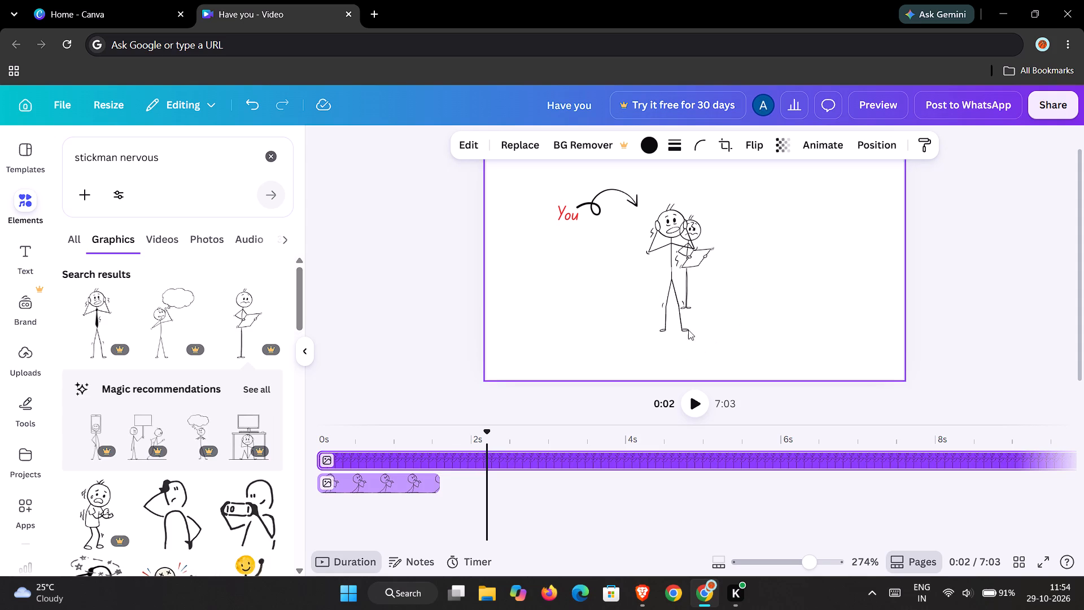
left_click_drag(695, 279, 762, 284)
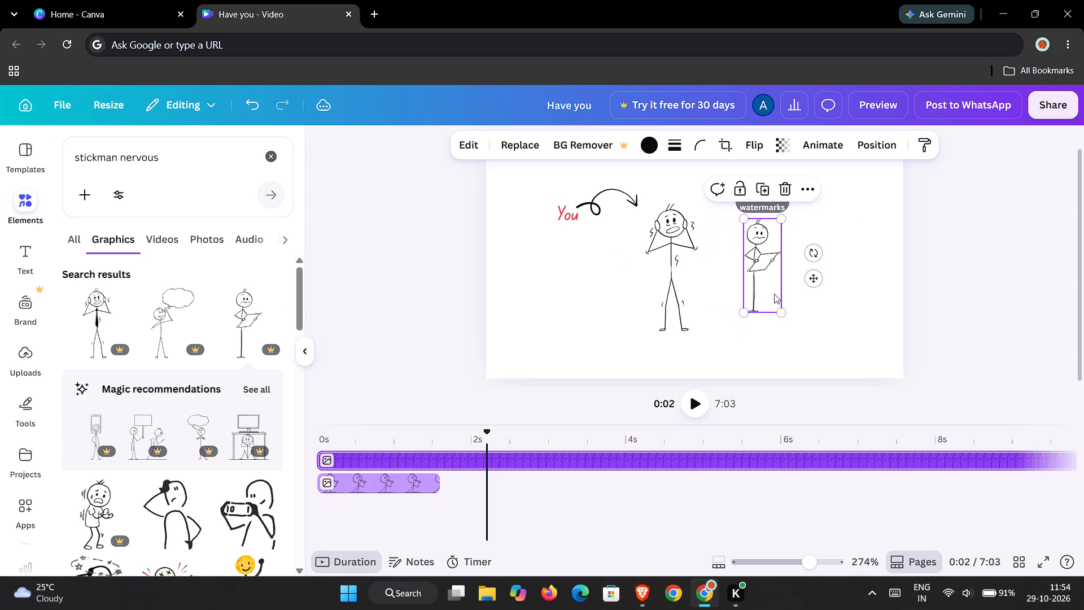
left_click_drag(780, 311, 841, 345)
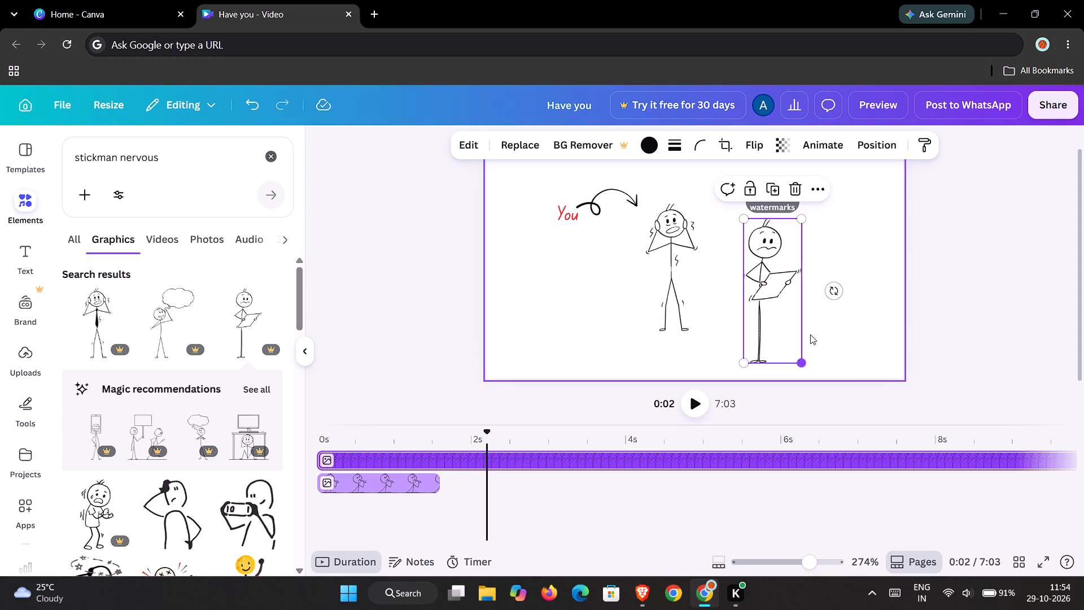
left_click_drag(785, 325, 766, 310)
Search the graphics for "stickman nervous speaking".
left_click(182, 167)
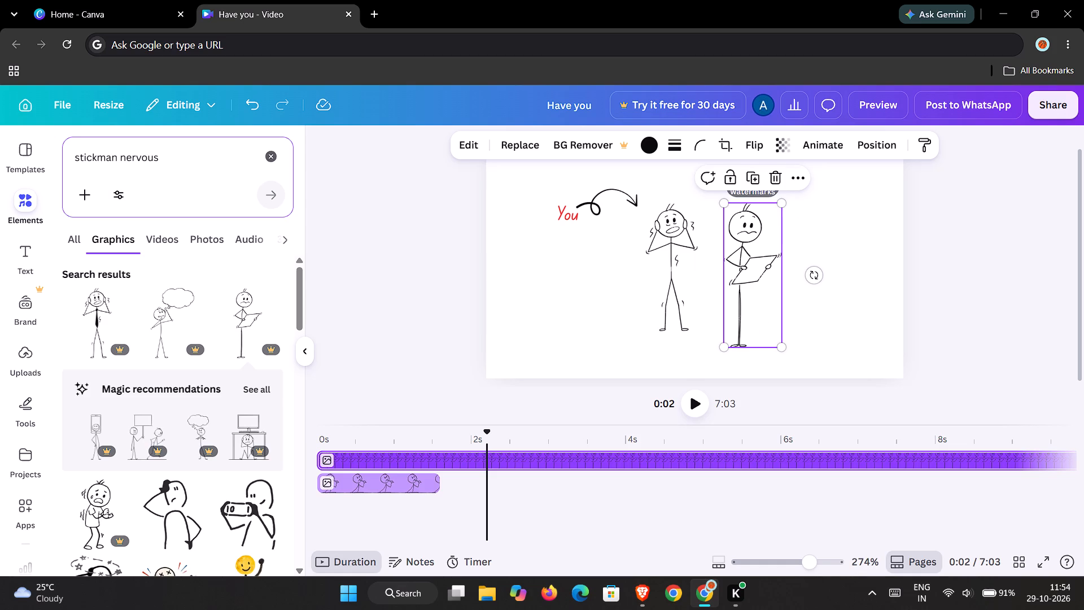
left_click(183, 160)
key("space")
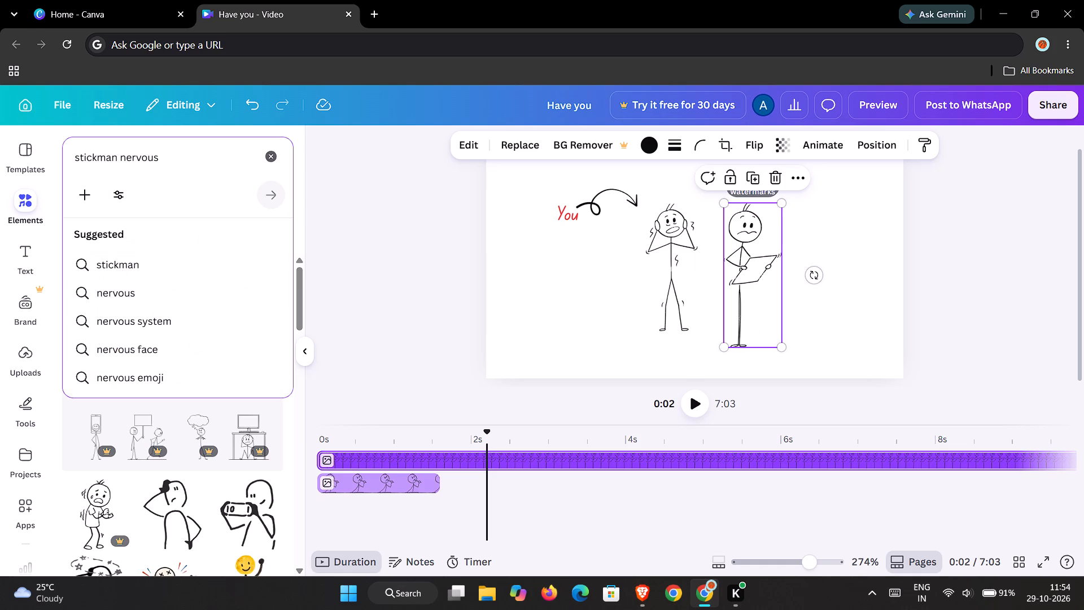
type("sp")
type("eaking")
key("Return")
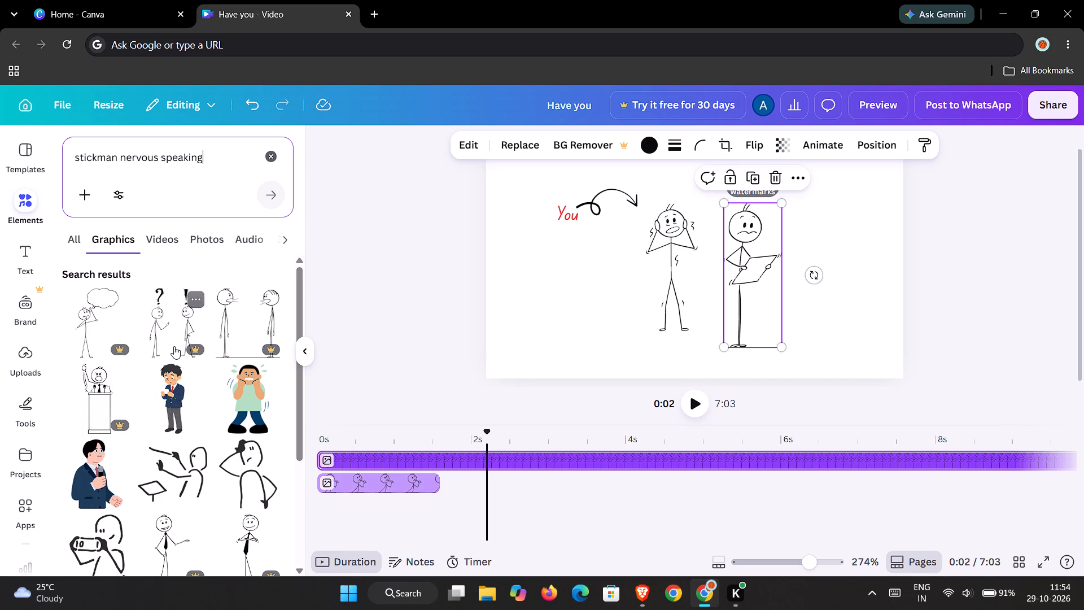
Search the graphics for "stickman nervous" again.
key("BackSpace")
key("BackSpace")
key("BackSpace")
key("BackSpace")
key("BackSpace")
key("BackSpace")
key("BackSpace")
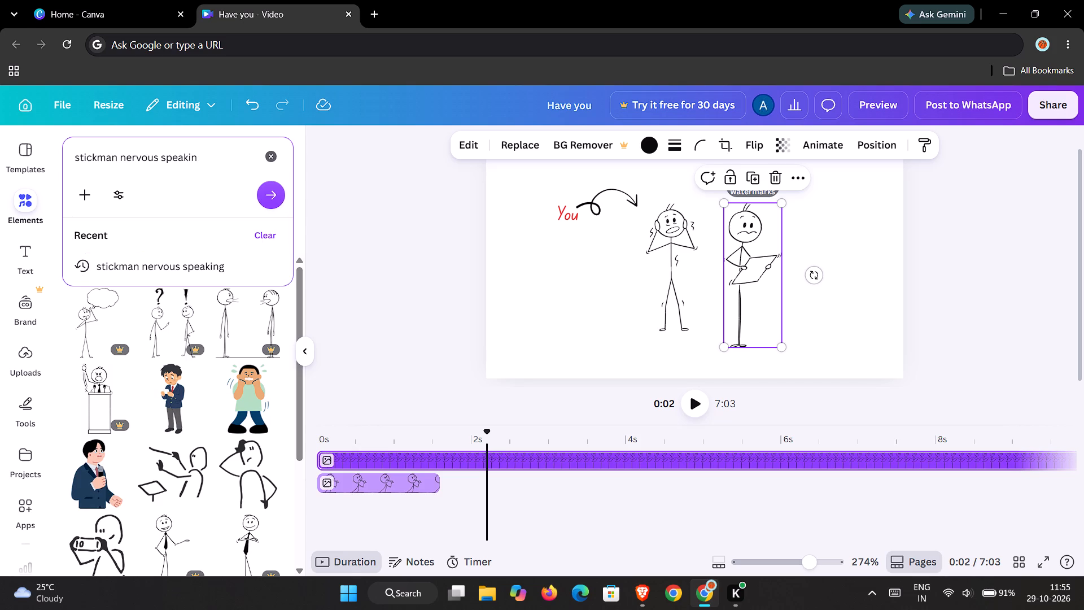
key("BackSpace")
key("BackSpace")
key("BackSpace")
key("s")
key("Return")
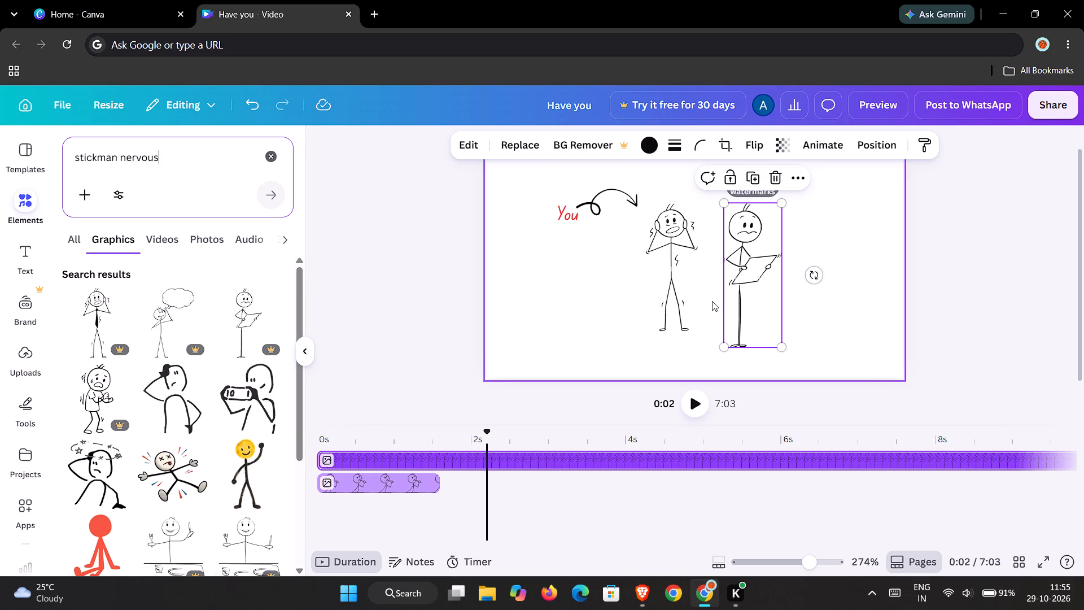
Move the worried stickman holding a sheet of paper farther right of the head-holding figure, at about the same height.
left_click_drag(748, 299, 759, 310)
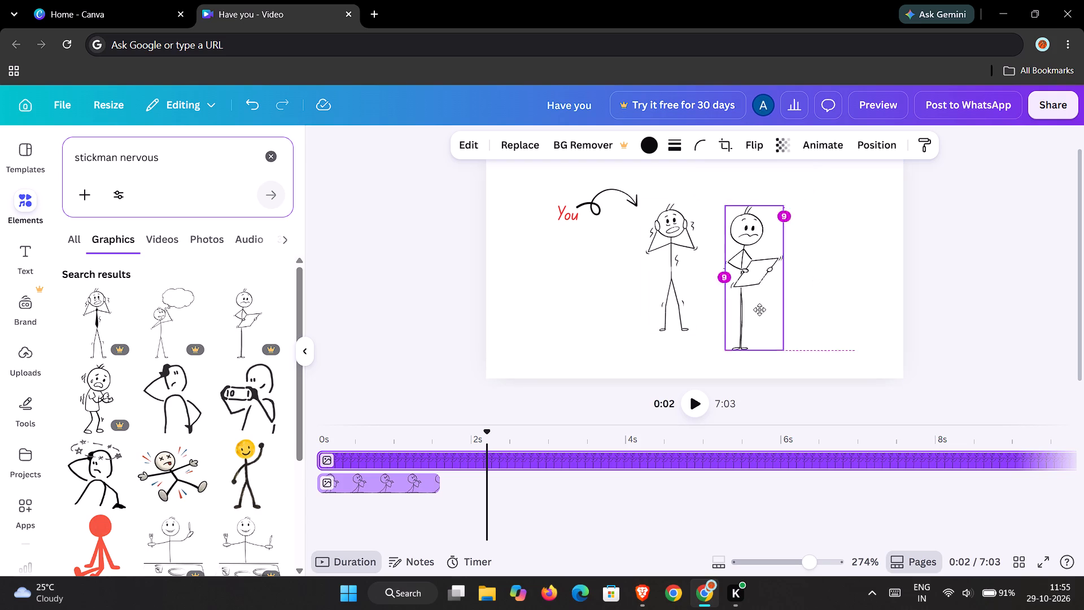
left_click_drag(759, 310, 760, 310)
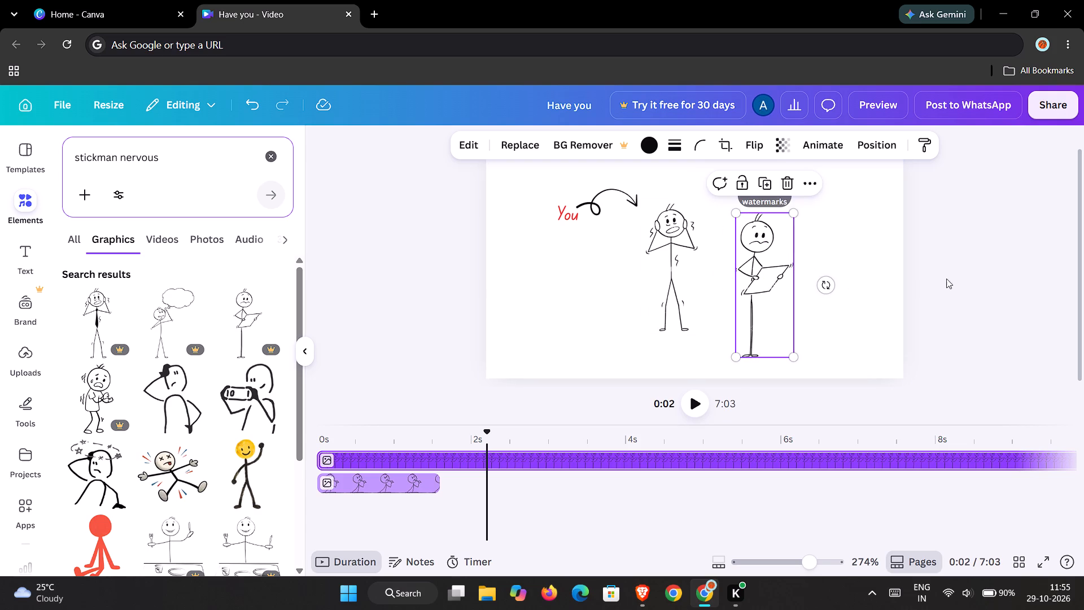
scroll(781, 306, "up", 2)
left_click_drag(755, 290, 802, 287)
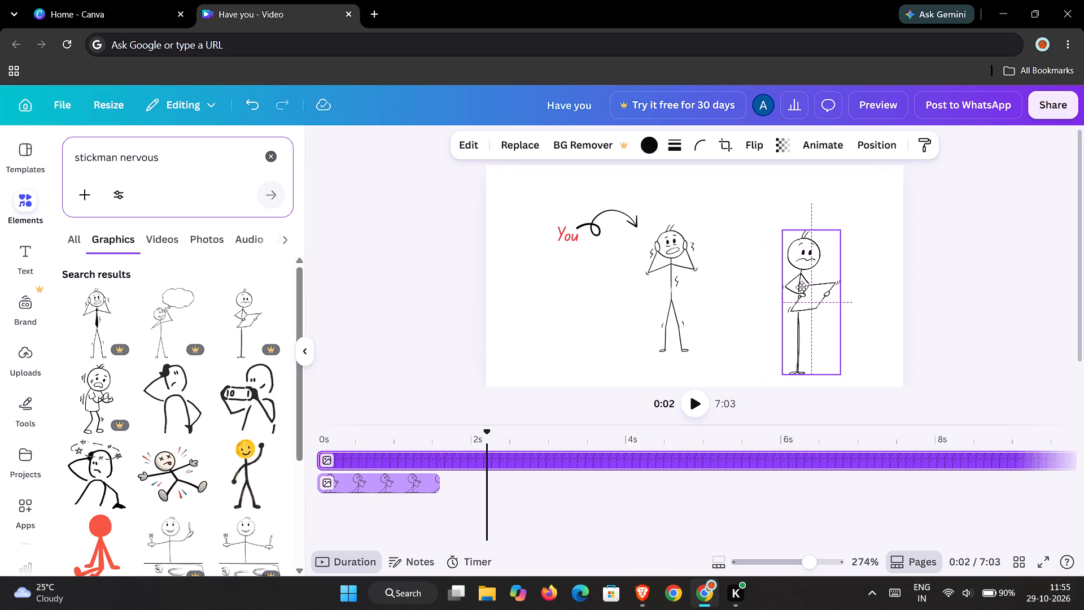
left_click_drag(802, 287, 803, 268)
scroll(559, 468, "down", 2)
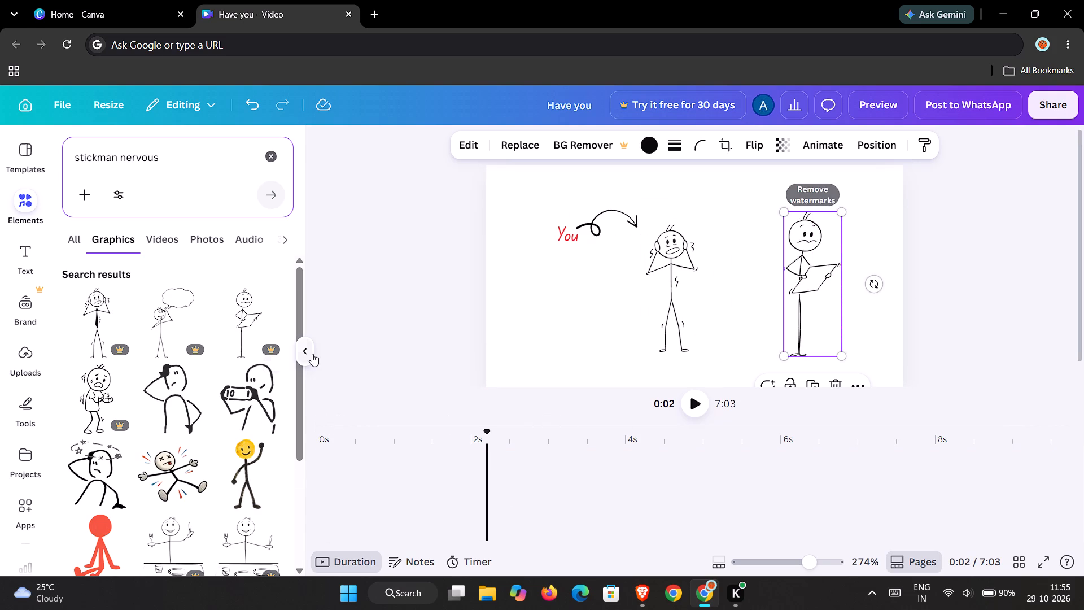
Play on to about 3 s and remove the paper-holding stickman from the page.
left_click(692, 401)
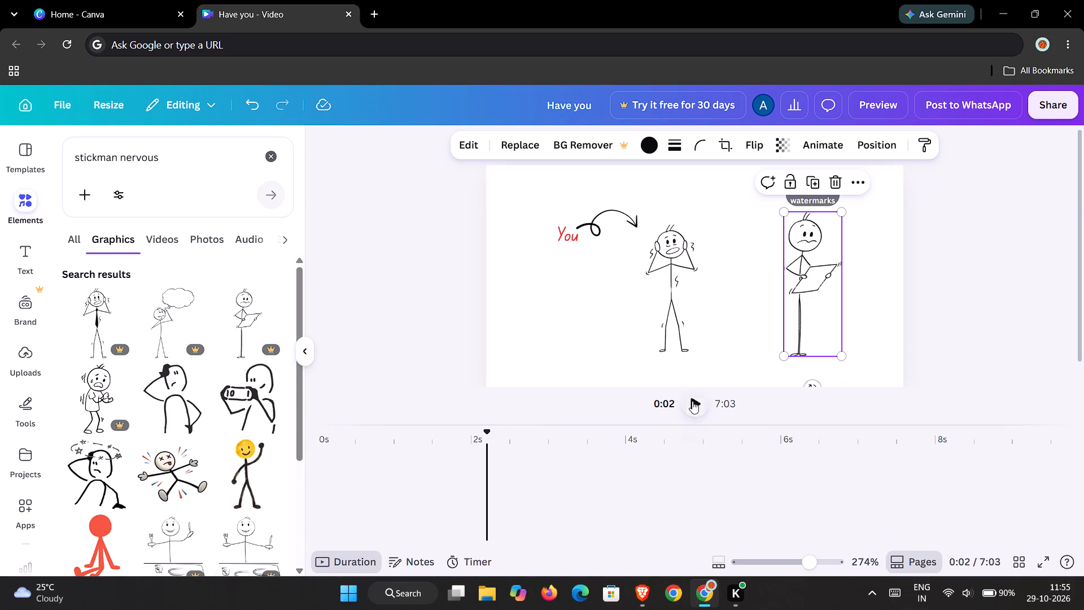
left_click(693, 404)
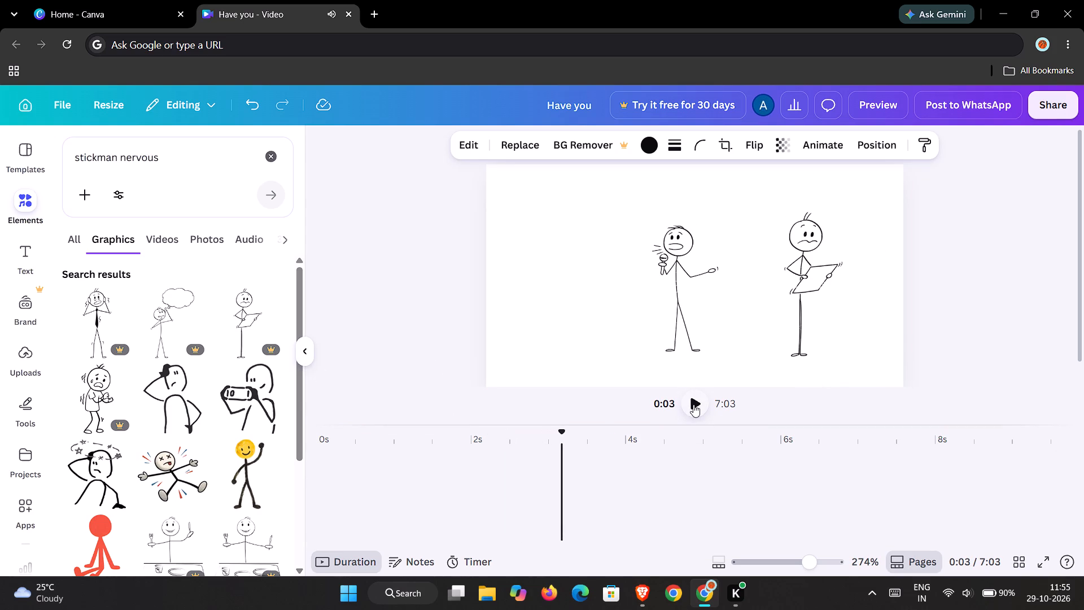
left_click(797, 291)
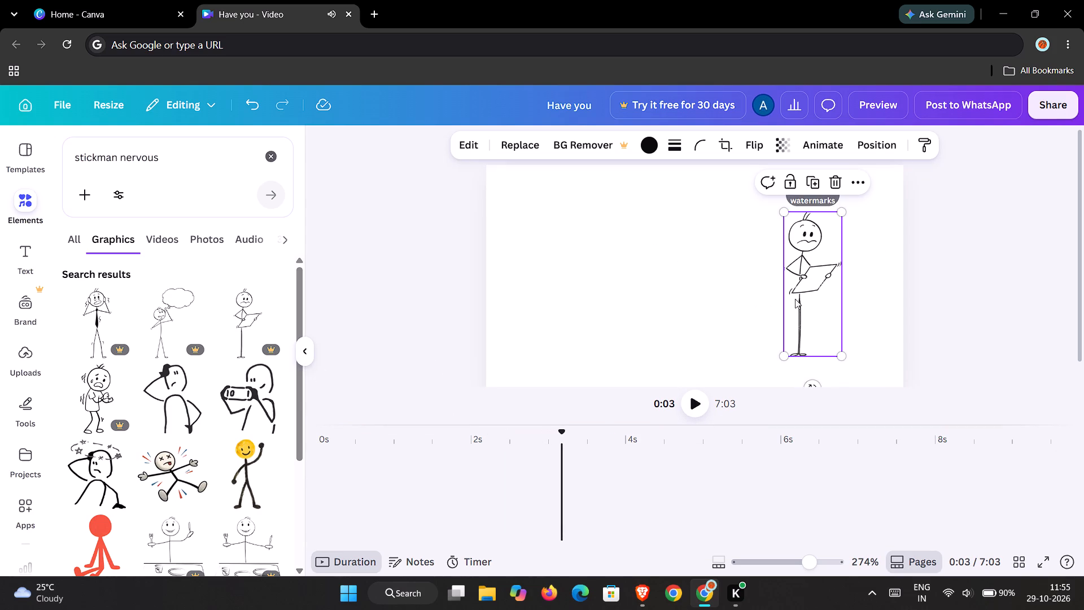
left_click_drag(795, 306, 967, 302)
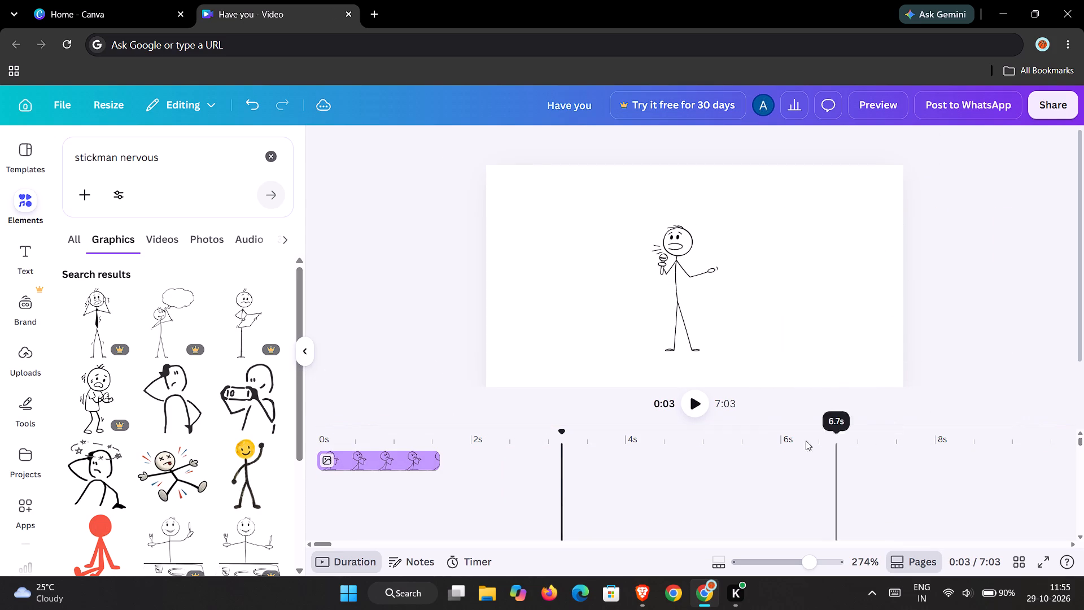
Search the graphics for "stickman nervous speaking".
left_click(185, 163)
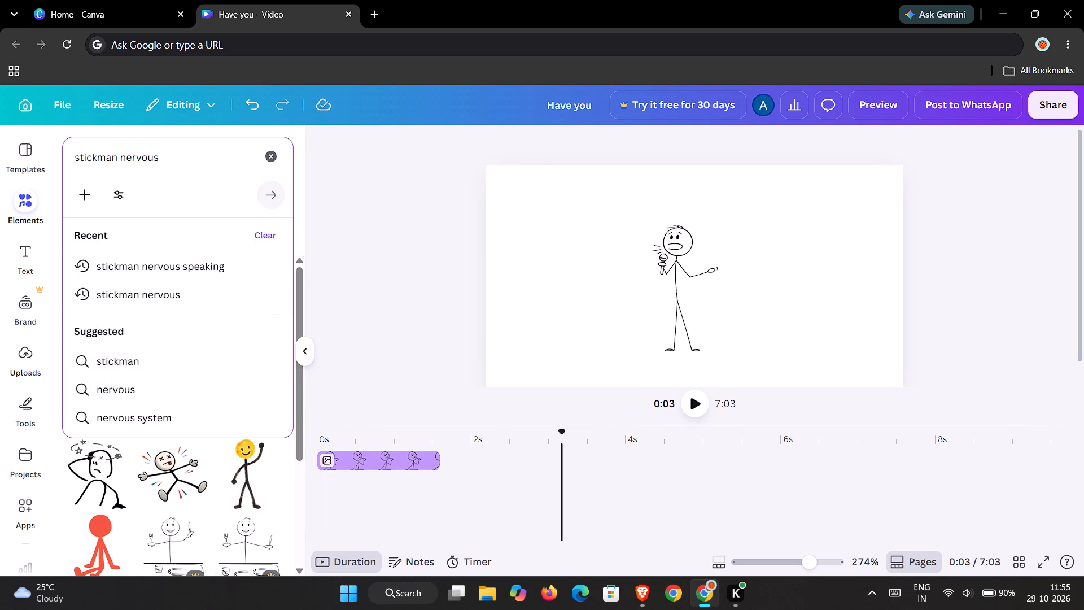
key("space")
type("speaking")
key("Return")
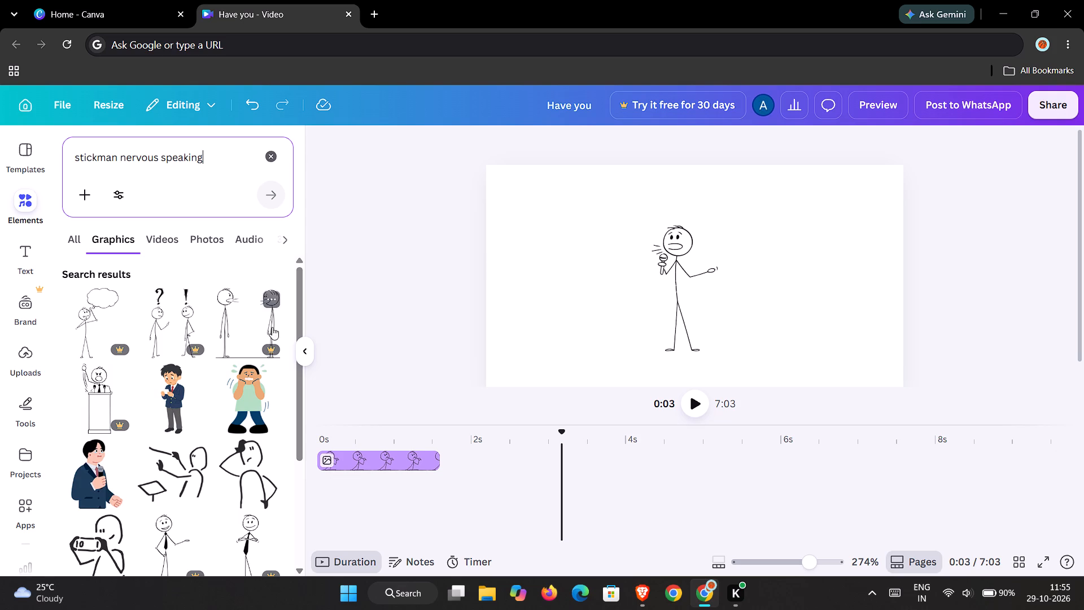
Enlarge the stickman holding the microphone in the 3 s scene very slightly.
left_click(686, 294)
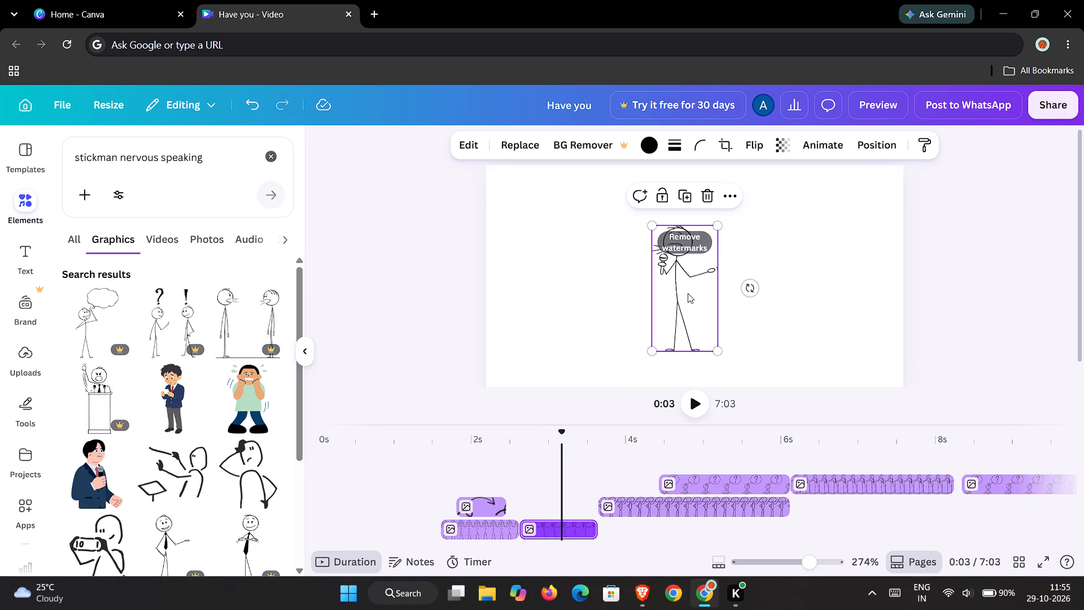
left_click_drag(717, 351, 721, 356)
left_click(721, 356)
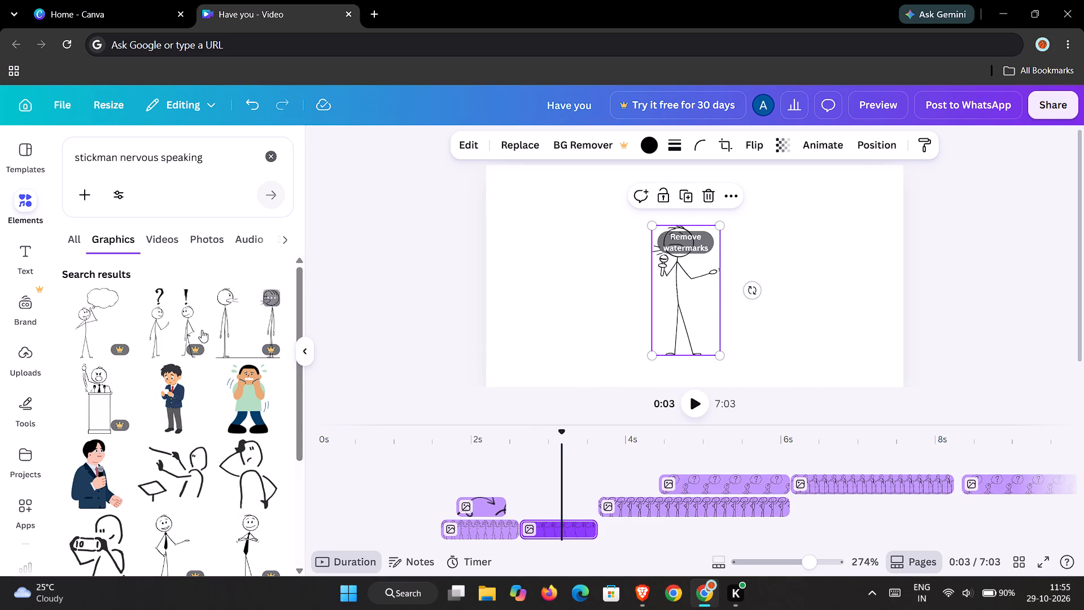
Add the graphic of two stickmen talking face to face and place it up and right of the microphone stickman.
left_click(256, 329)
left_click_drag(744, 332, 749, 330)
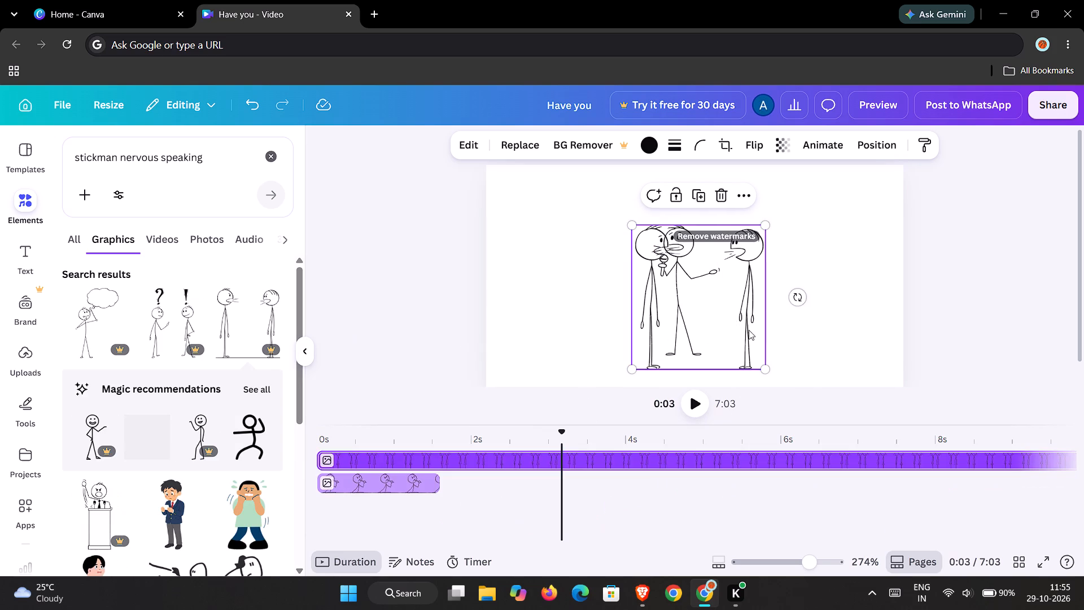
left_click_drag(749, 330, 809, 290)
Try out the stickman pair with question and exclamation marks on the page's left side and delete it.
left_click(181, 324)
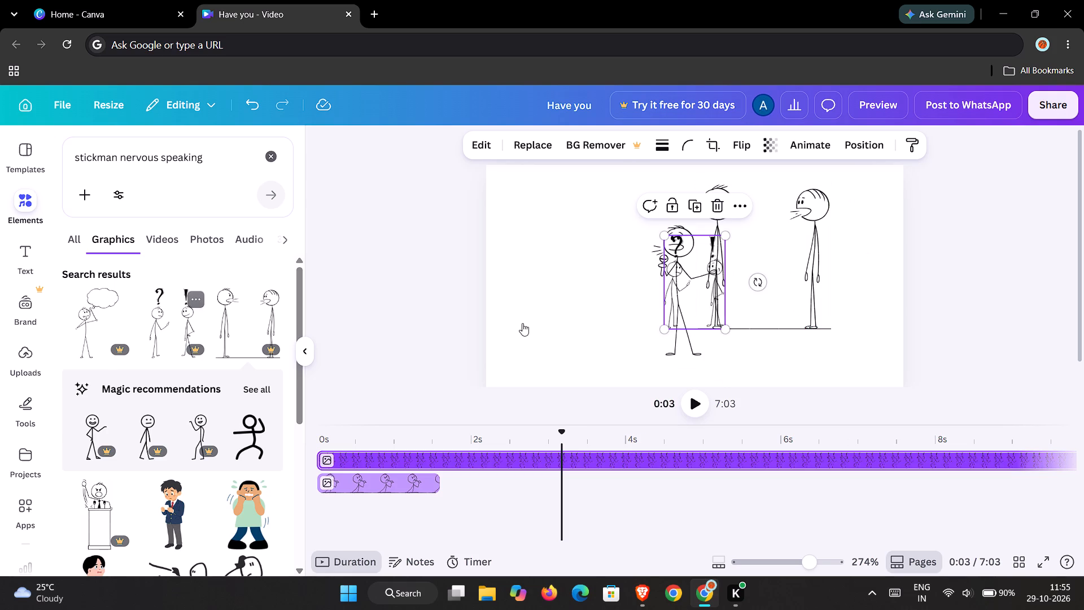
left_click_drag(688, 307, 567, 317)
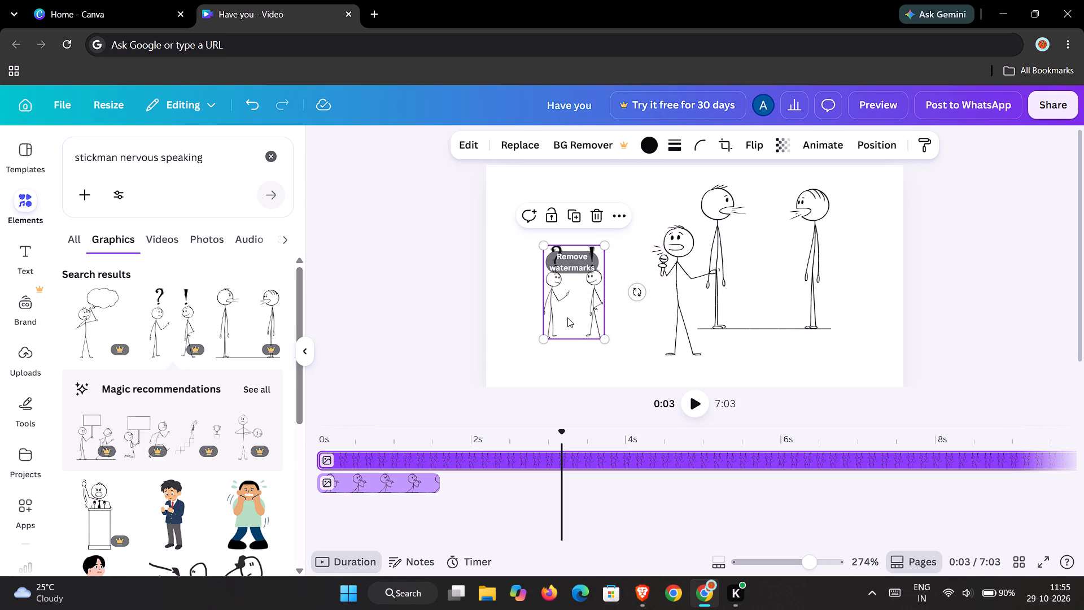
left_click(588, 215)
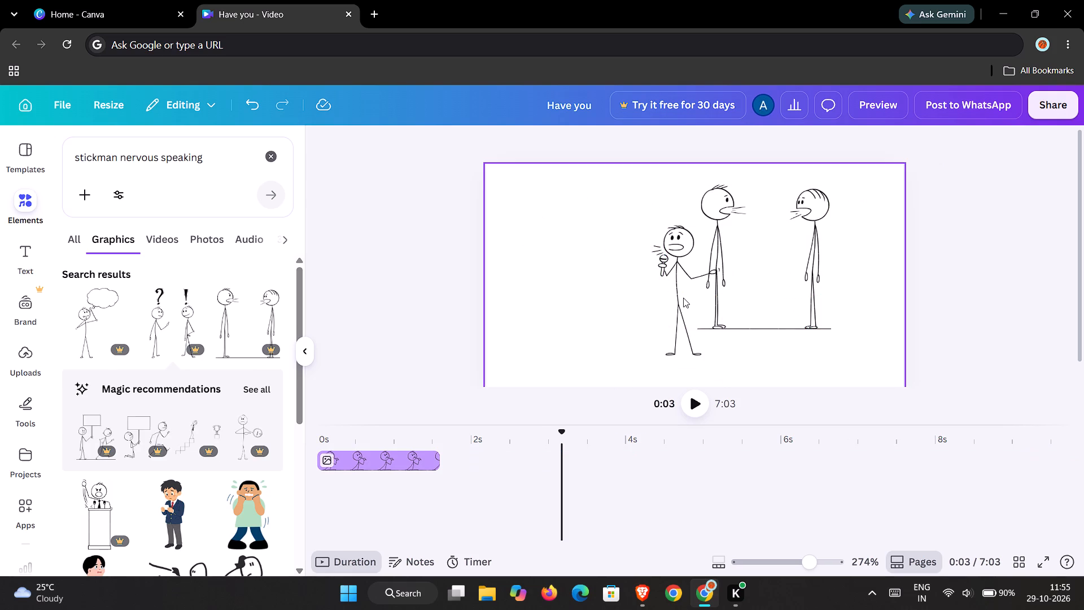
Shorten the timeline clip of the two face-to-face stickmen to about 6.1 s by trimming its end.
left_click(685, 297)
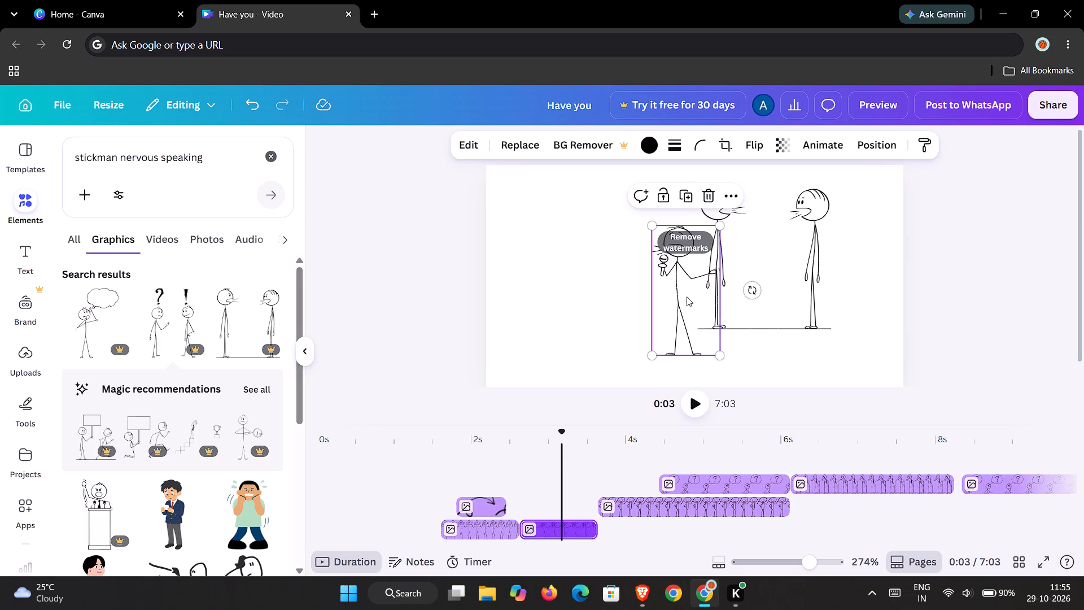
left_click(758, 307)
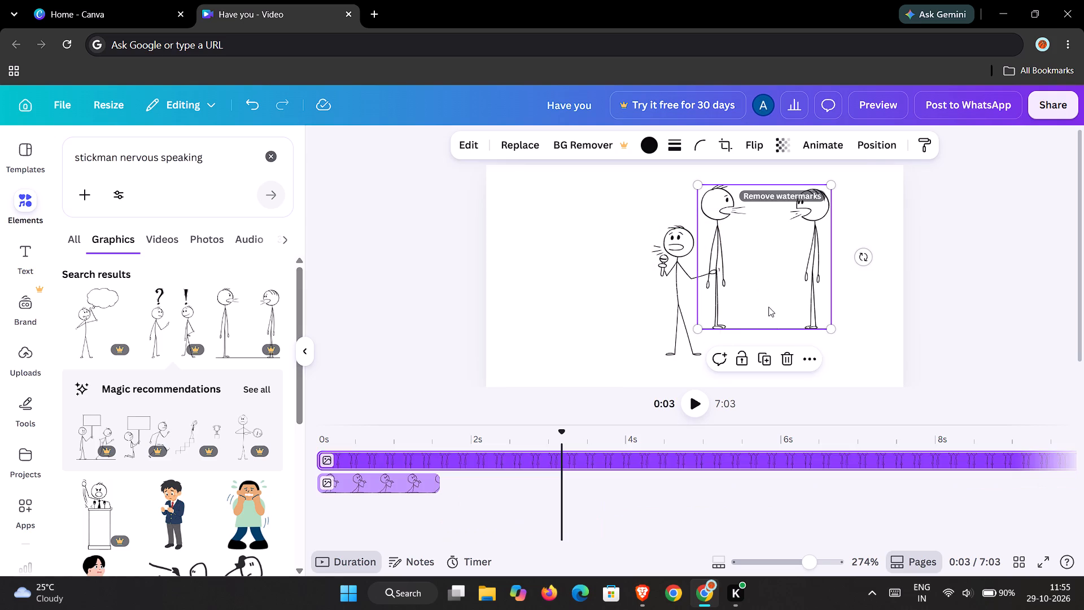
scroll(600, 504, "down", 2, "ctrl")
scroll(600, 503, "up", 9, "ctrl")
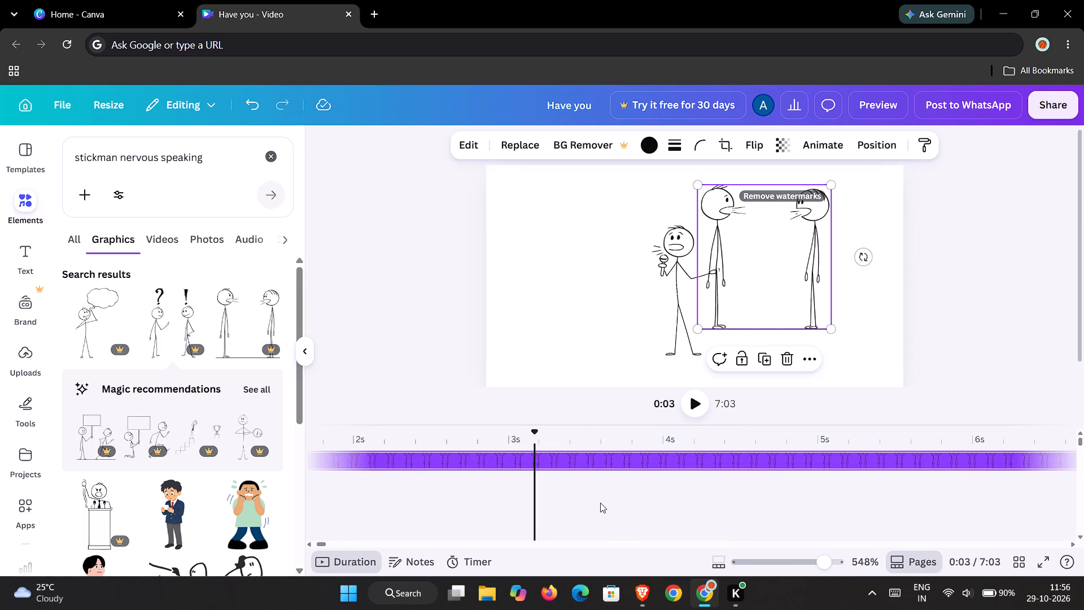
left_click(305, 352)
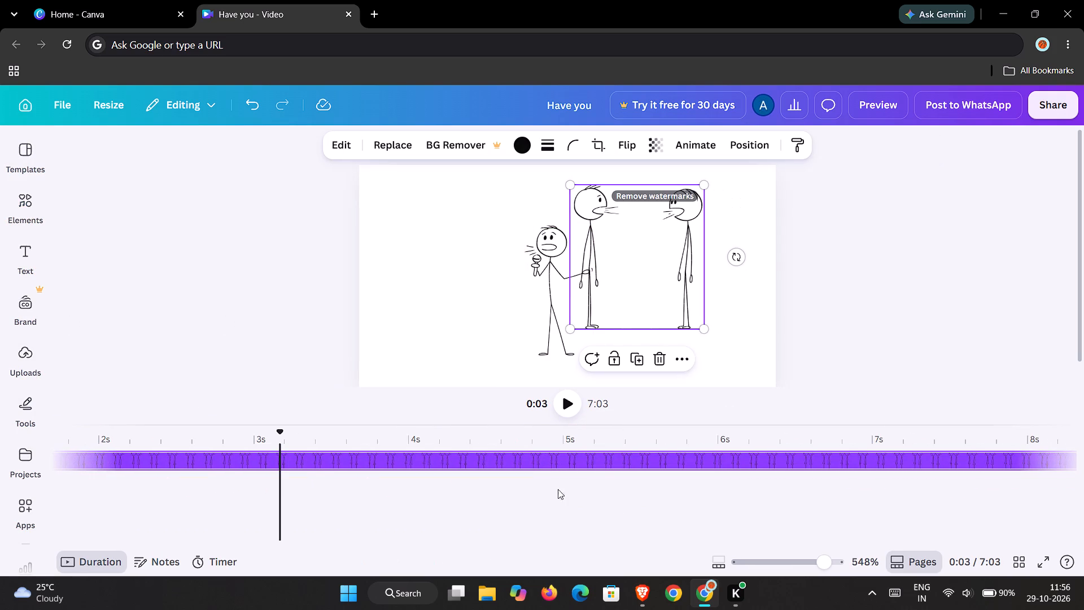
scroll(560, 501, "down", 3, "ctrl")
scroll(416, 502, "down", 9, "ctrl")
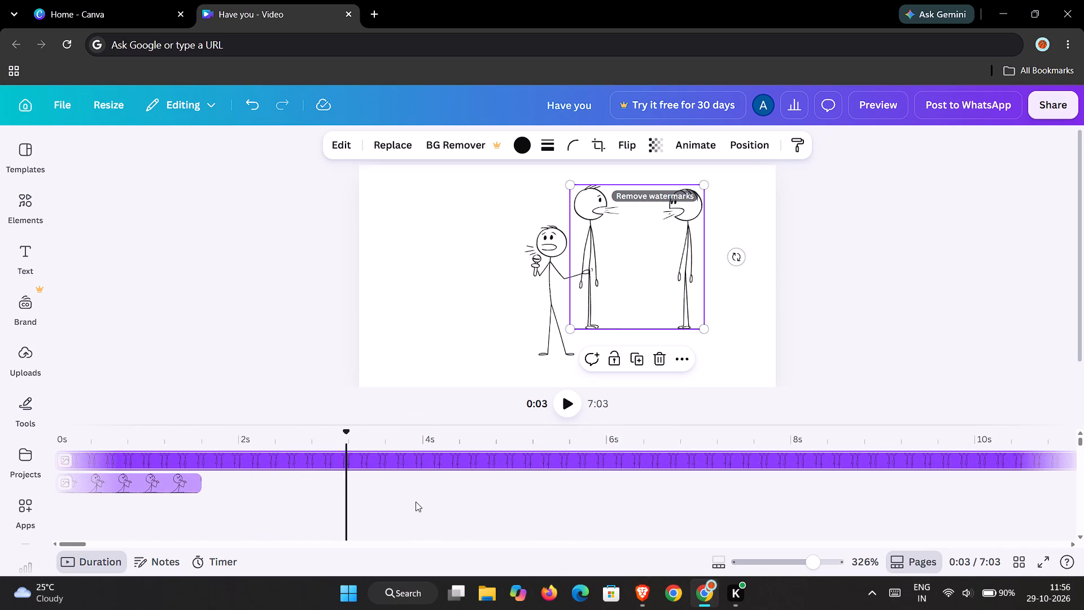
scroll(416, 502, "down", 20, "ctrl")
scroll(416, 502, "down", 20, "ctrl")
scroll(416, 502, "down", 8, "ctrl")
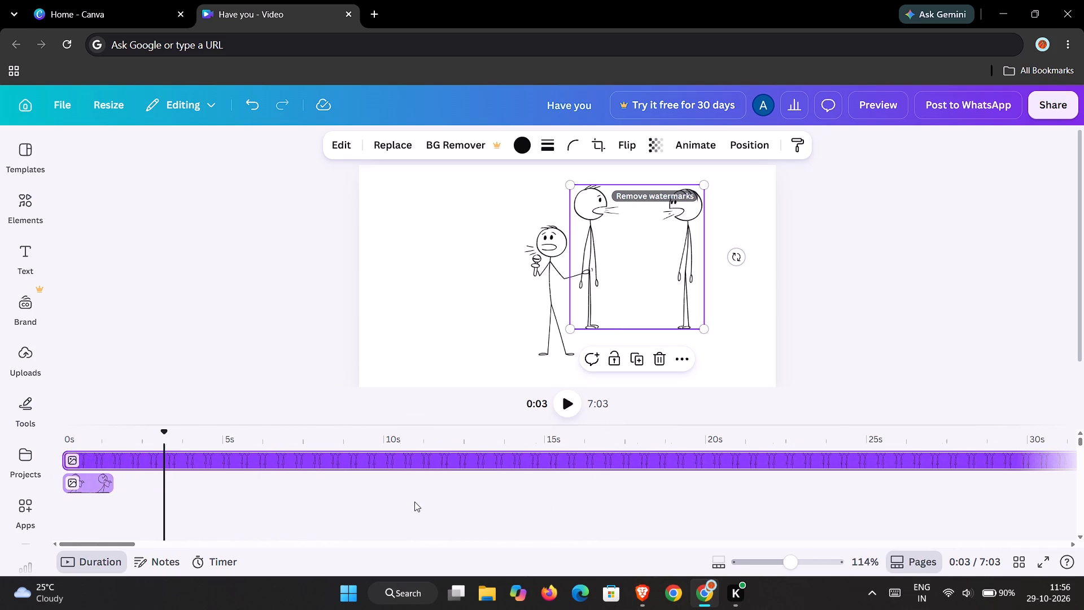
scroll(414, 502, "down", 20, "ctrl")
scroll(414, 502, "down", 20, "ctrl")
scroll(414, 502, "down", 8, "ctrl")
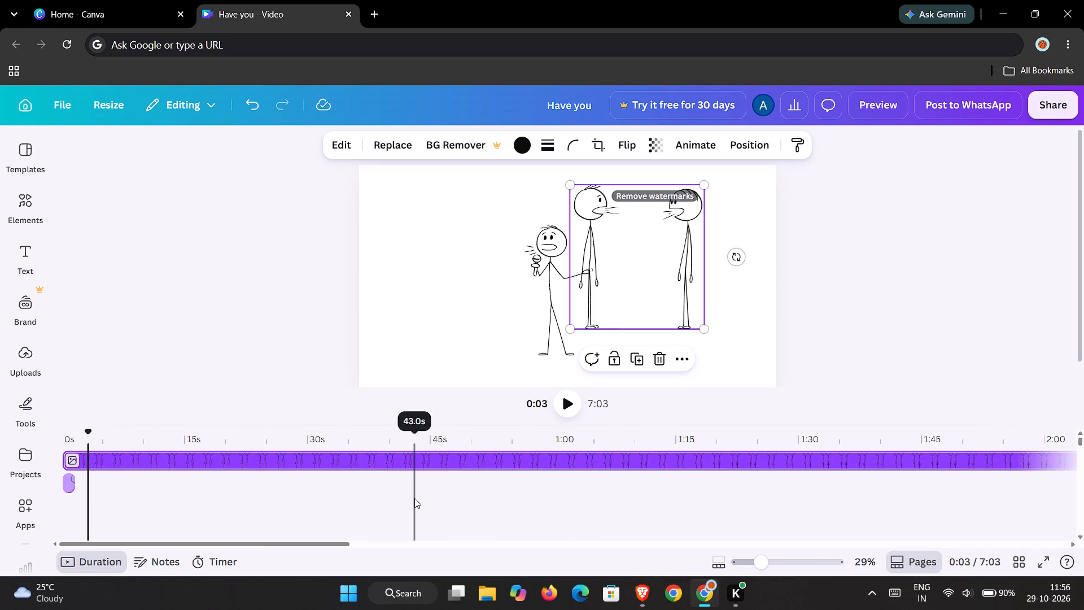
scroll(414, 498, "down", 19, "ctrl")
scroll(414, 498, "down", 8, "ctrl")
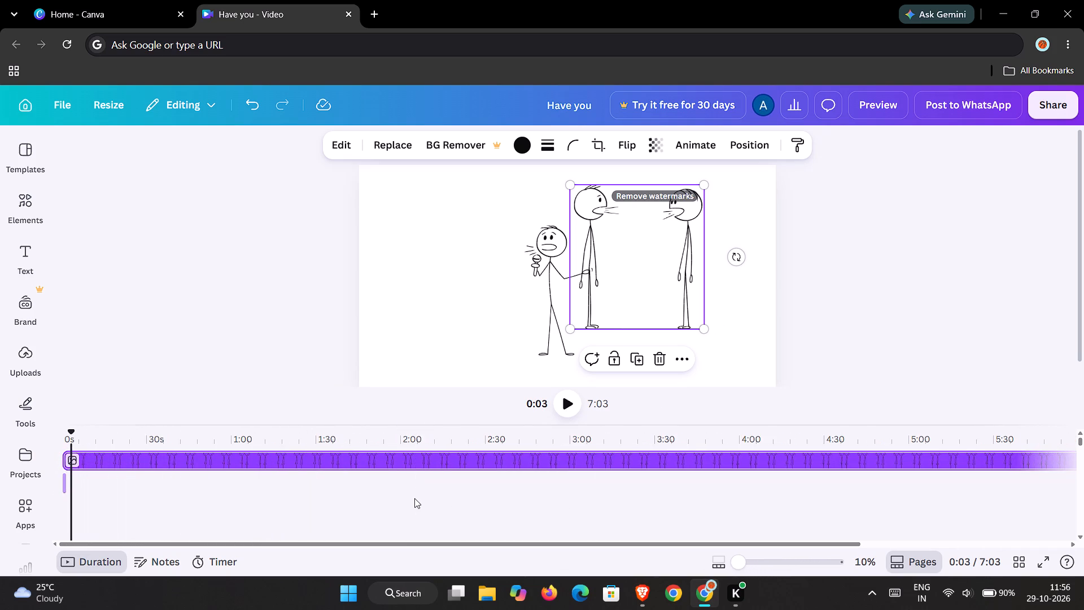
scroll(414, 498, "down", 6, "ctrl")
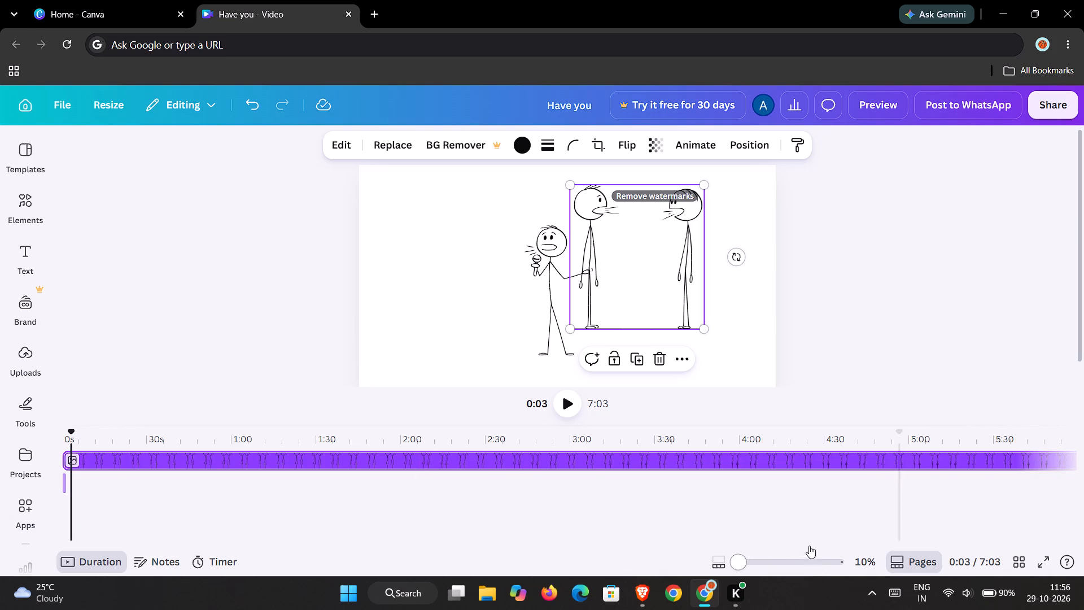
left_click_drag(809, 541, 954, 542)
left_click_drag(834, 546, 911, 550)
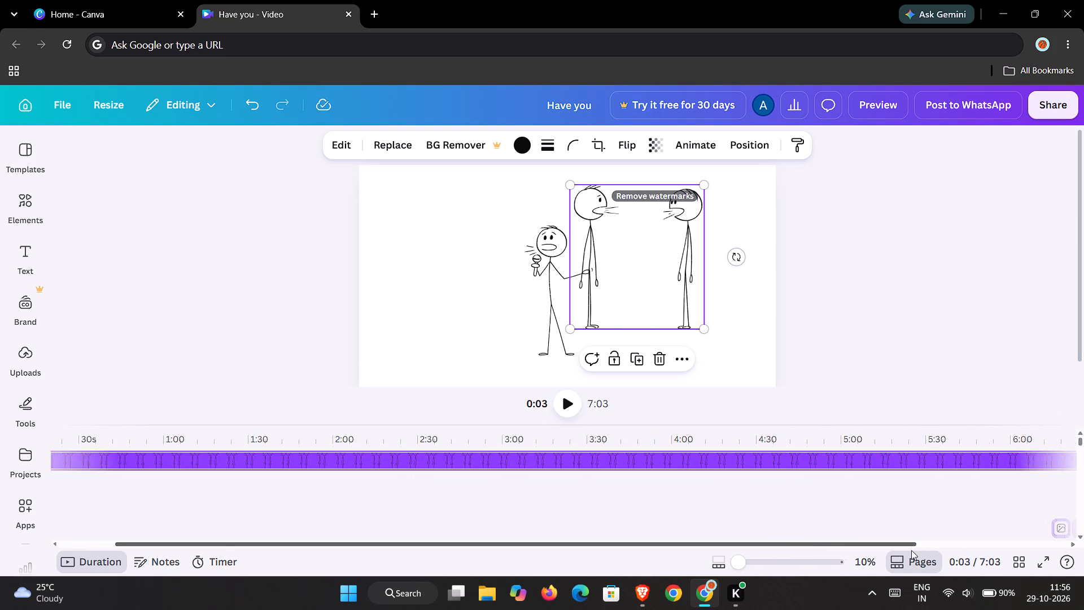
left_click_drag(911, 550, 1042, 552)
left_click_drag(989, 460, 856, 464)
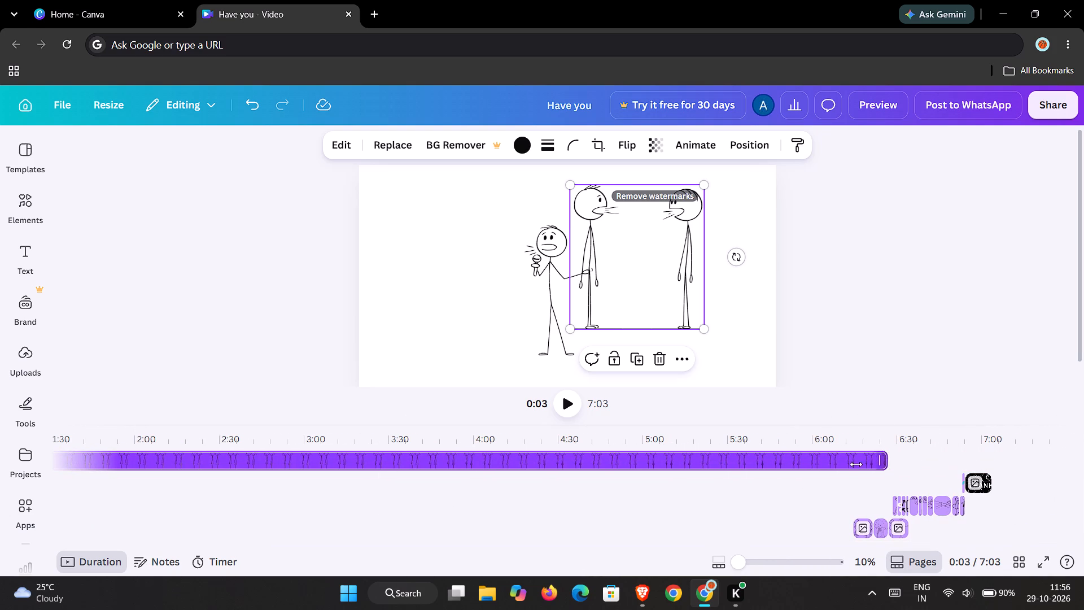
left_click_drag(856, 464, 129, 524)
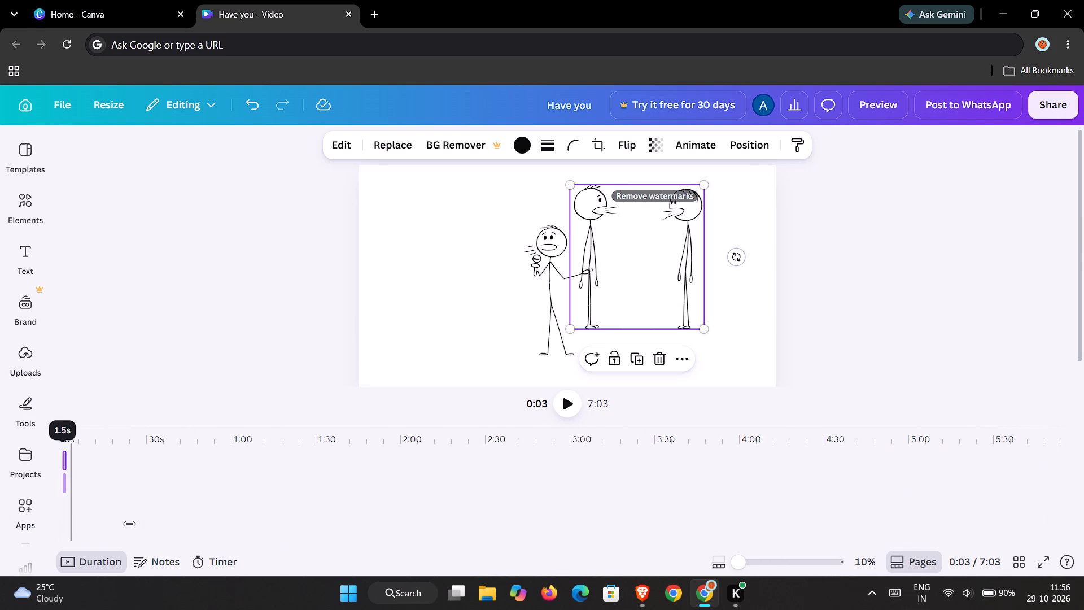
left_click_drag(129, 524, 76, 526)
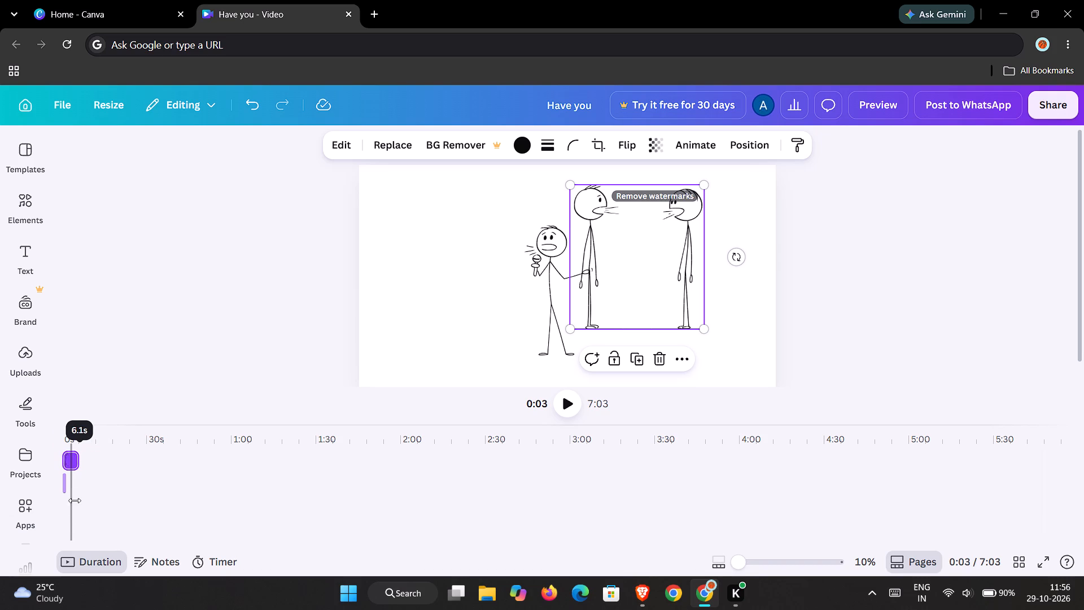
Shorten the timeline clip of the two face-to-face stickmen to about 2.5 s.
left_click_drag(70, 464, 97, 474)
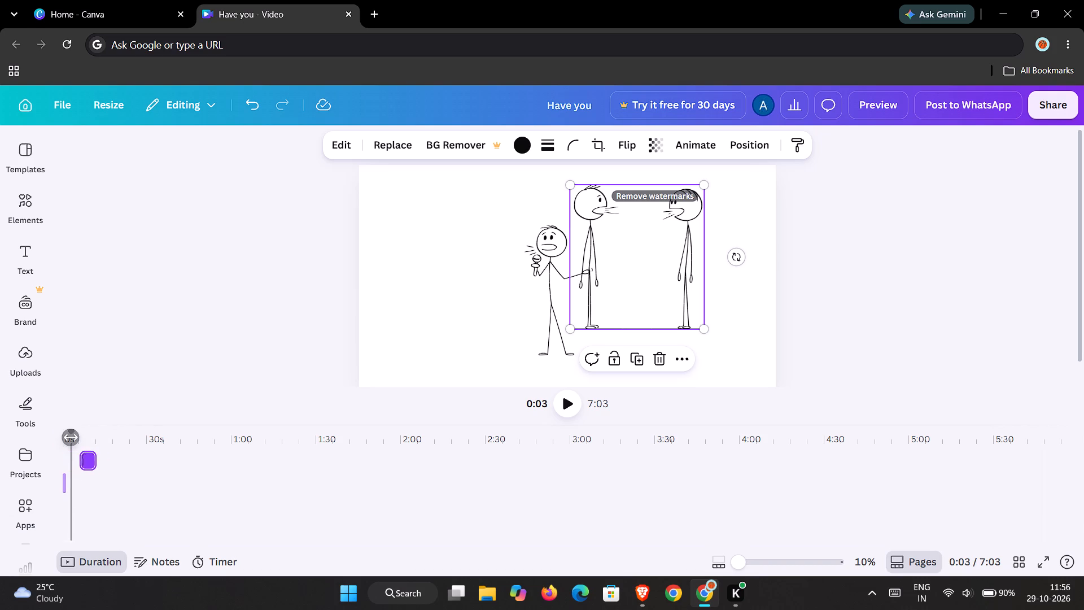
left_click_drag(97, 474, 86, 480)
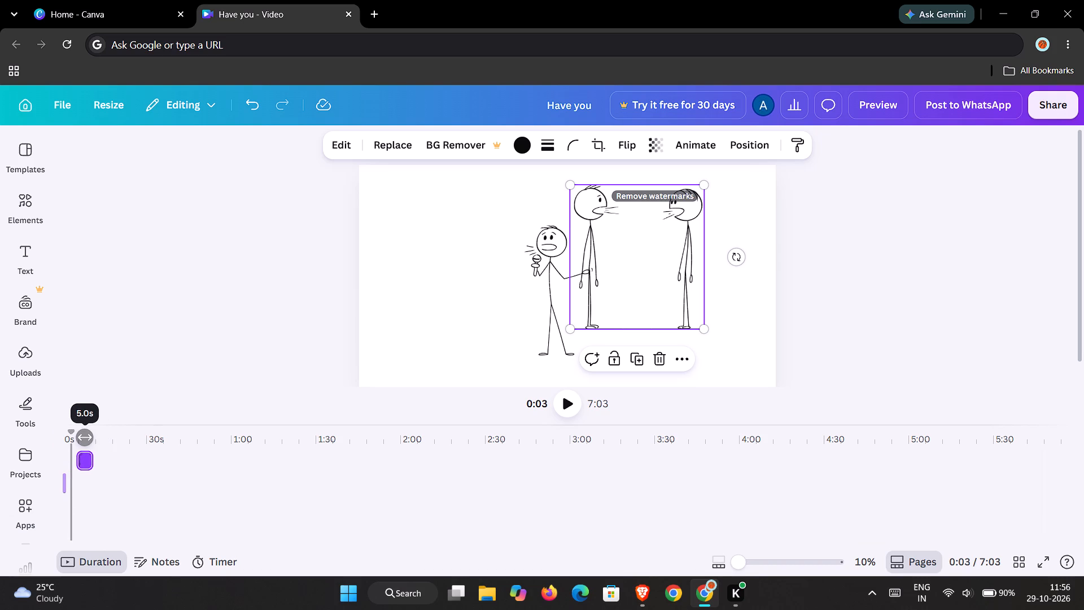
left_click_drag(86, 480, 76, 482)
left_click_drag(84, 463, 78, 467)
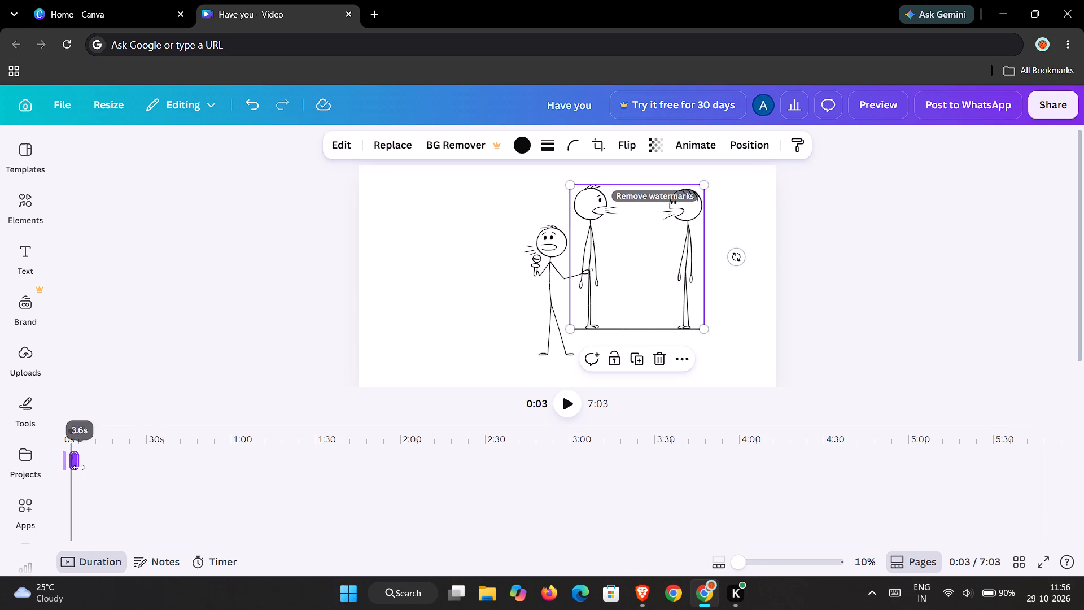
left_click_drag(78, 467, 73, 470)
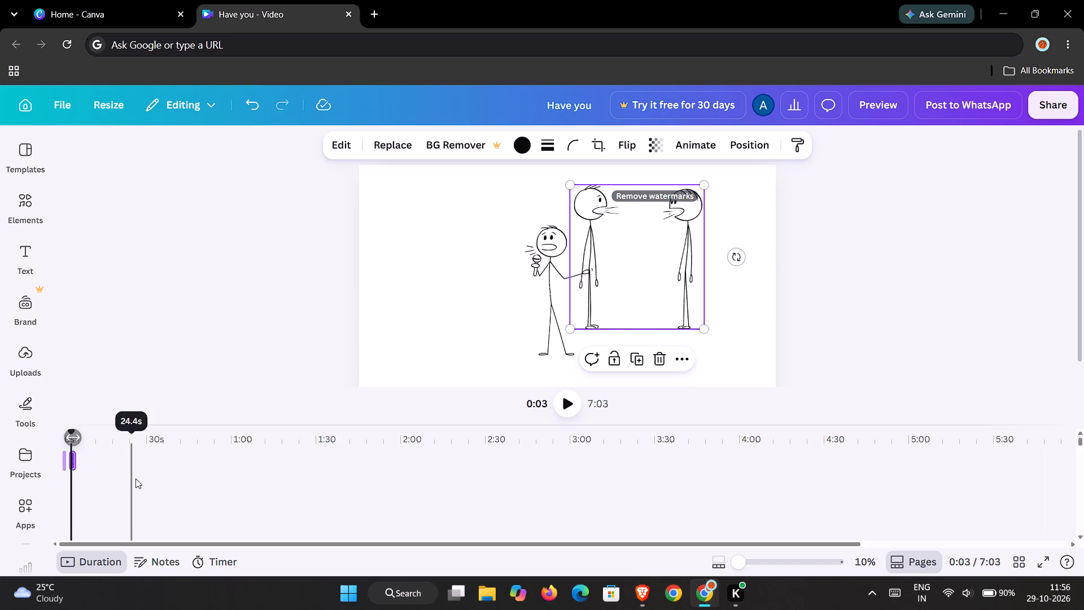
Trim both ends of the two face-to-face stickmen's clip so it starts at about 3 s and lasts 0.9 s.
scroll(135, 522, "up", 8, "ctrl")
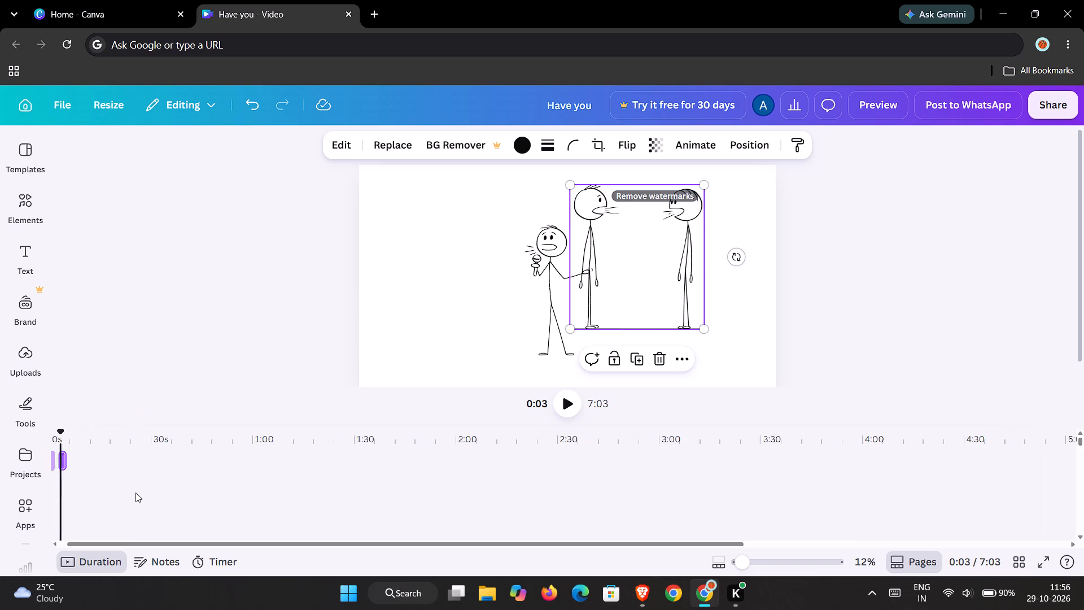
scroll(135, 493, "up", 9, "ctrl")
scroll(135, 493, "up", 20, "ctrl")
scroll(135, 493, "up", 8, "ctrl")
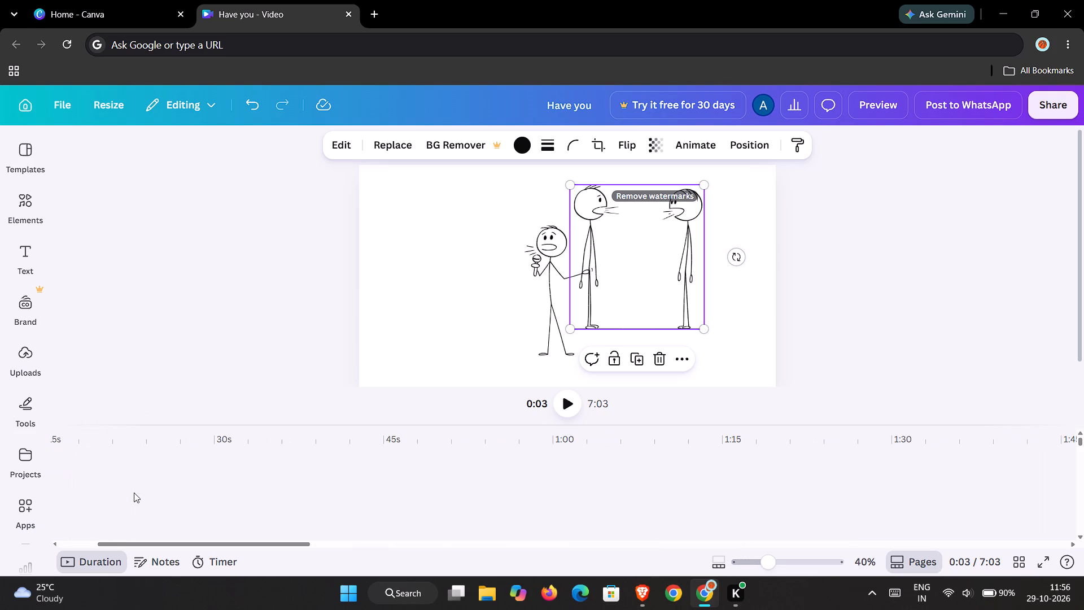
scroll(134, 493, "up", 19, "ctrl")
scroll(134, 493, "up", 10, "ctrl")
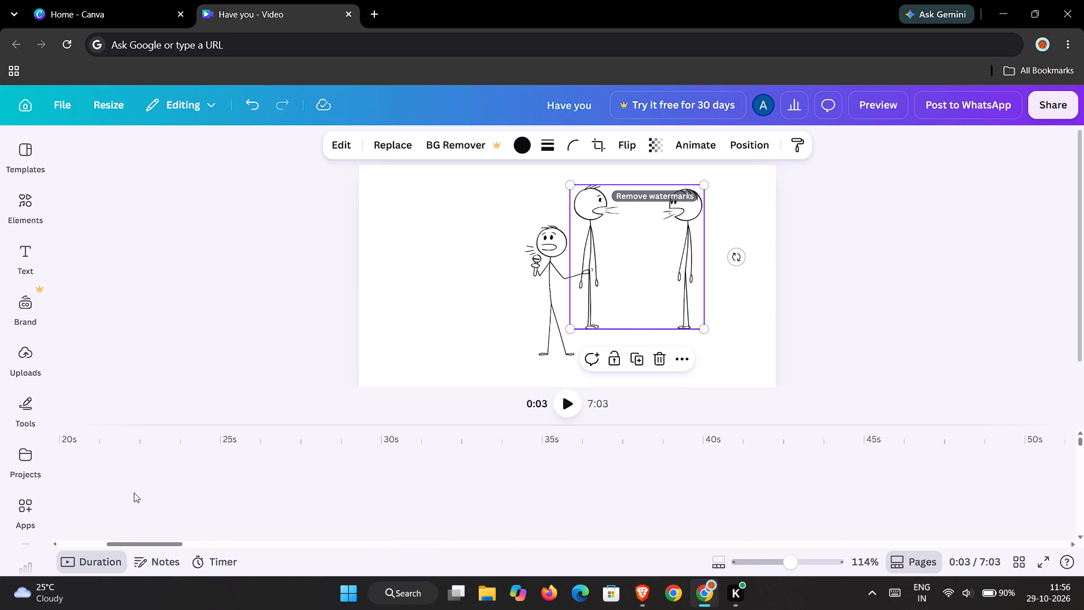
left_click_drag(143, 542, 96, 543)
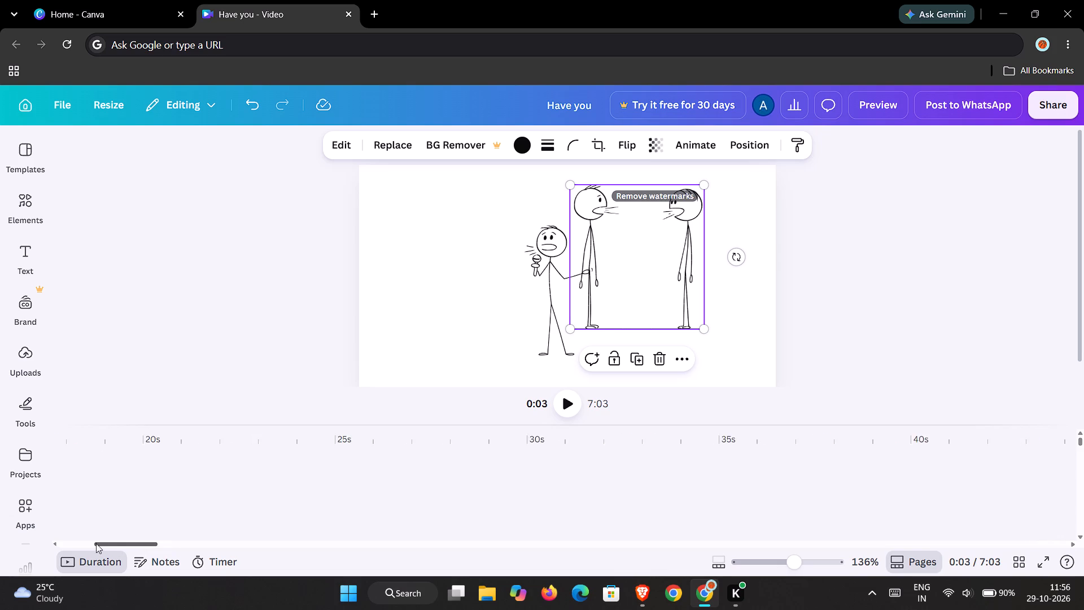
left_click_drag(96, 543, 32, 544)
scroll(257, 508, "down", 16)
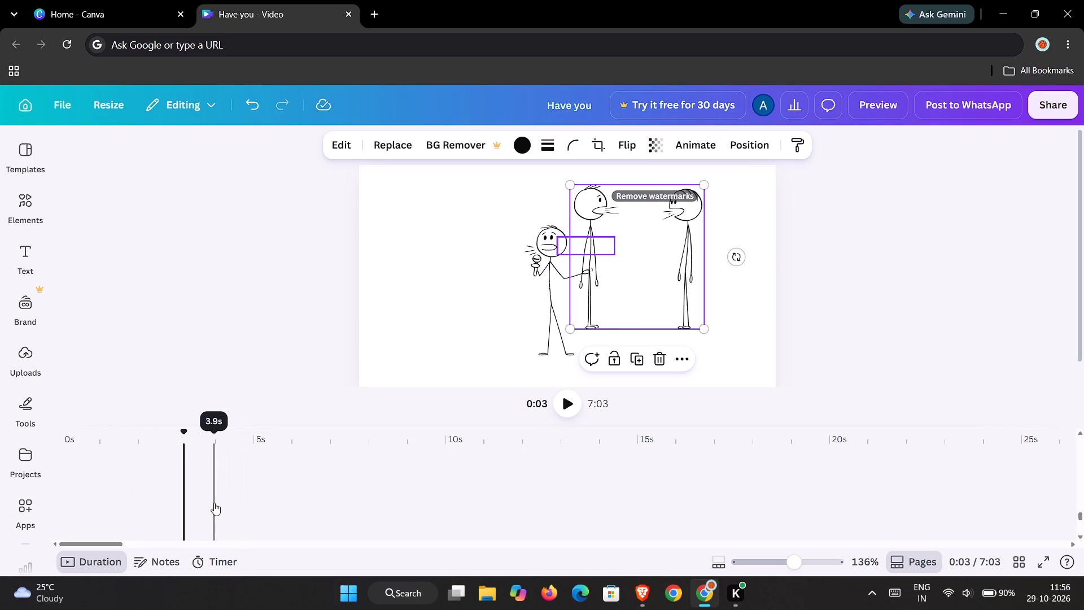
scroll(214, 503, "down", 4)
scroll(214, 503, "up", 1)
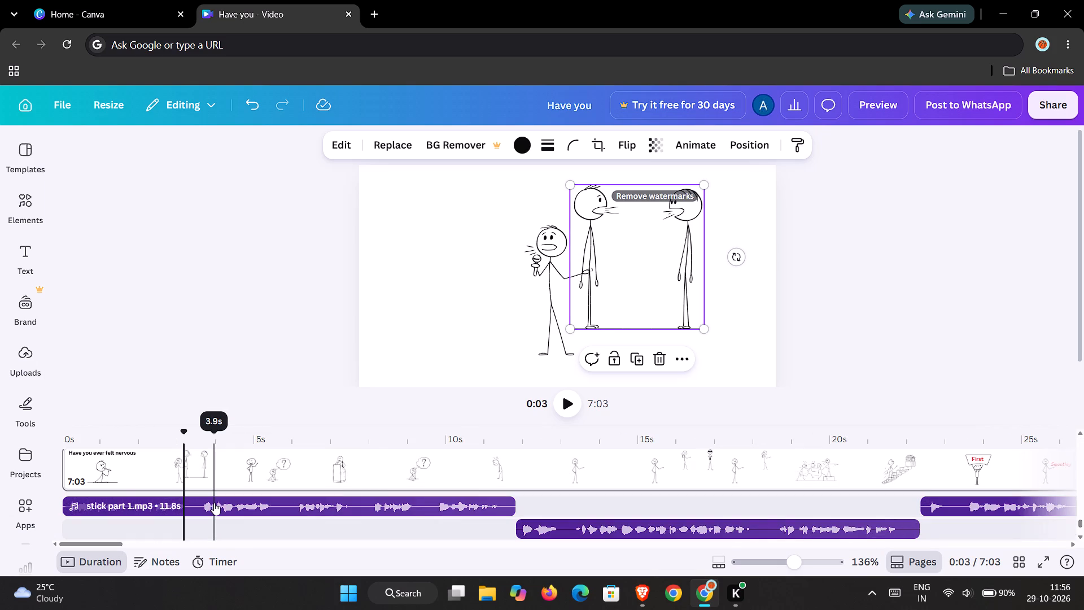
scroll(199, 506, "up", 9, "ctrl")
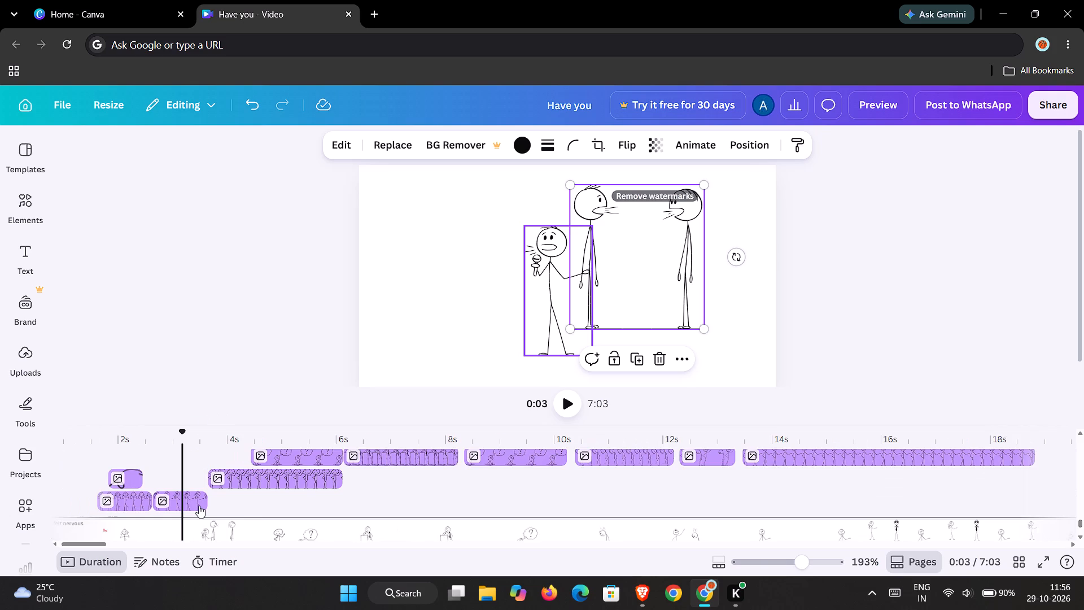
scroll(199, 506, "up", 6, "ctrl")
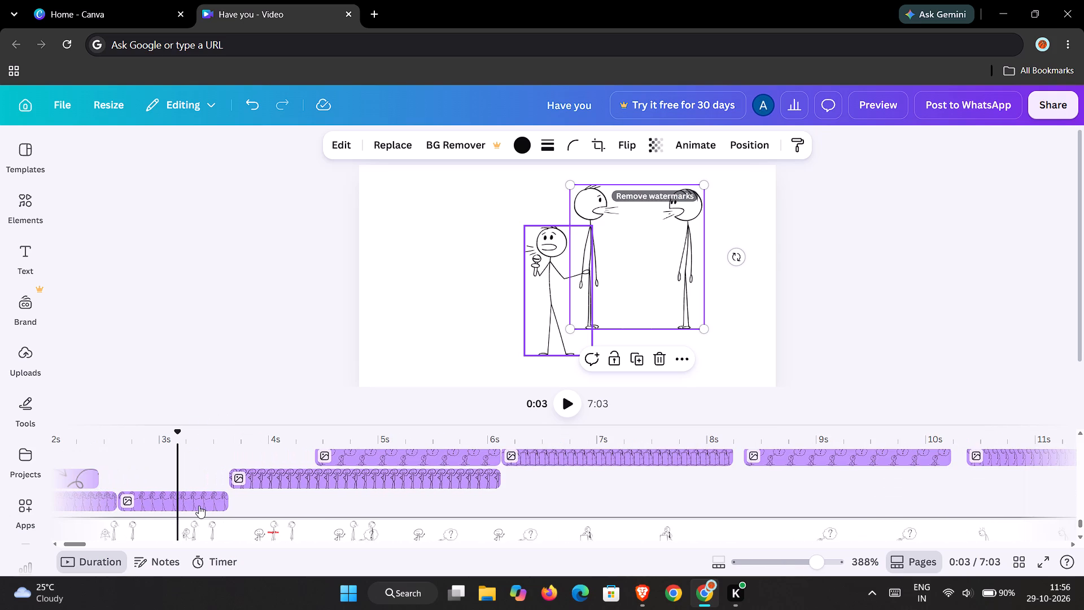
scroll(180, 464, "up", 13)
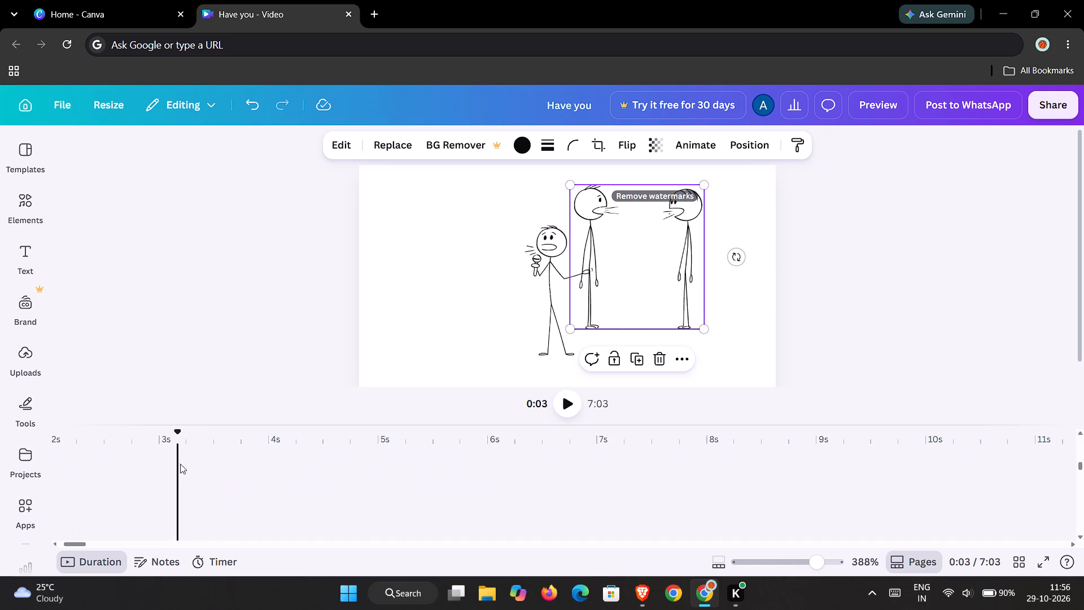
scroll(180, 464, "up", 7)
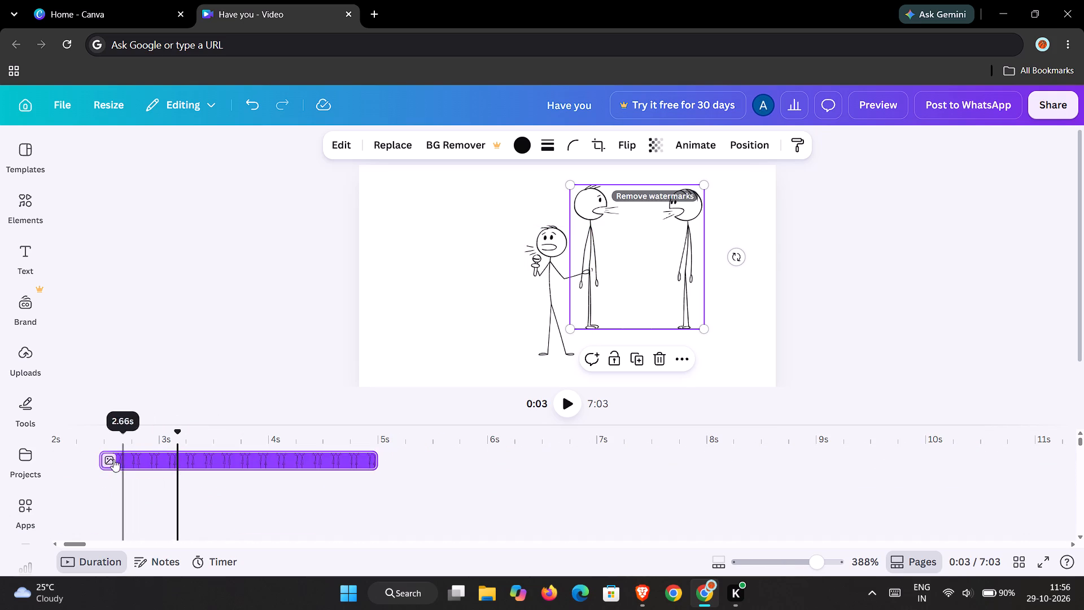
left_click_drag(102, 461, 158, 461)
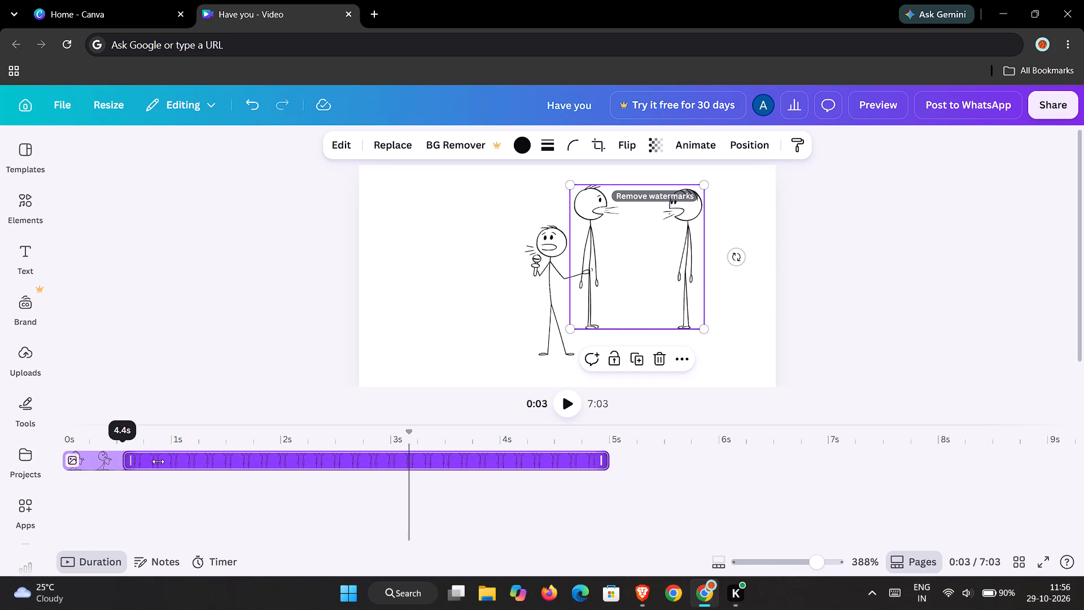
left_click_drag(158, 461, 384, 467)
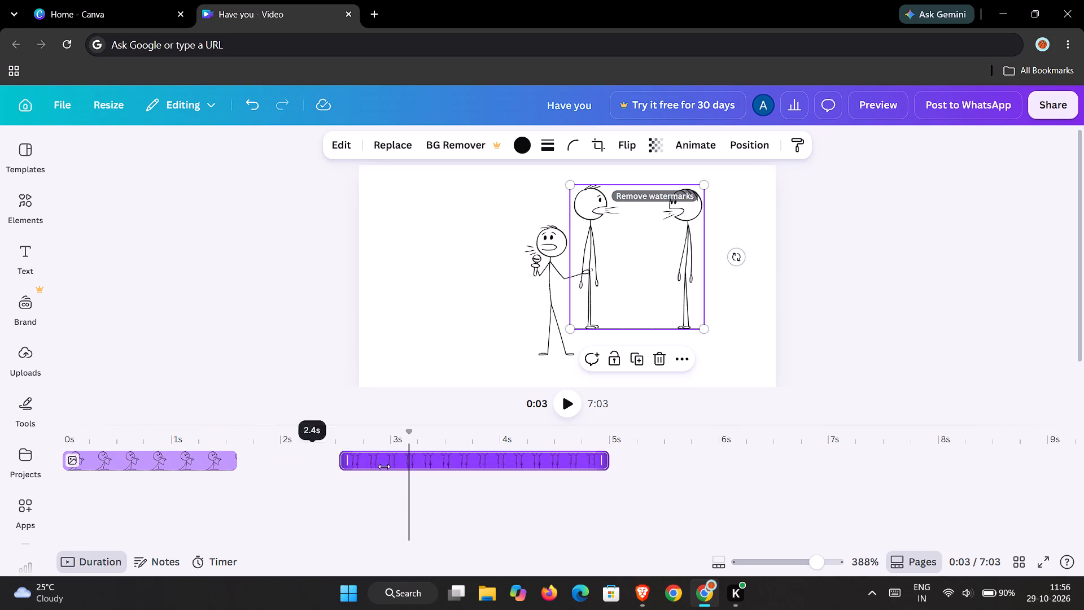
left_click_drag(384, 467, 393, 471)
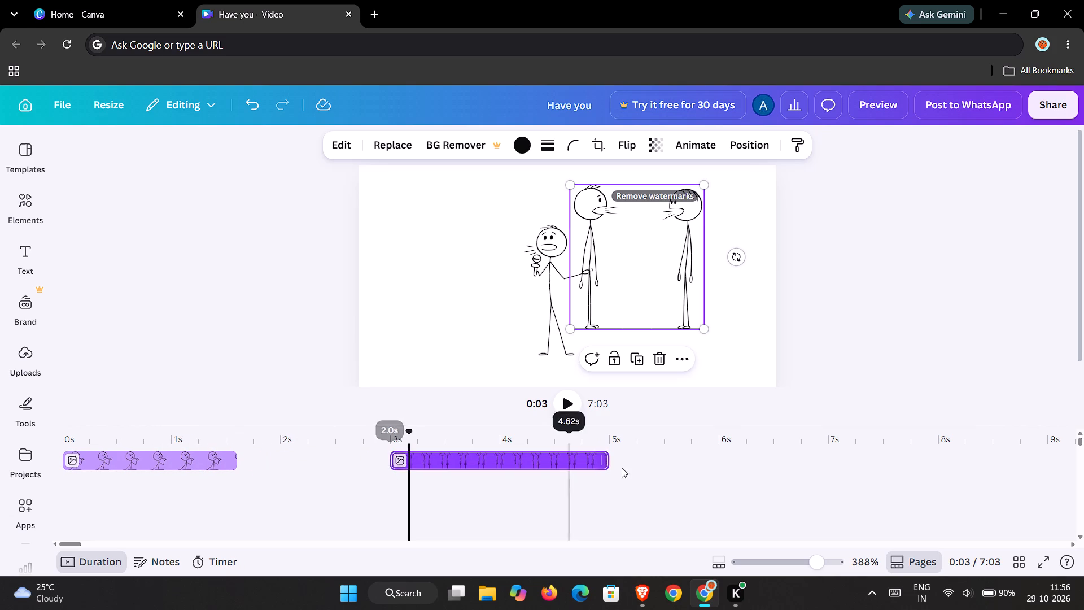
left_click_drag(606, 463, 484, 472)
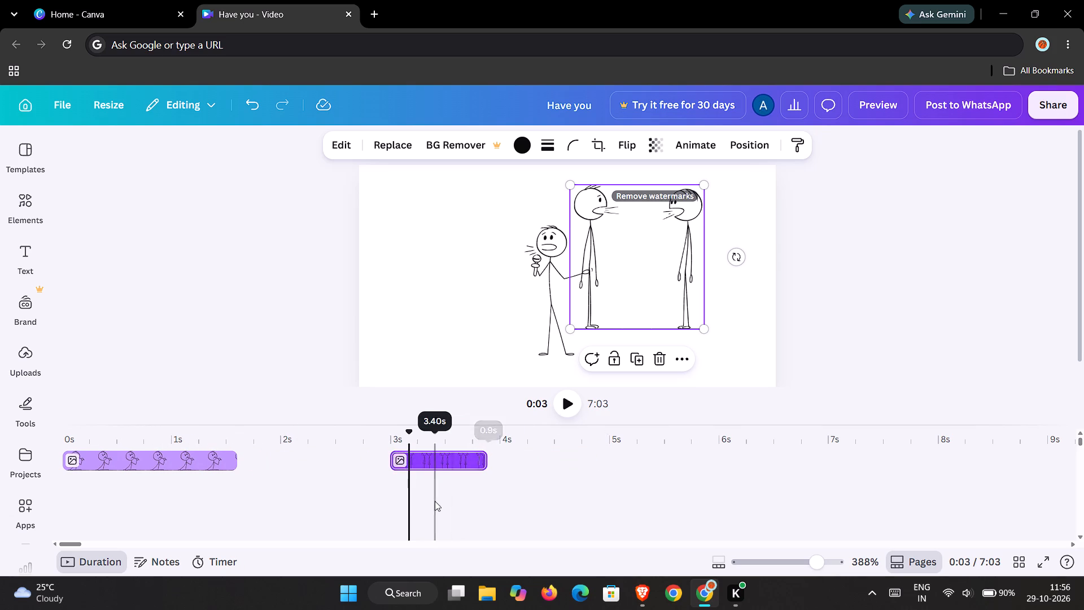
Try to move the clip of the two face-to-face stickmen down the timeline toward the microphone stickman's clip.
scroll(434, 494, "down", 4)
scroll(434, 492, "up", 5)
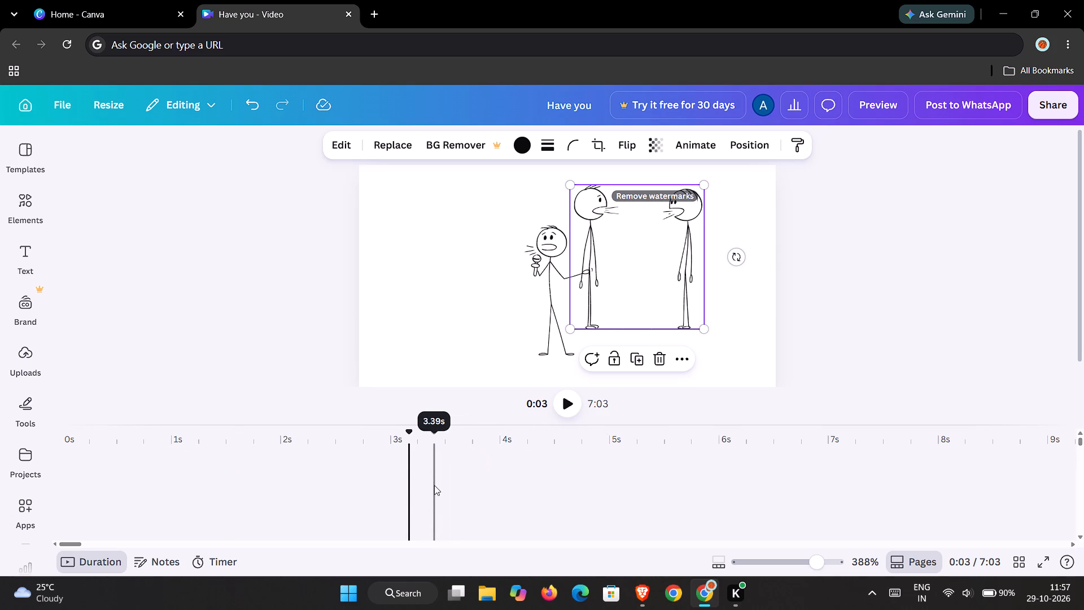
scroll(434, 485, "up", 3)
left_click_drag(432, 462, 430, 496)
Move the two face-to-face stickmen's clip earlier so its start roughly aligns with the microphone stickman's clip at about 2.6 s.
scroll(430, 496, "down", 10)
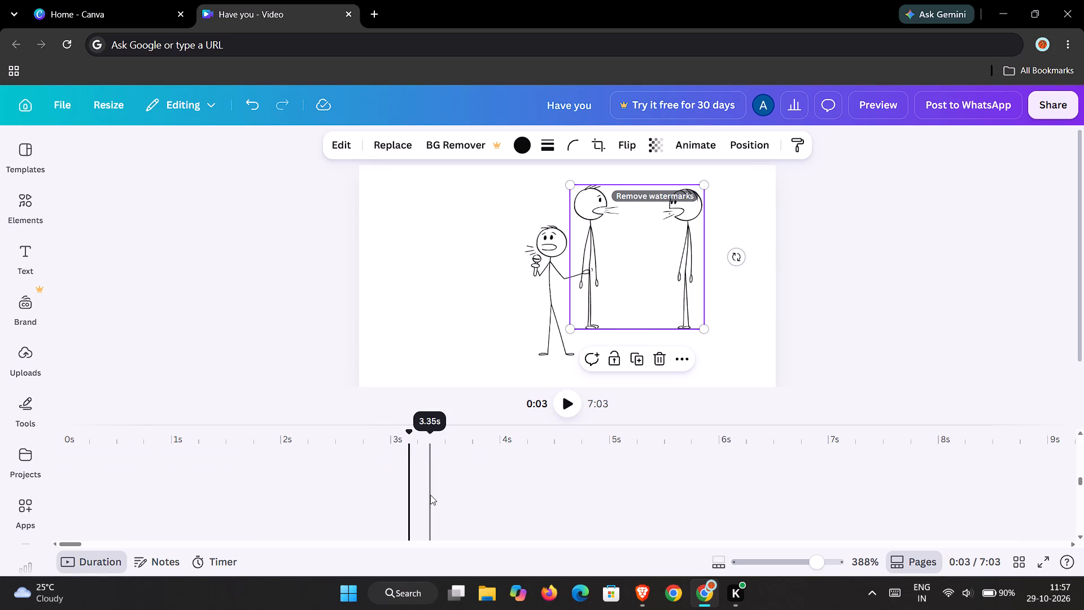
scroll(430, 495, "down", 10)
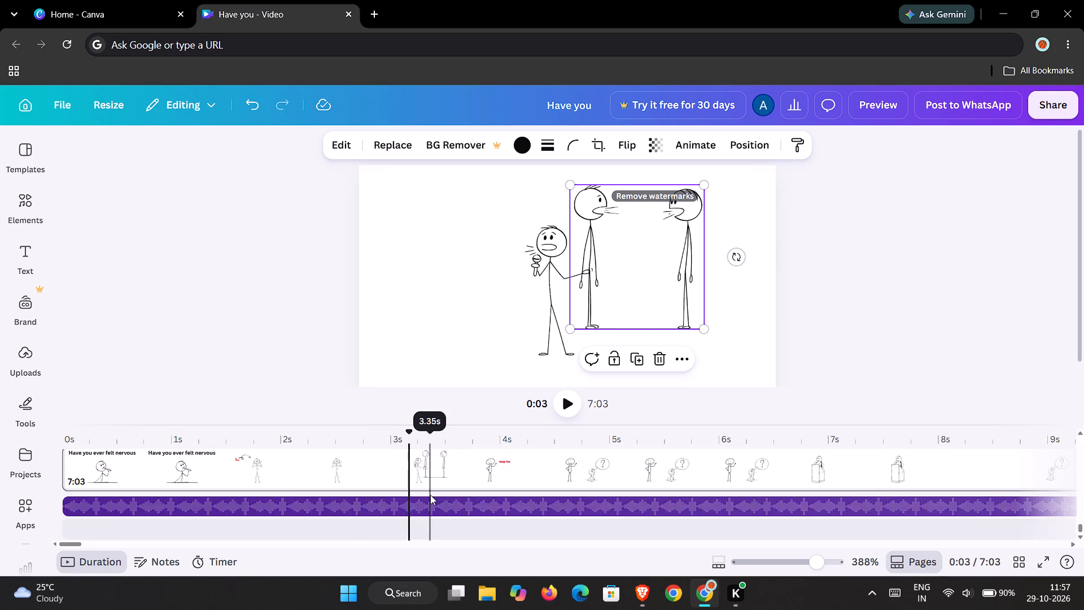
scroll(430, 495, "up", 2)
scroll(430, 495, "down", 1)
left_click_drag(409, 433, 351, 455)
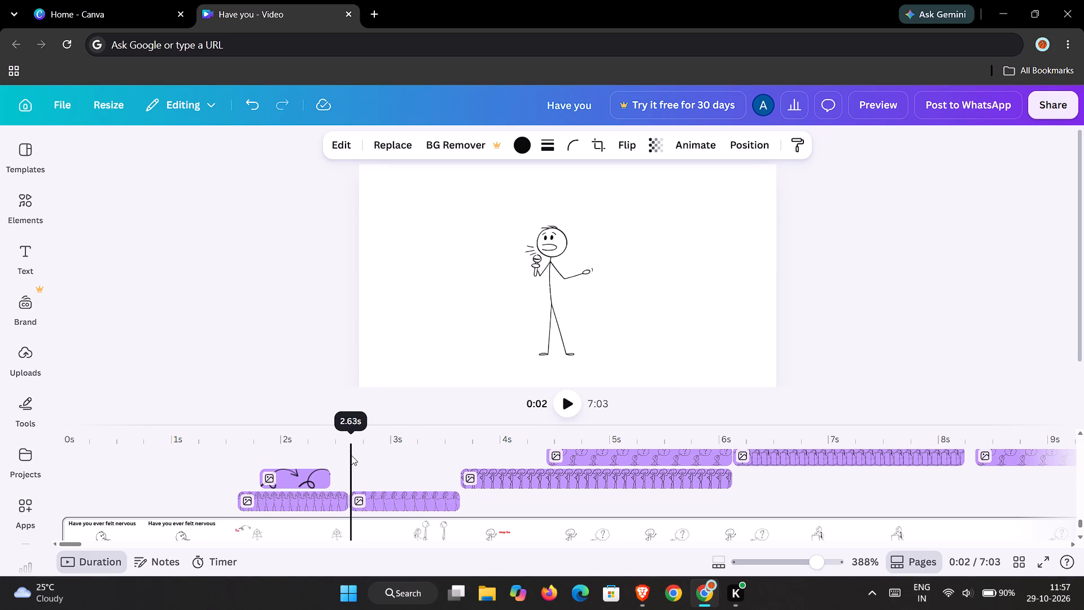
left_click_drag(351, 455, 344, 455)
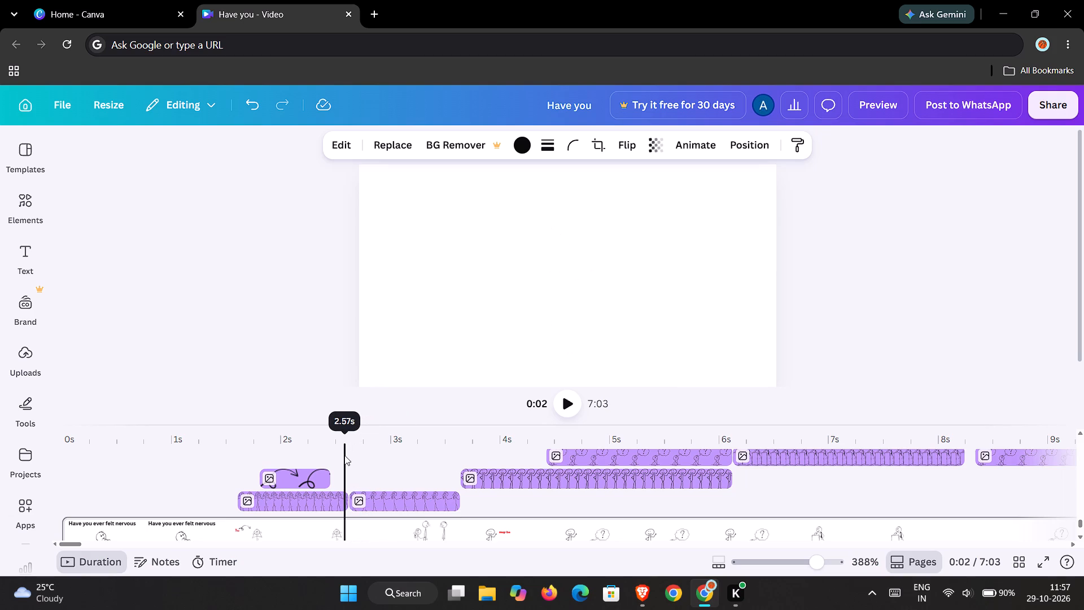
left_click_drag(344, 455, 350, 457)
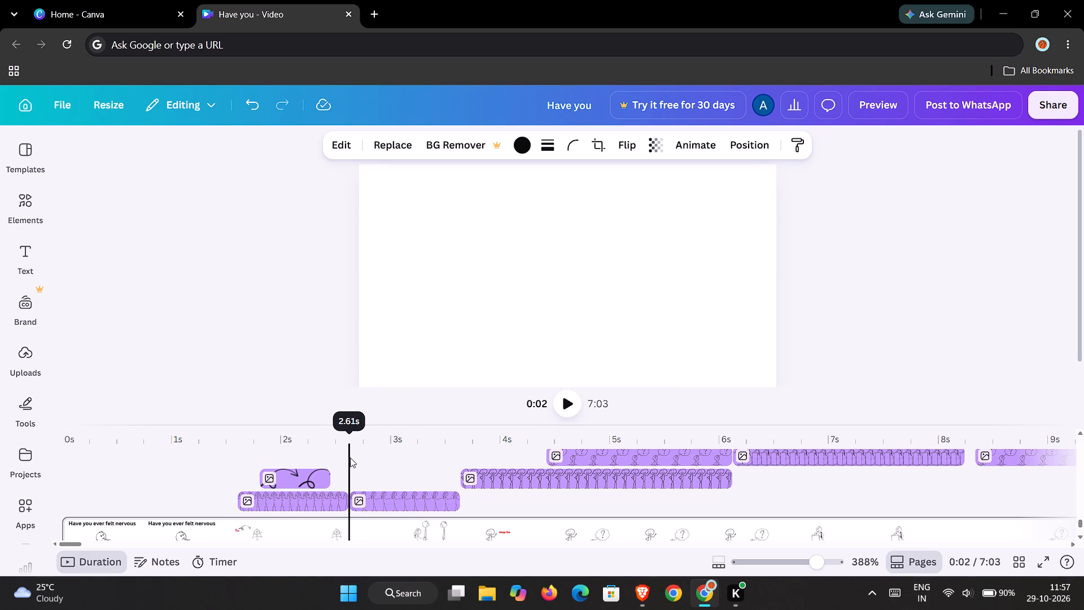
left_click_drag(350, 457, 352, 458)
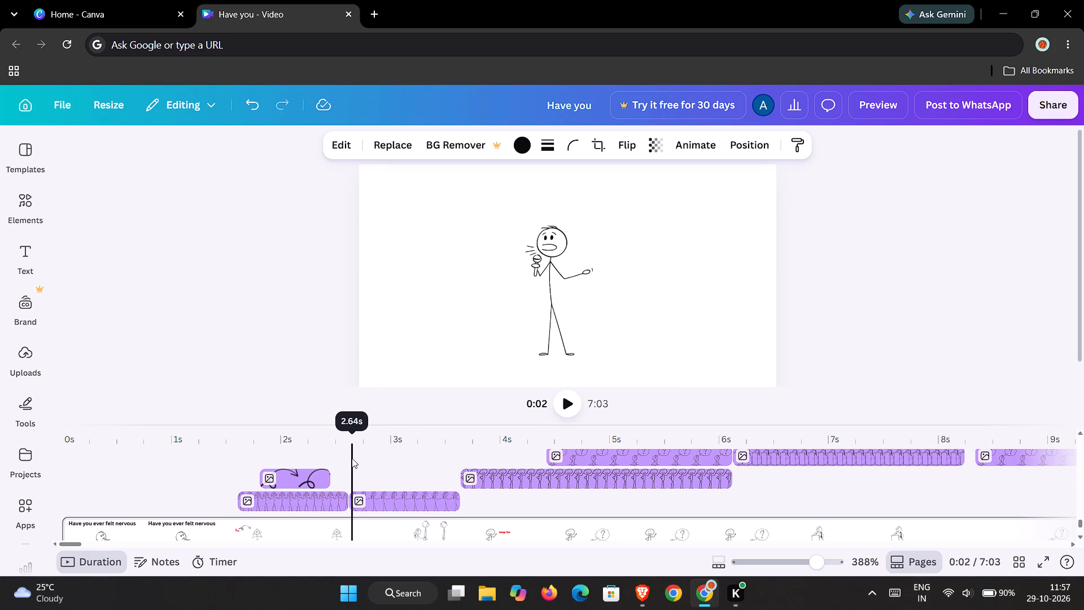
left_click_drag(352, 458, 347, 457)
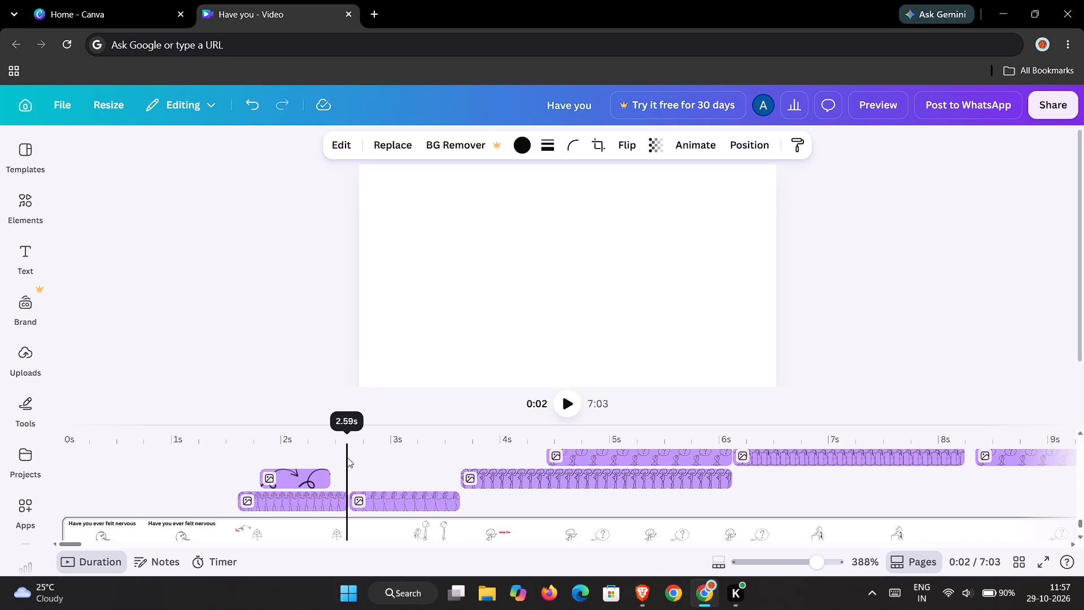
left_click_drag(347, 457, 349, 457)
scroll(368, 470, "up", 10)
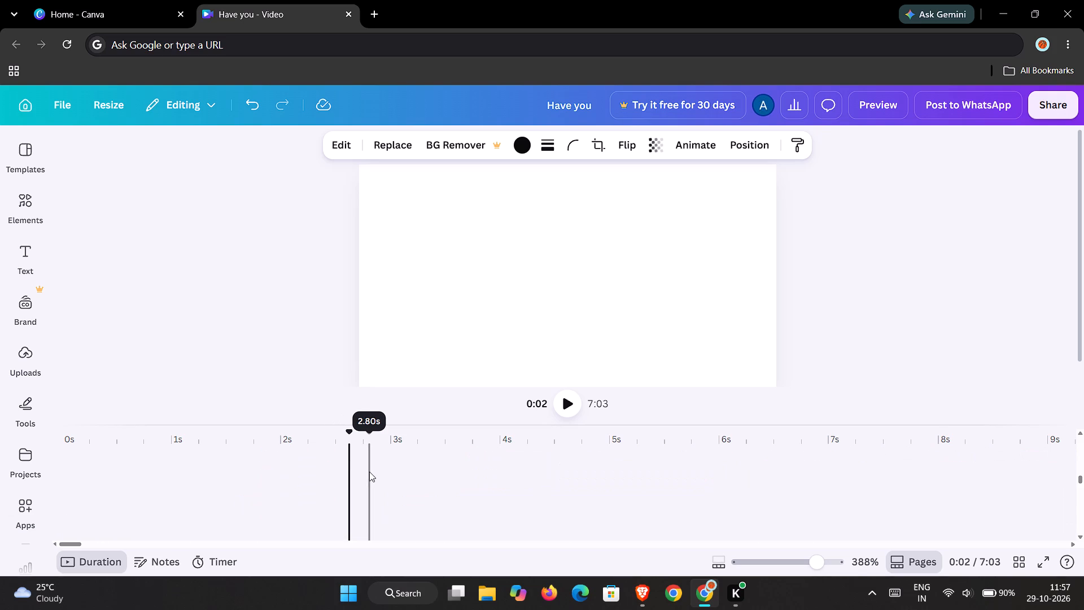
scroll(369, 472, "up", 13)
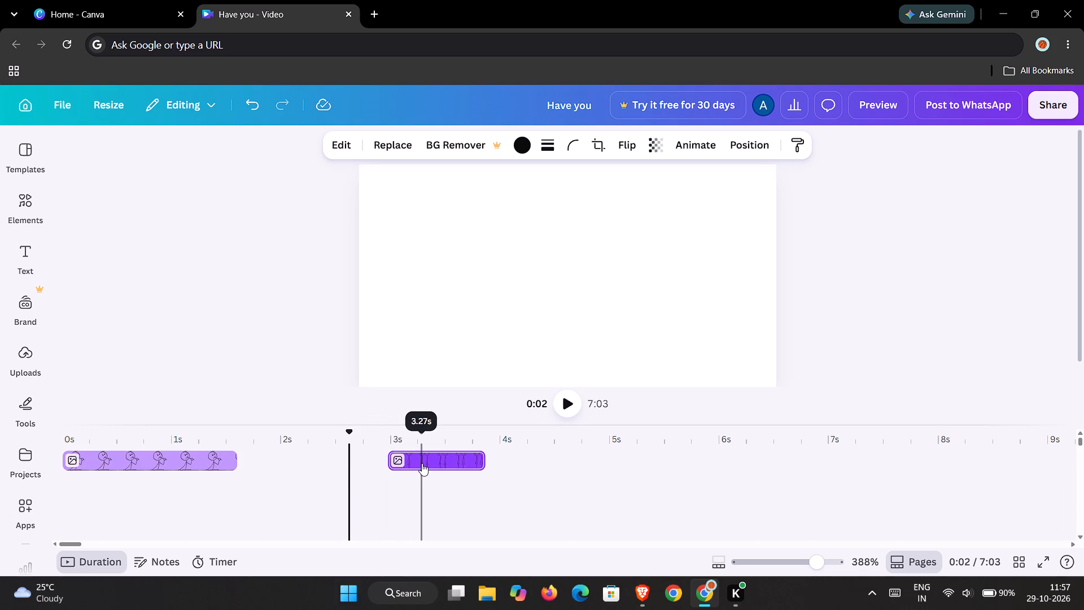
left_click(422, 463)
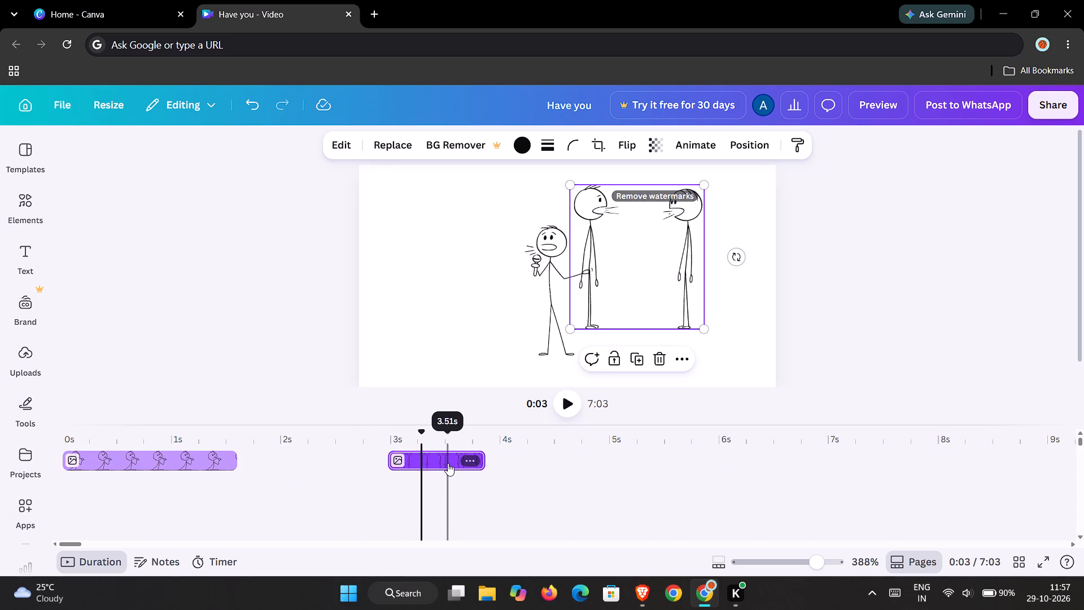
left_click_drag(448, 463, 402, 467)
Scrub the playhead from about 3.3 s back to about 2.5 s to check the transition into the microphone scene.
left_click(420, 433)
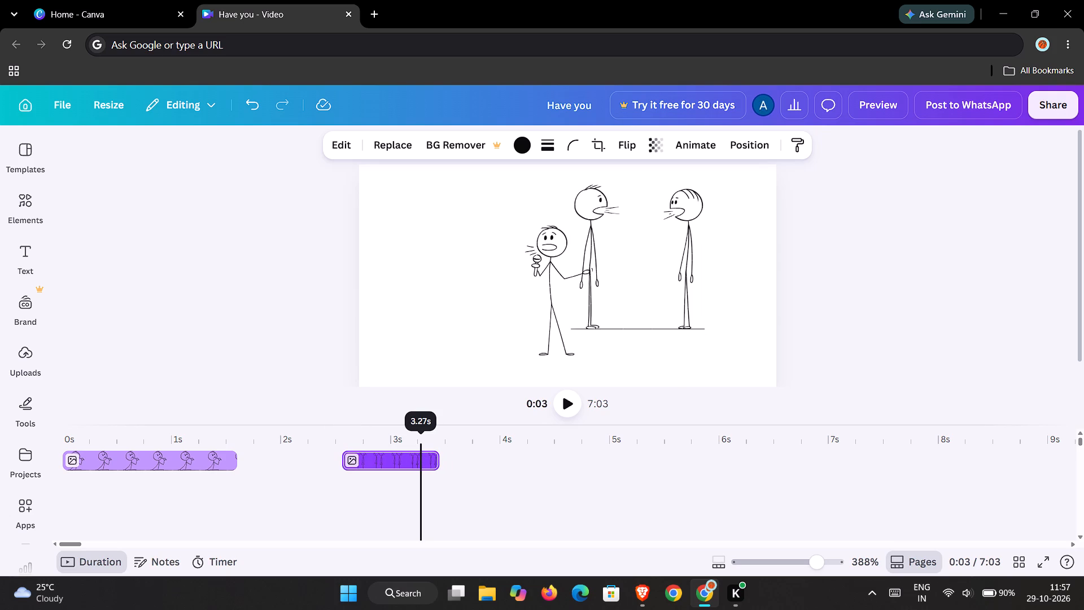
left_click_drag(419, 433, 346, 446)
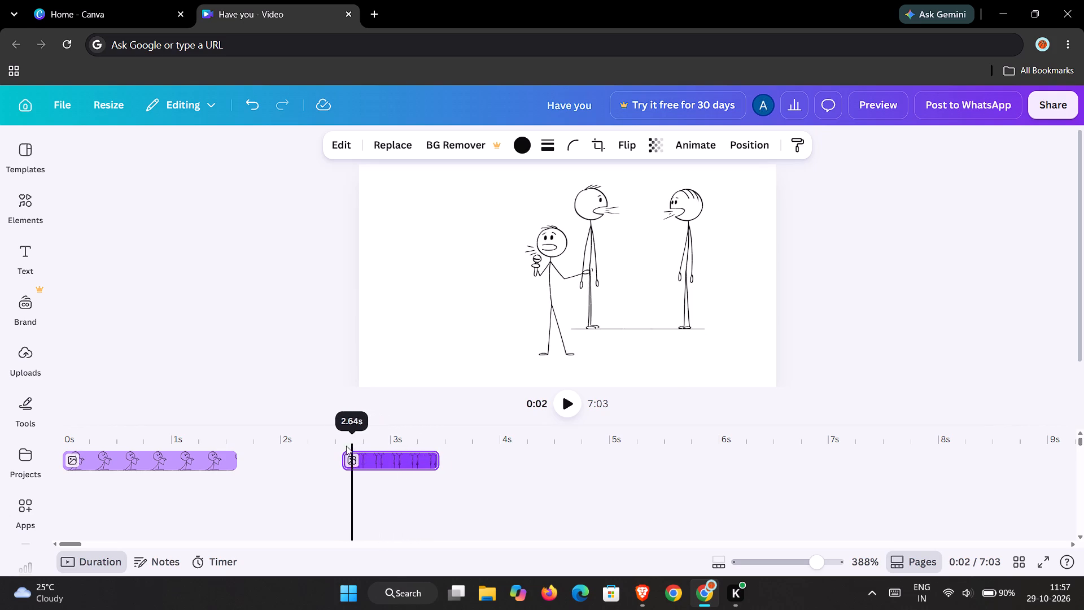
left_click_drag(346, 446, 322, 446)
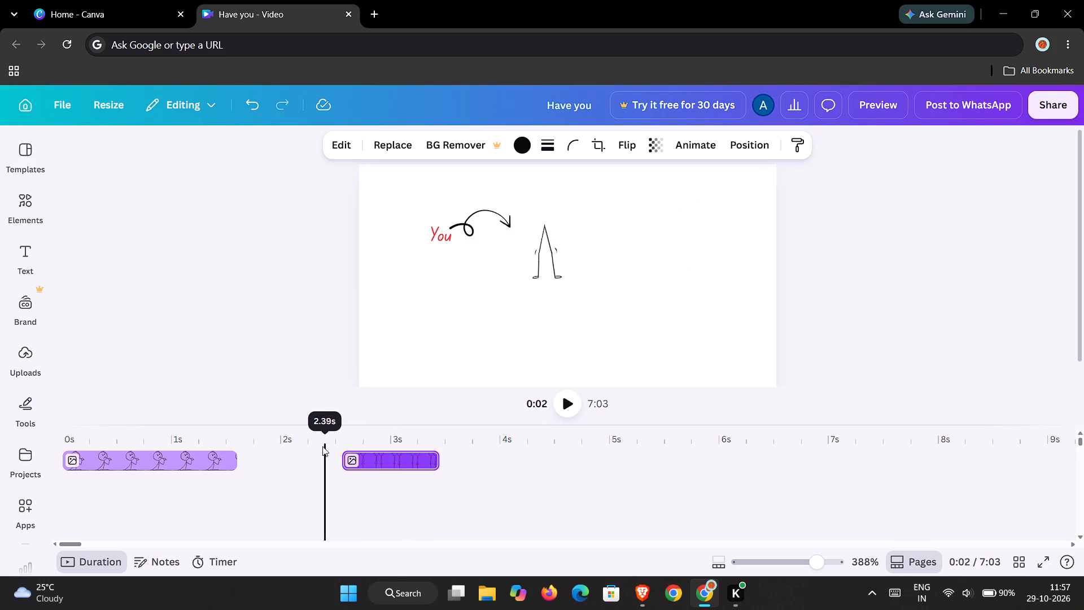
left_click_drag(322, 446, 335, 441)
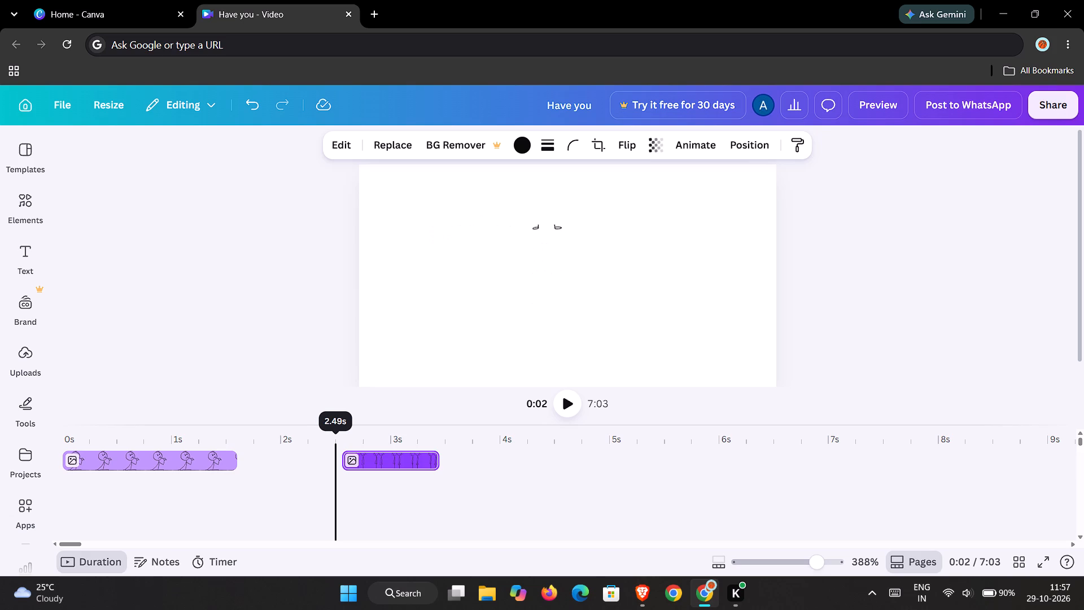
left_click_drag(335, 441, 338, 440)
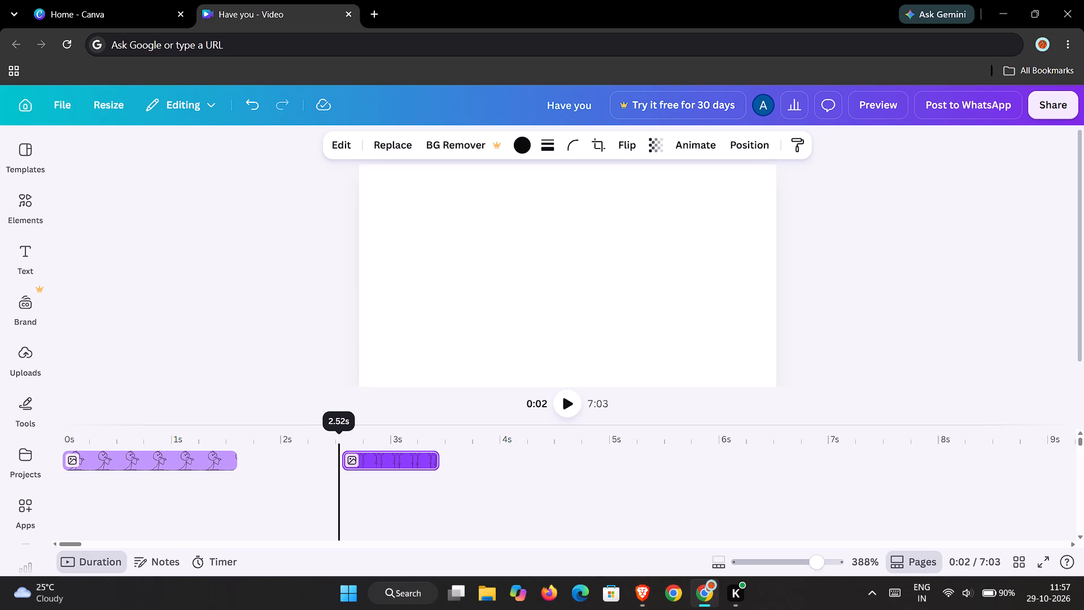
left_click_drag(338, 440, 339, 440)
left_click(378, 460)
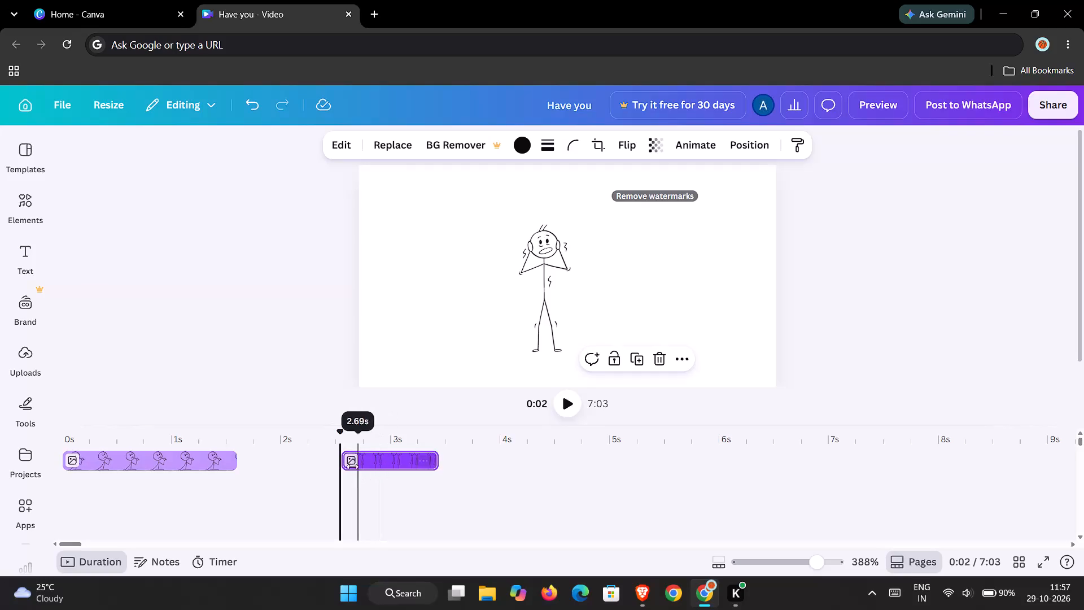
Scrub the playhead between about 2.5 s and 3.3 s to check the two face-to-face stickmen against the microphone scene.
left_click_drag(346, 433, 342, 436)
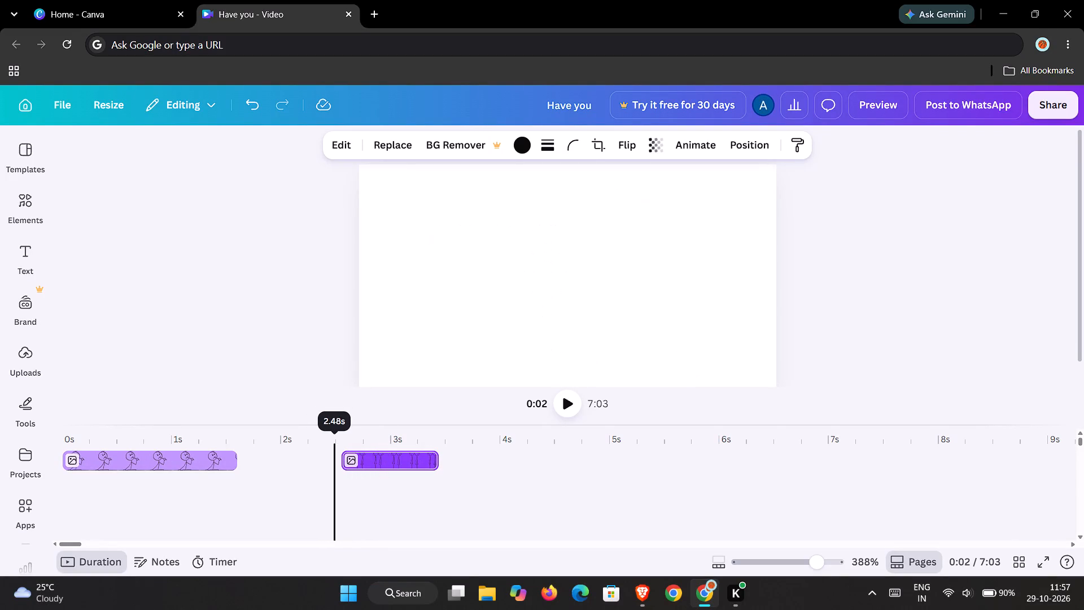
left_click_drag(342, 436, 355, 437)
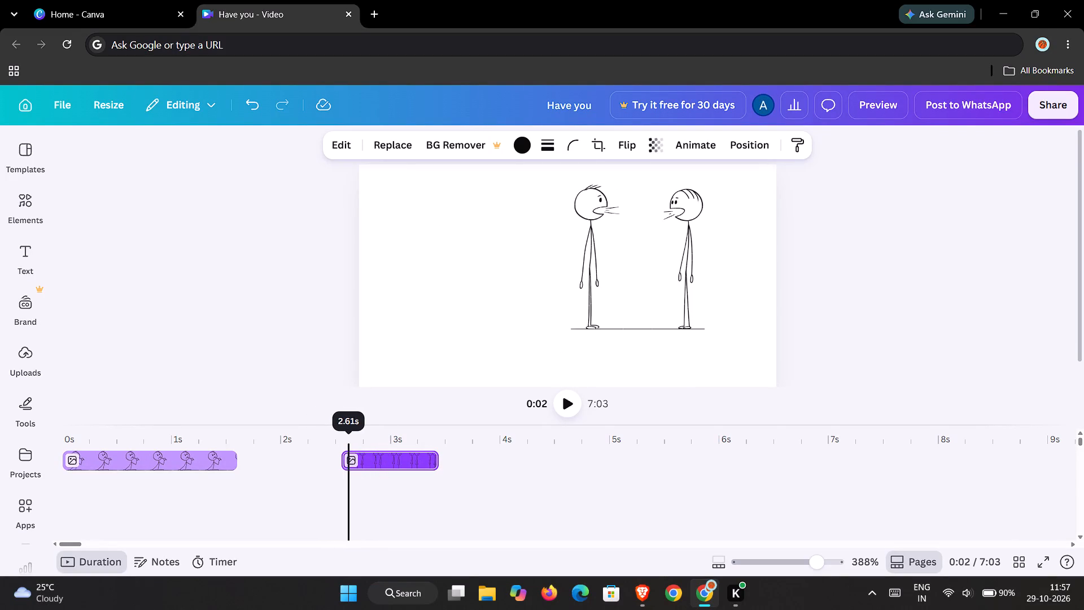
left_click_drag(355, 437, 391, 447)
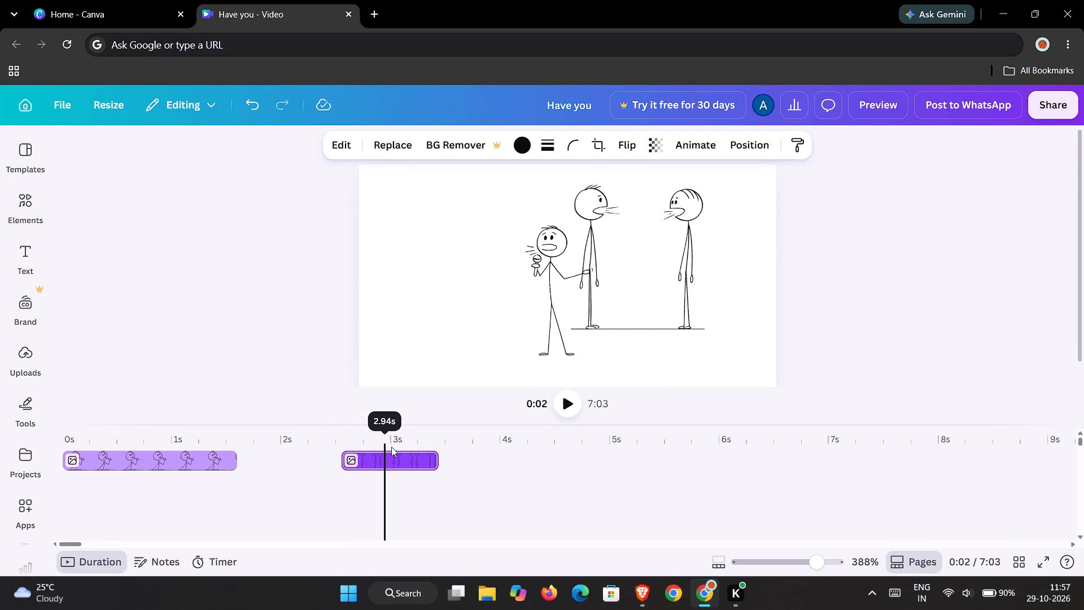
left_click_drag(391, 447, 394, 447)
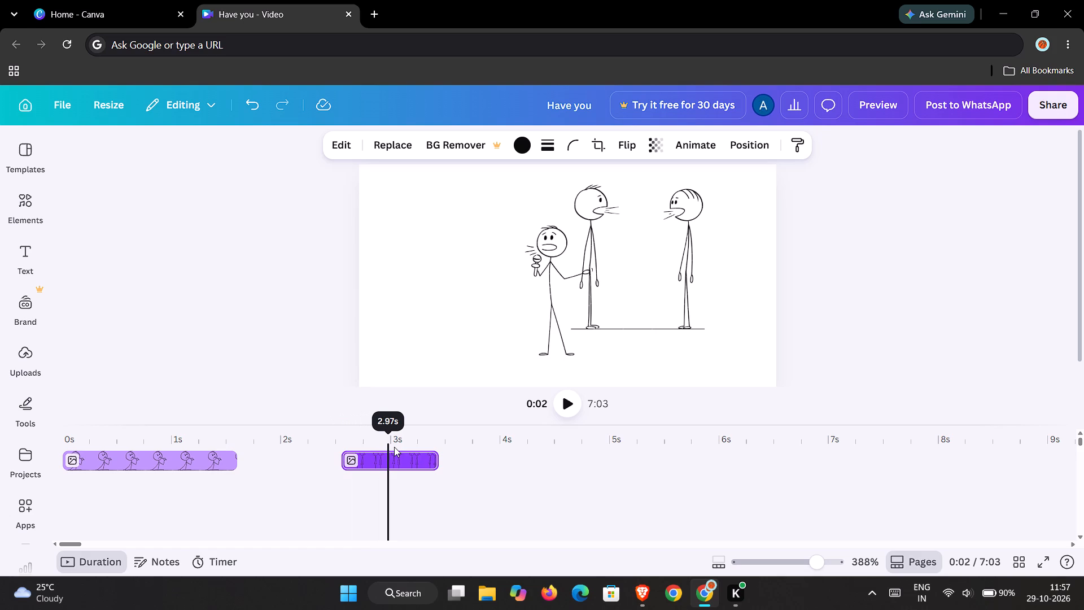
left_click_drag(394, 447, 428, 450)
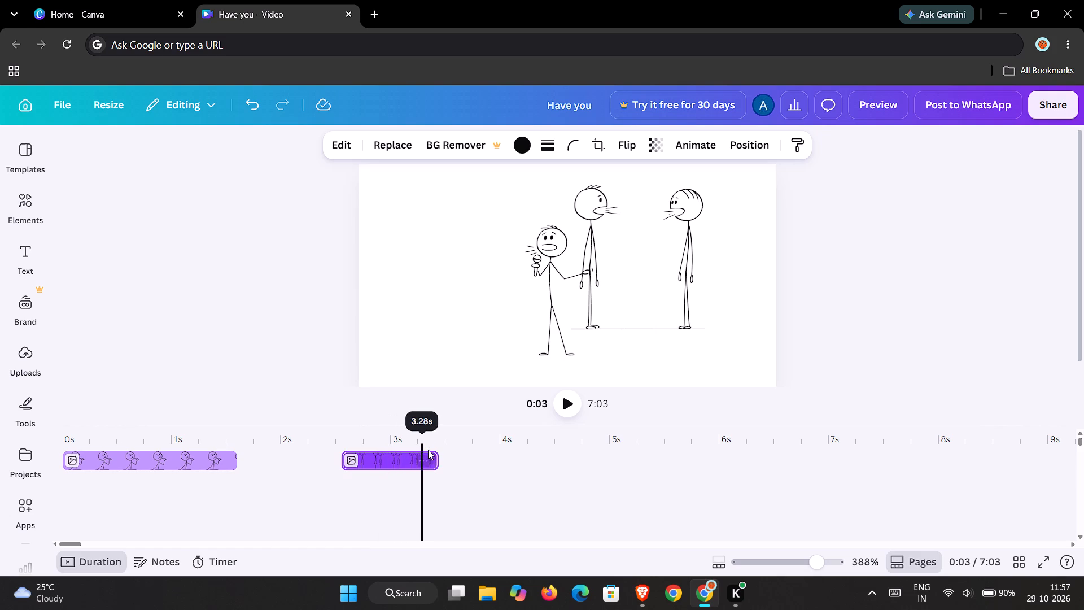
left_click_drag(428, 450, 406, 455)
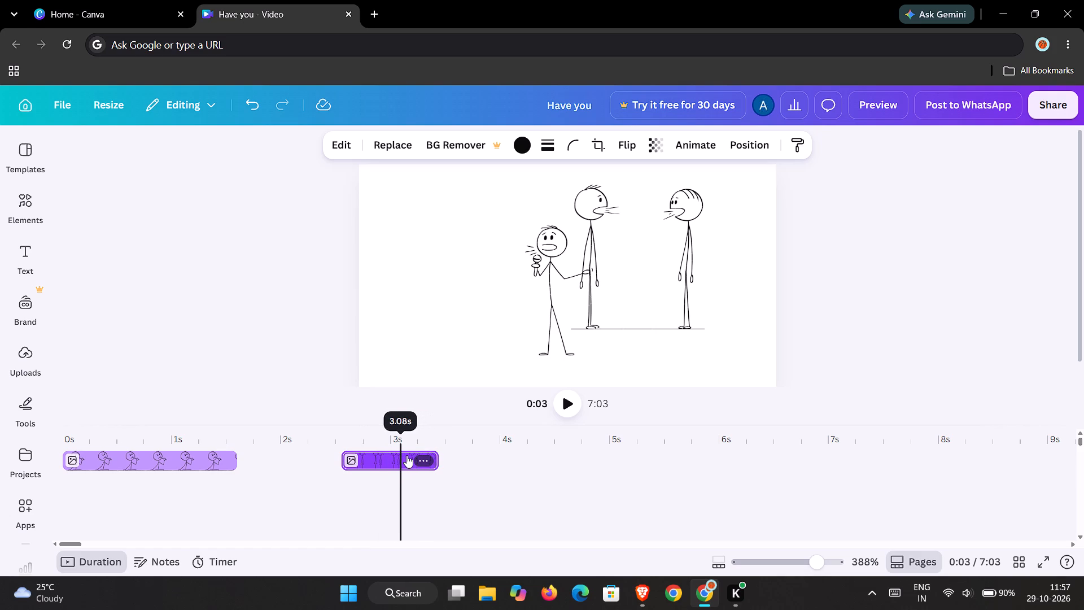
Shift the two face-to-face stickmen's clip slightly later so it starts at about 2.6 s.
left_click_drag(406, 455, 347, 460)
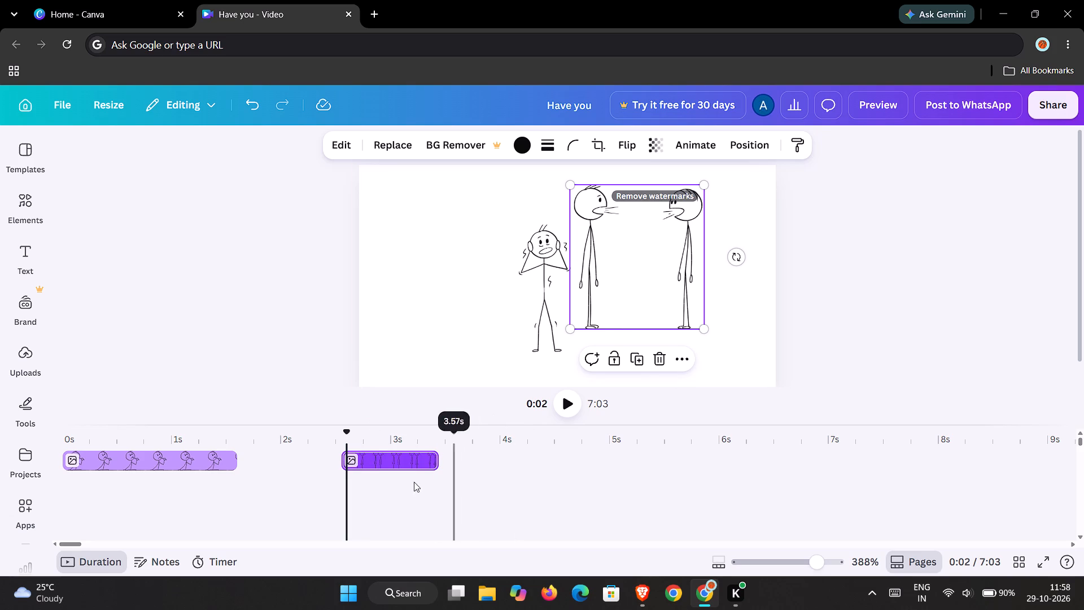
left_click_drag(369, 460, 377, 461)
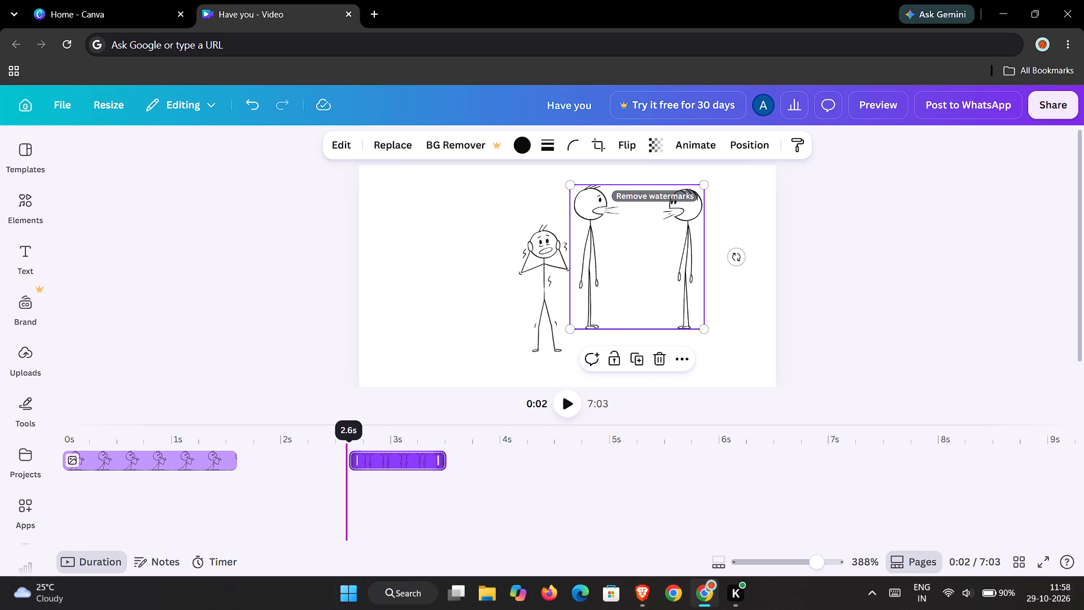
left_click_drag(377, 461, 374, 462)
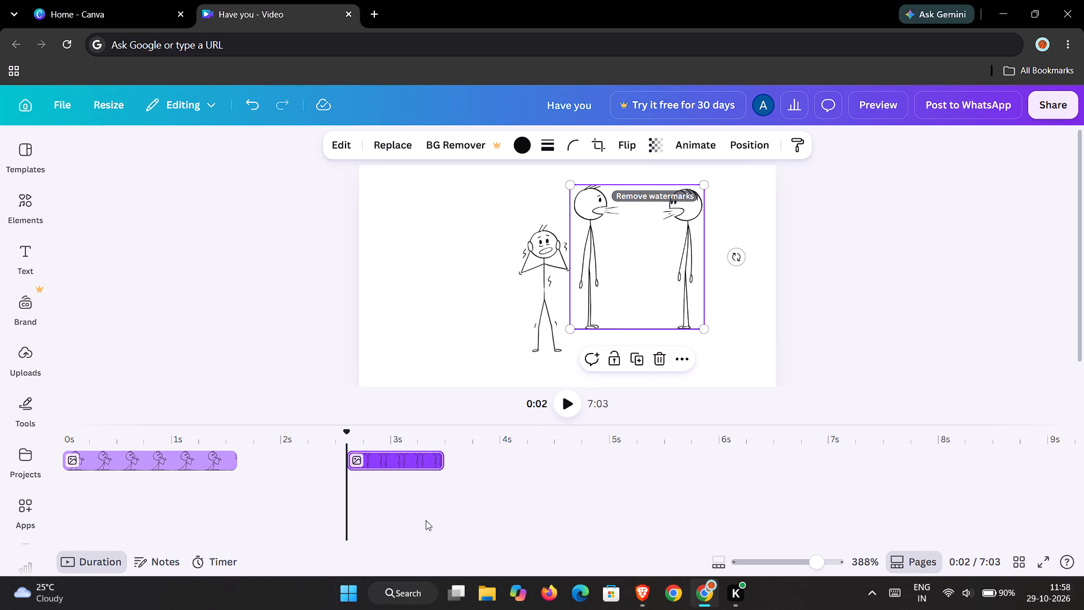
Extend the end of the two face-to-face stickmen's clip to about 3.6 s, where the microphone stickman's clip ends.
scroll(423, 522, "down", 3)
scroll(434, 472, "down", 10)
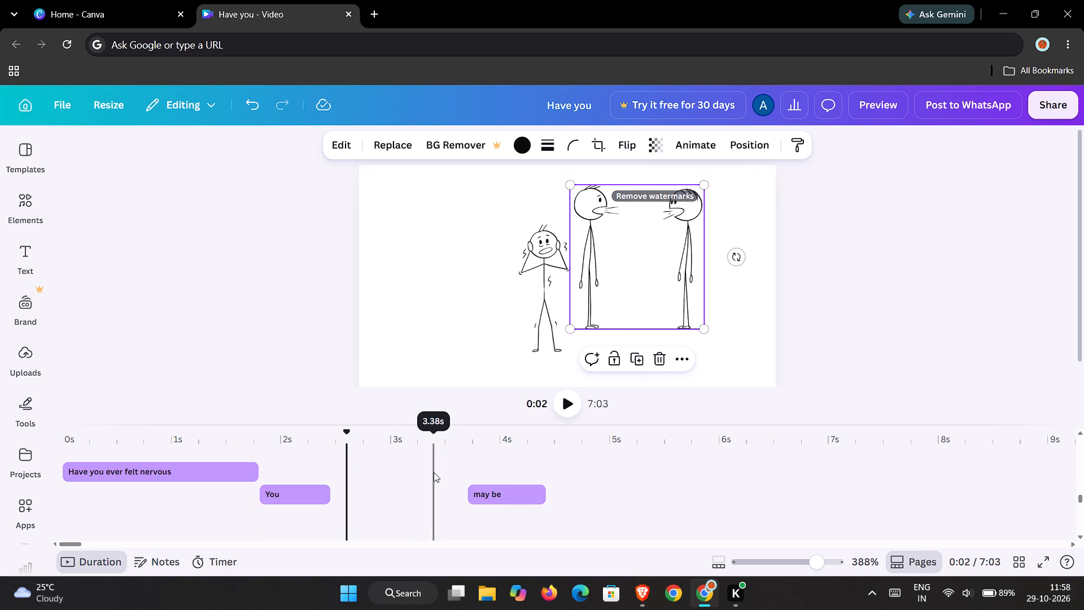
scroll(434, 472, "down", 6)
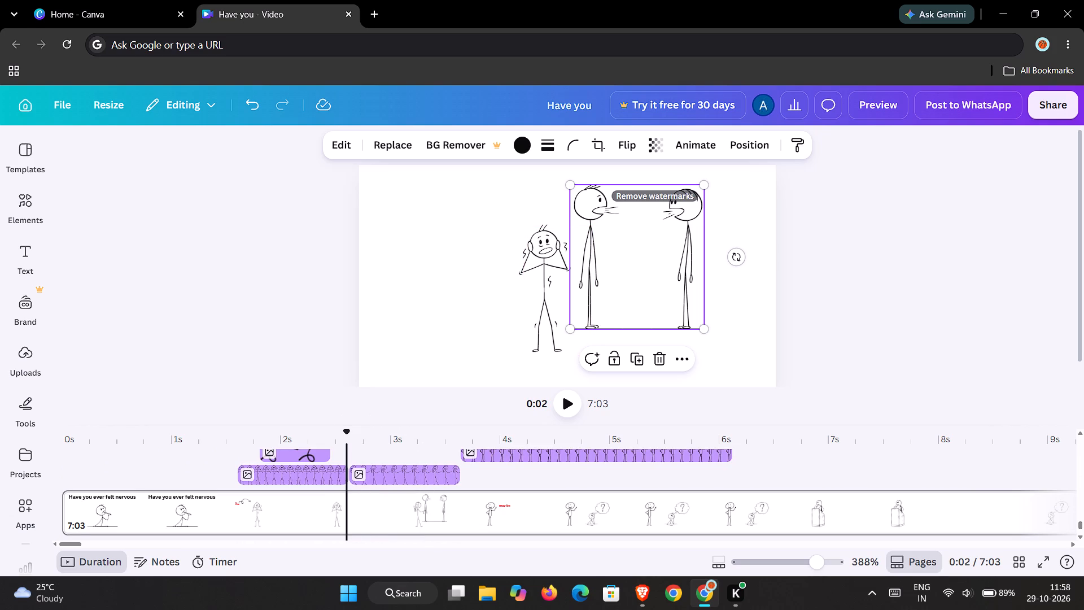
left_click_drag(349, 433, 403, 445)
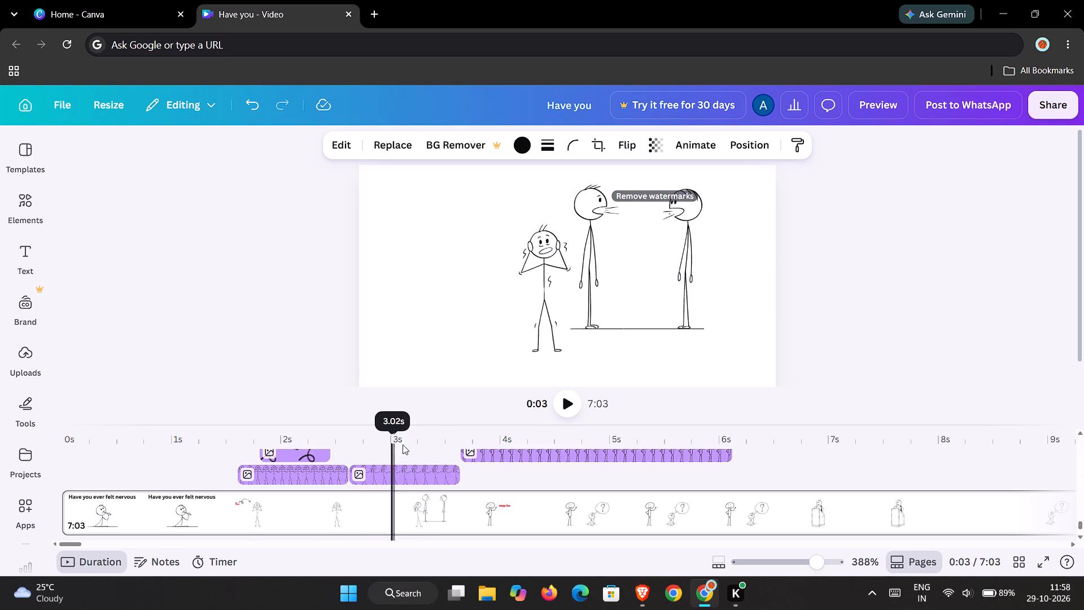
left_click_drag(403, 445, 453, 452)
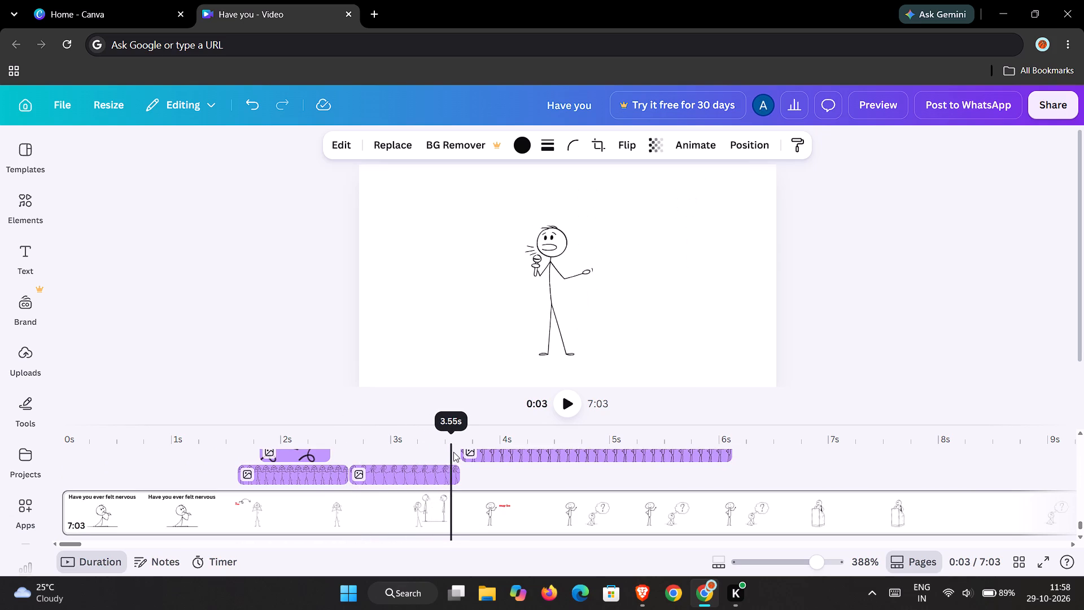
left_click_drag(453, 452, 461, 455)
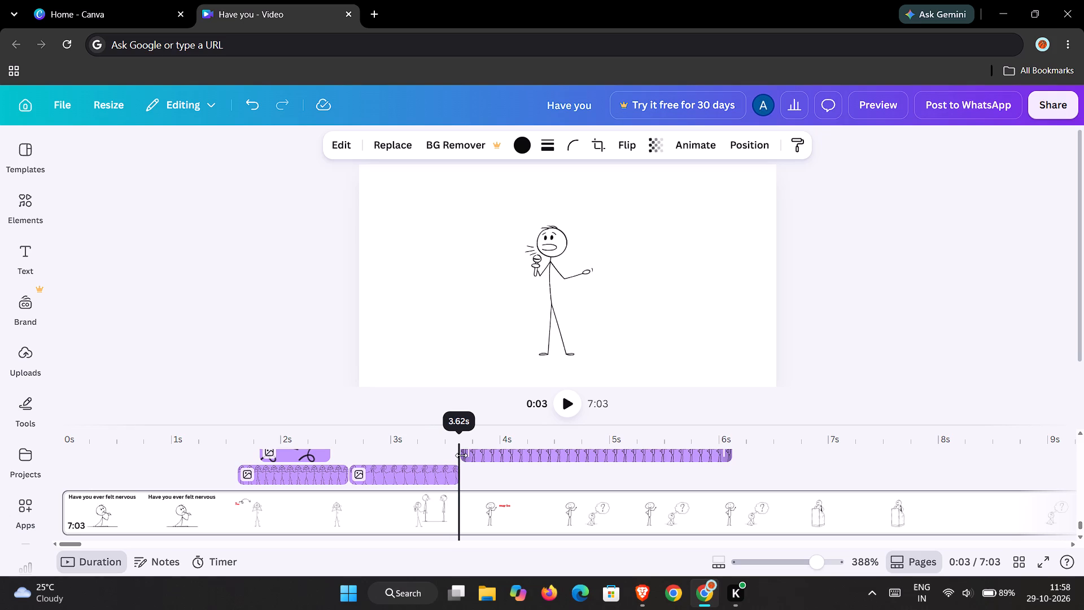
left_click_drag(461, 455, 472, 457)
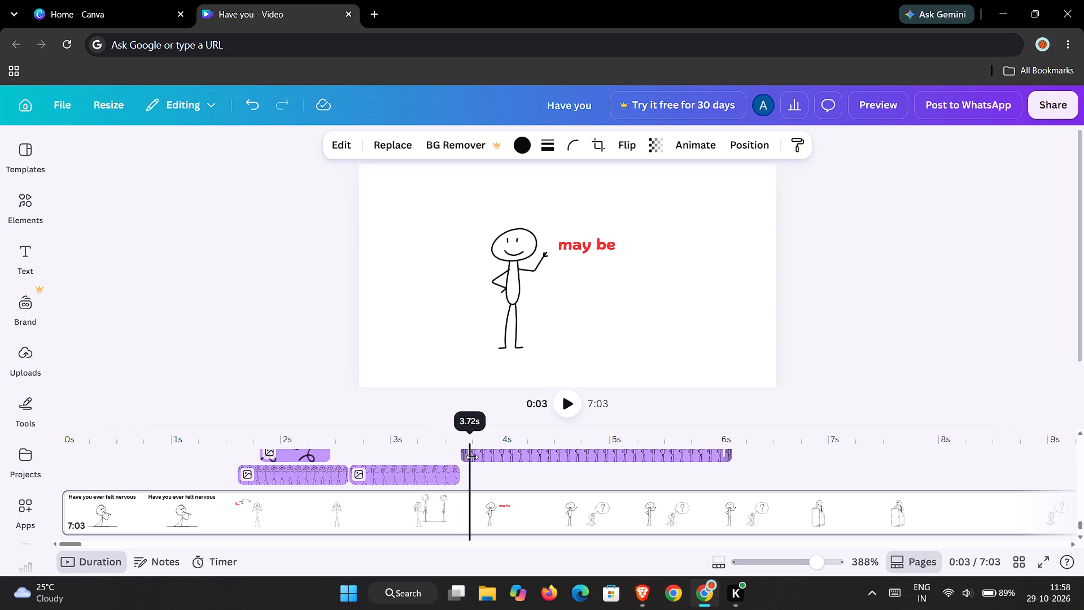
left_click_drag(472, 457, 462, 456)
scroll(427, 481, "up", 15)
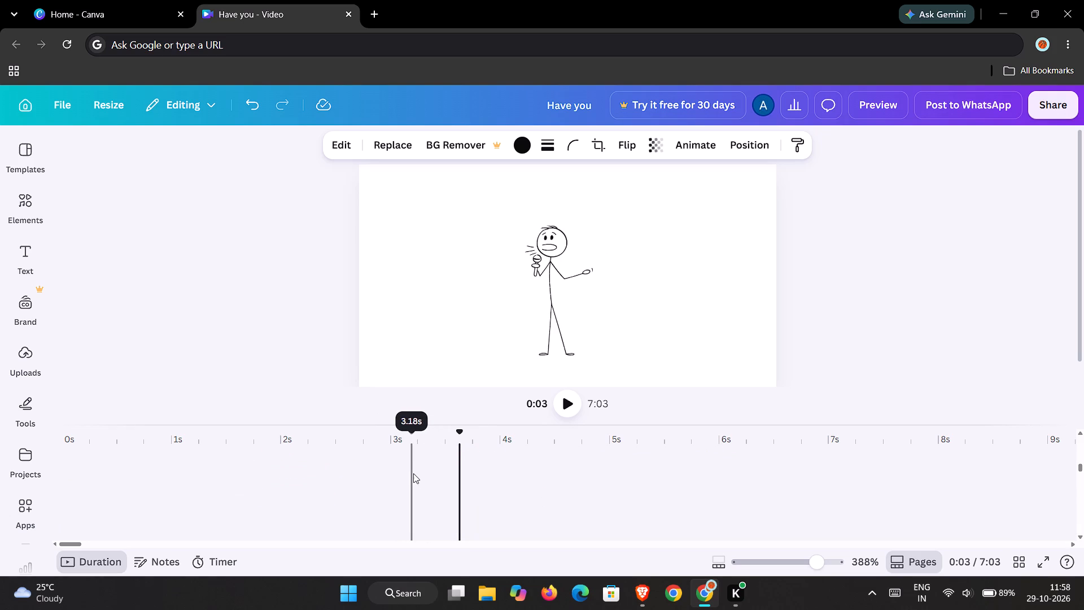
scroll(413, 473, "up", 8)
left_click_drag(438, 461, 446, 462)
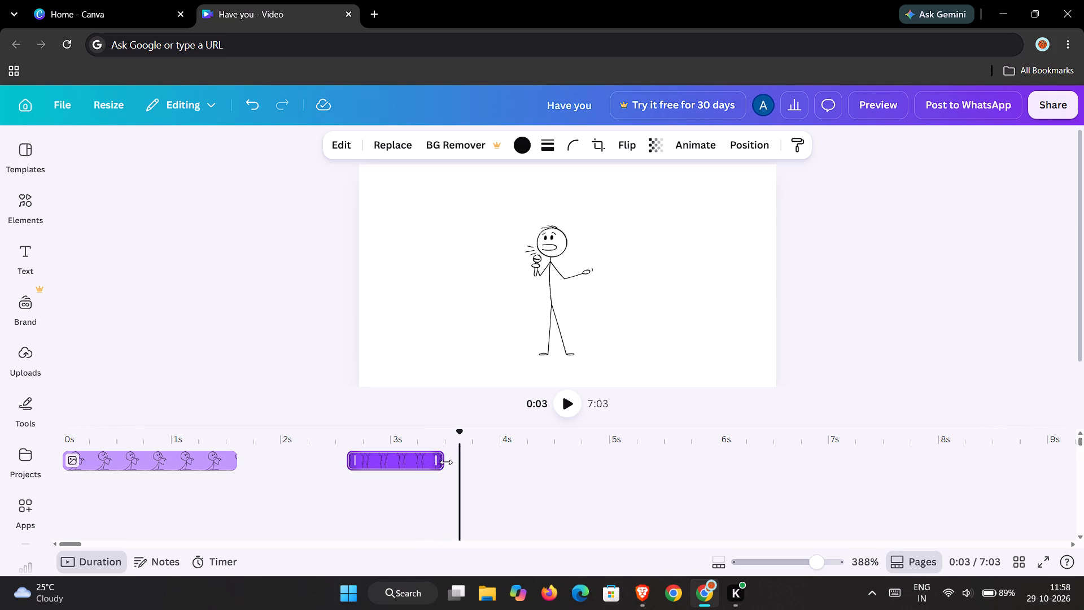
left_click_drag(446, 462, 450, 464)
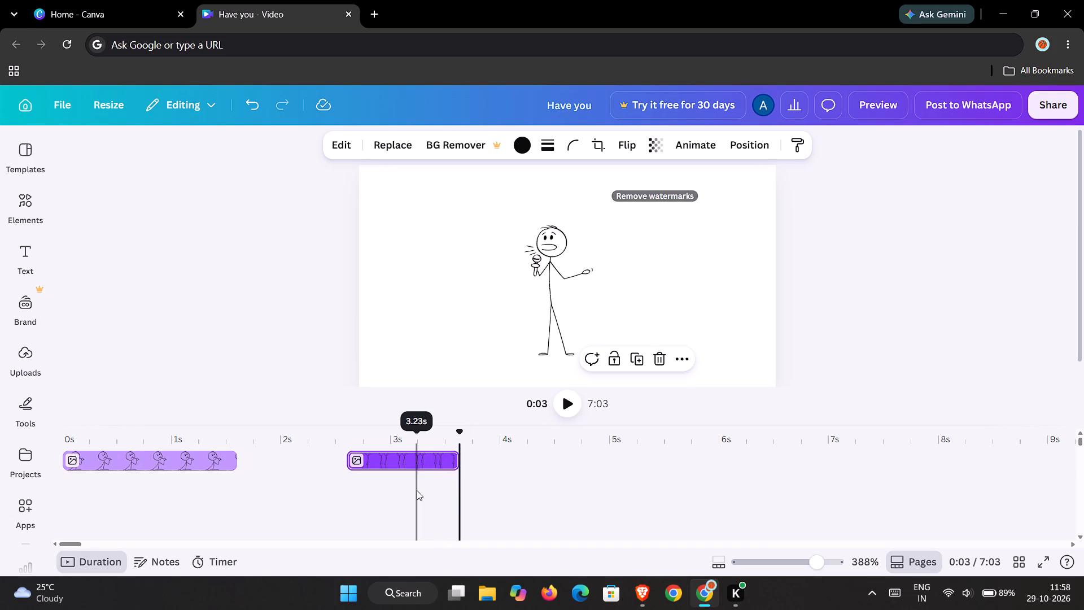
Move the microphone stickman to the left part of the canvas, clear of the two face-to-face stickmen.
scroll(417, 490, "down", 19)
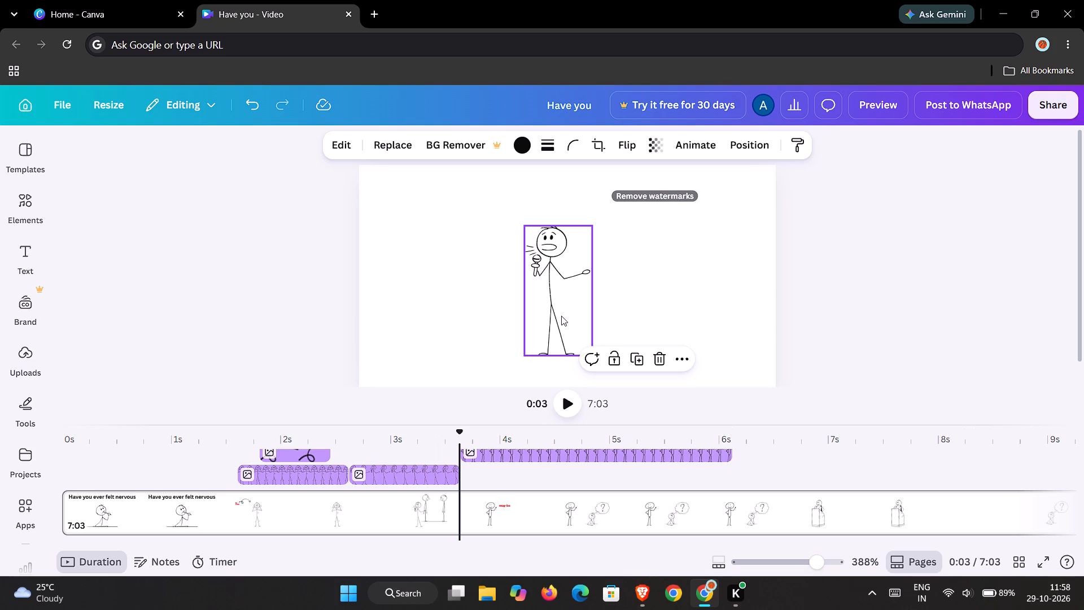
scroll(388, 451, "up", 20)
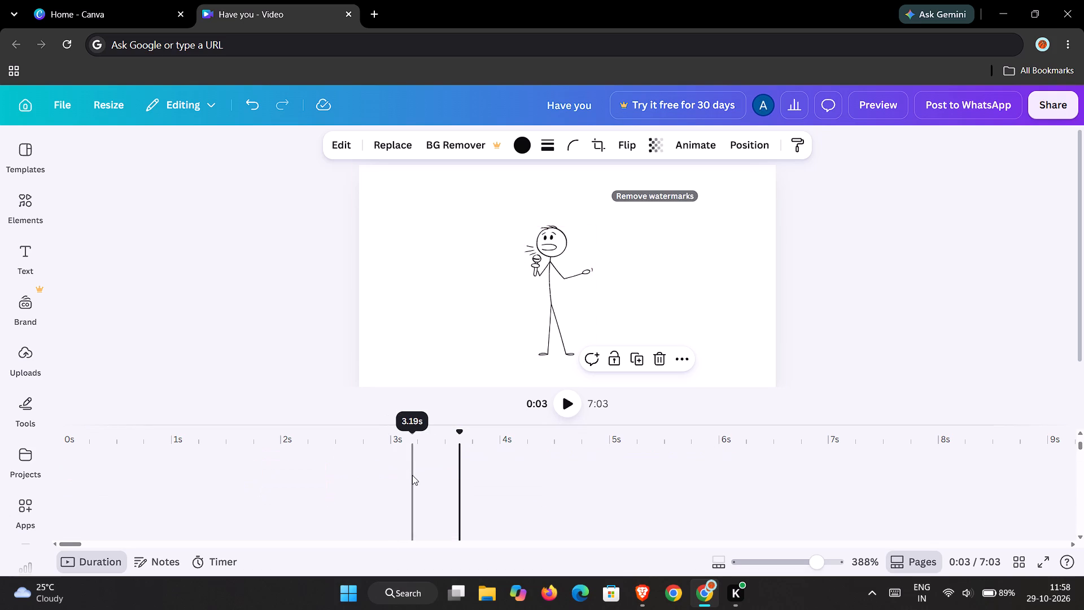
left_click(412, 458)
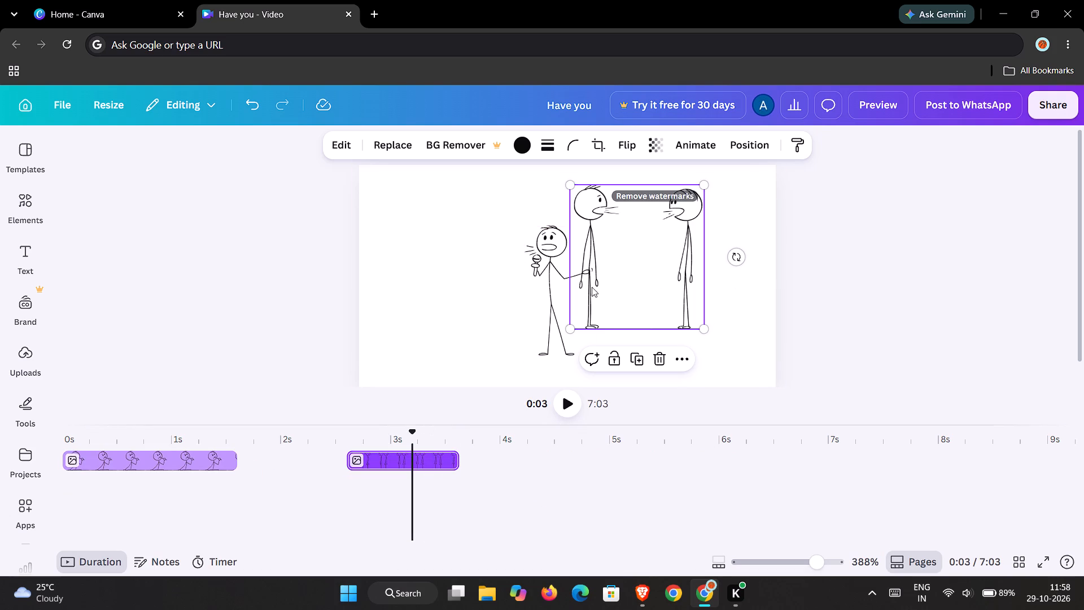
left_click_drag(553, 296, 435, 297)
Slightly enlarge the two face-to-face stickmen and place them near the canvas centre, with feet level with the microphone stickman's.
left_click_drag(618, 293, 563, 308)
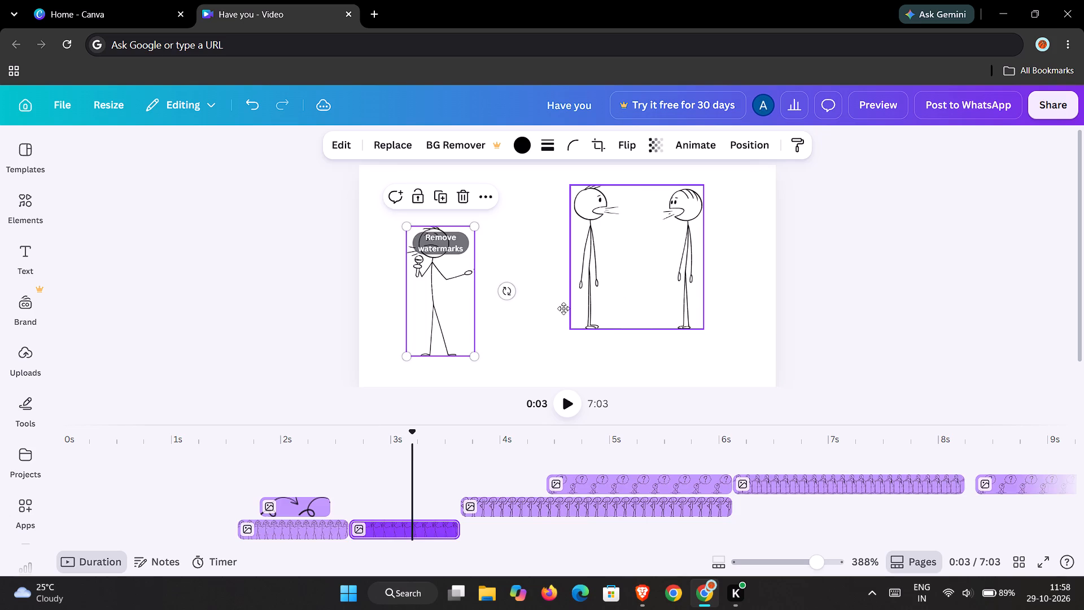
left_click_drag(563, 308, 548, 311)
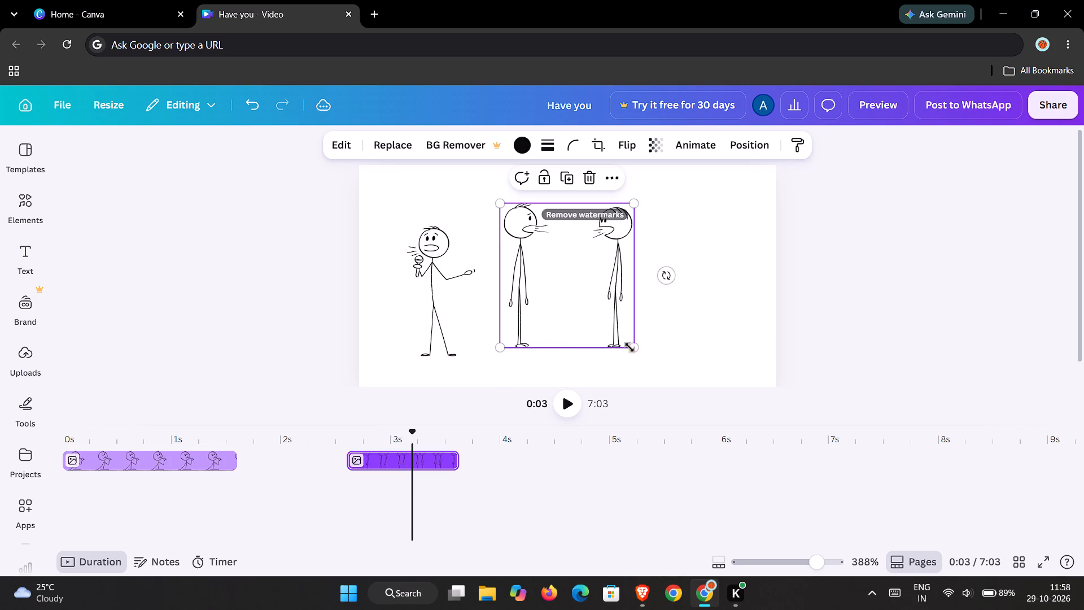
left_click_drag(632, 347, 639, 354)
left_click_drag(596, 333, 588, 323)
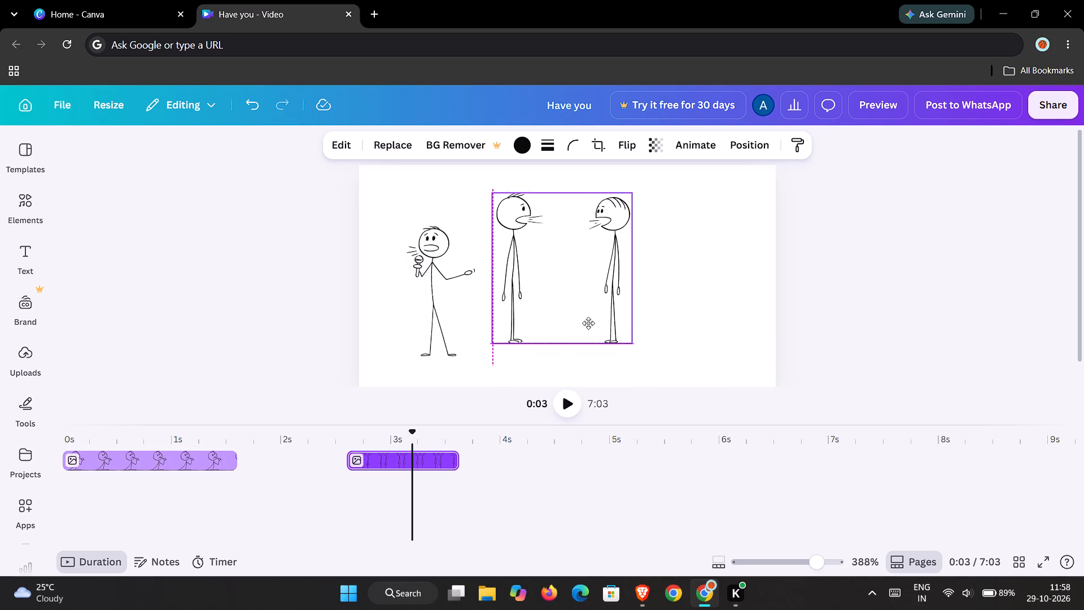
left_click_drag(588, 323, 587, 328)
left_click_drag(579, 291, 587, 307)
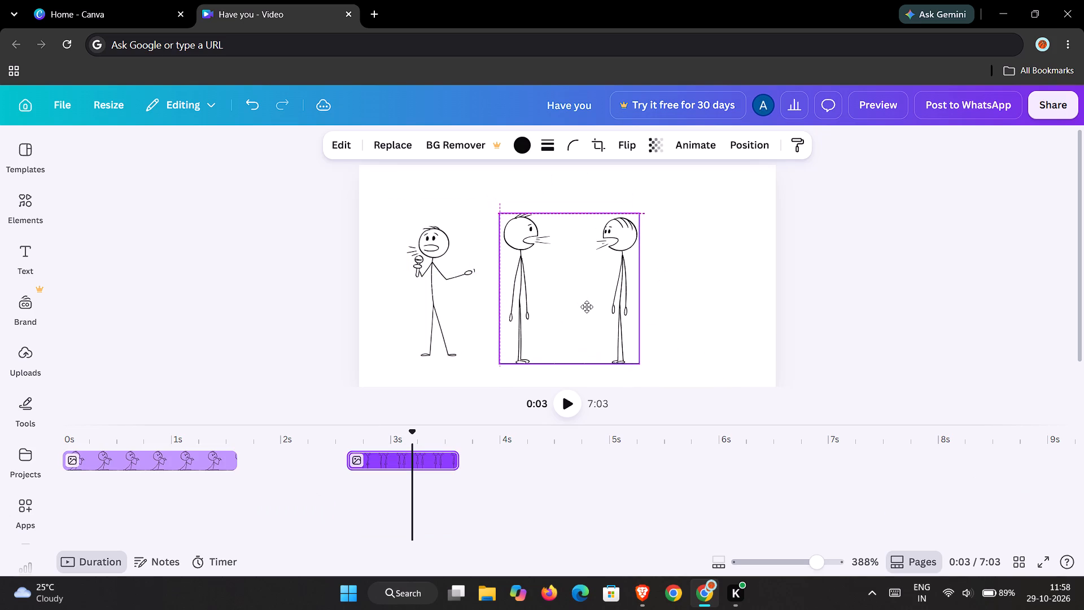
left_click_drag(587, 307, 570, 293)
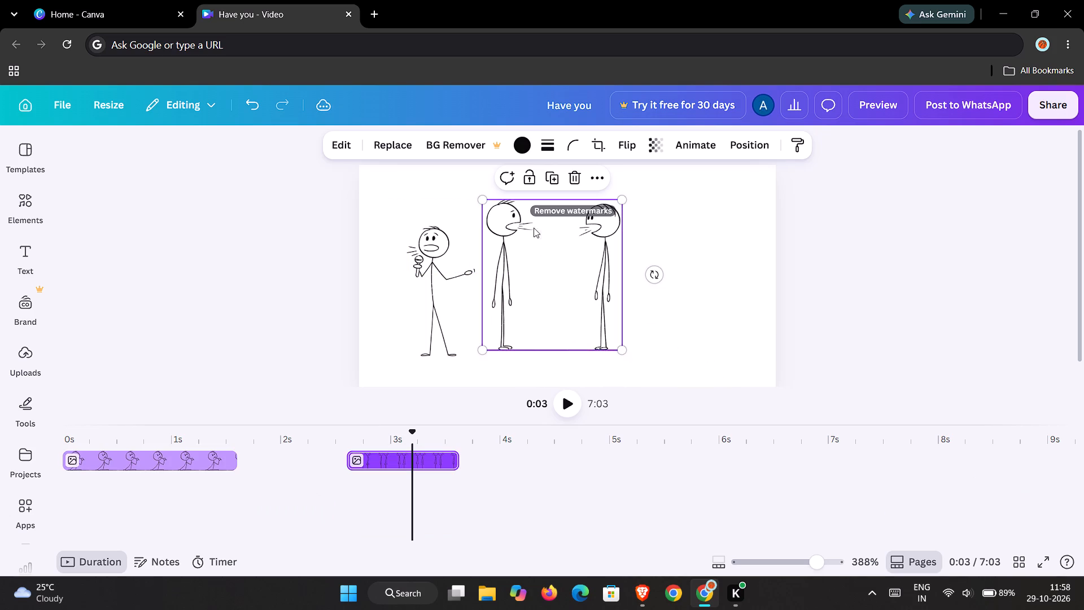
left_click_drag(484, 203, 489, 212)
left_click_drag(529, 262, 530, 269)
left_click_drag(622, 217, 628, 216)
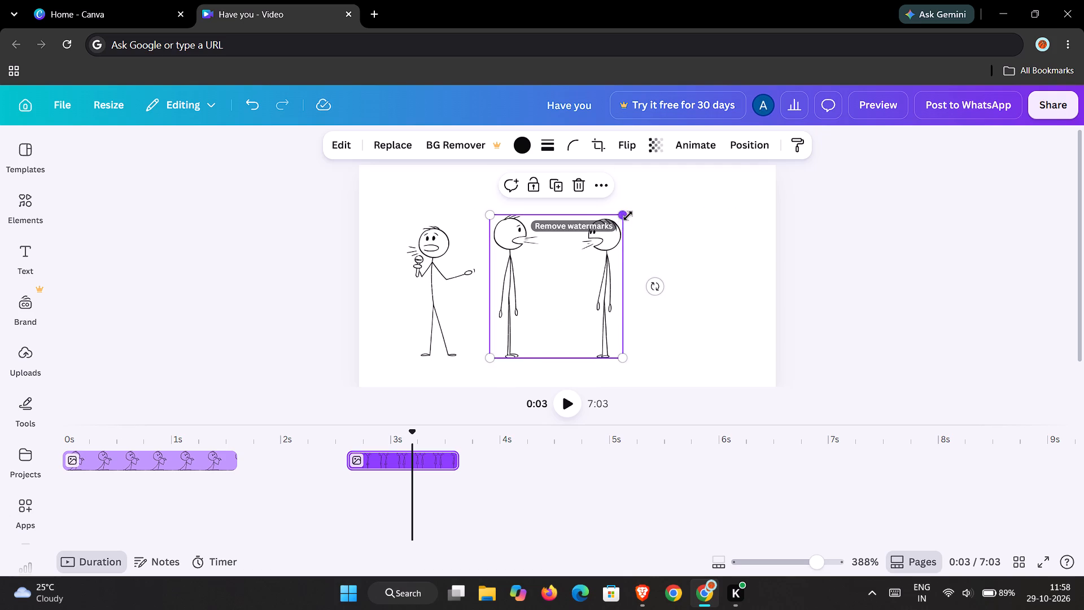
left_click_drag(628, 216, 631, 214)
left_click_drag(578, 276, 589, 275)
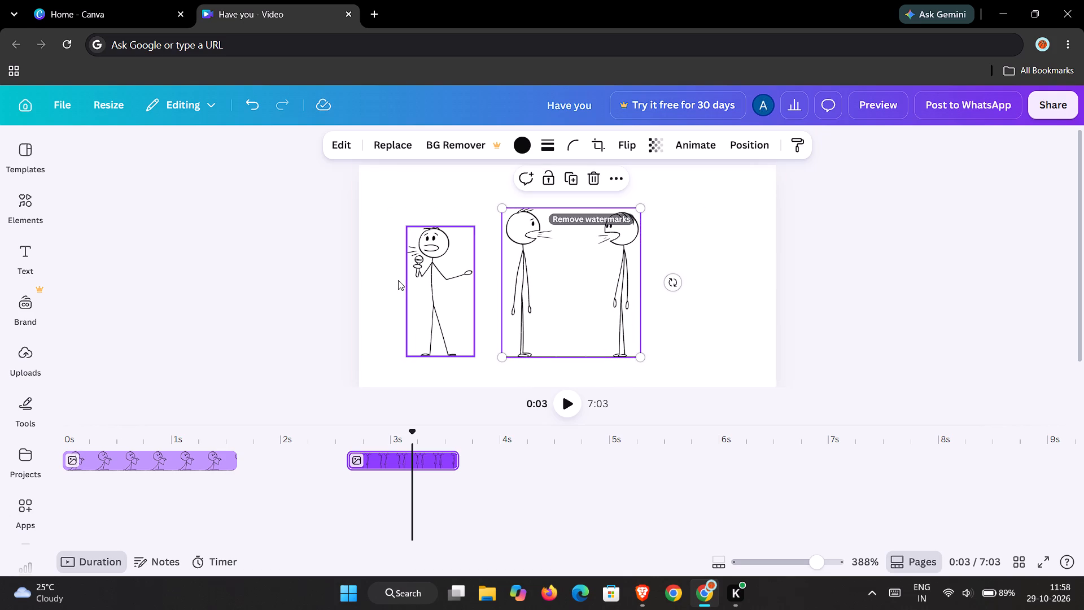
Remove the microphone stickman from the scene by moving it completely off the canvas.
left_click(442, 286)
left_click_drag(442, 287, 259, 276)
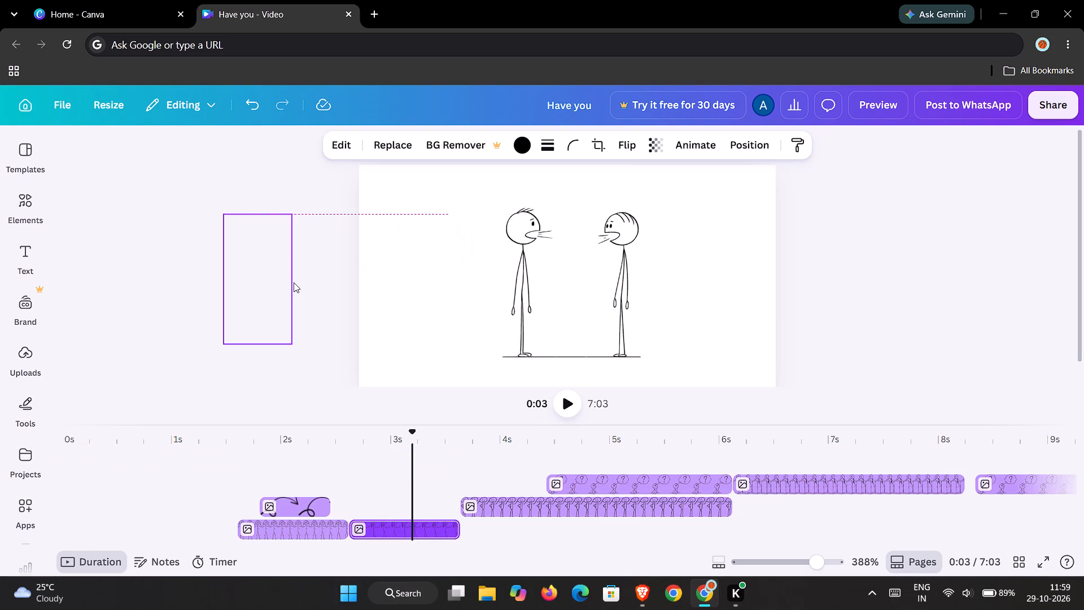
scroll(442, 308, "down", 1)
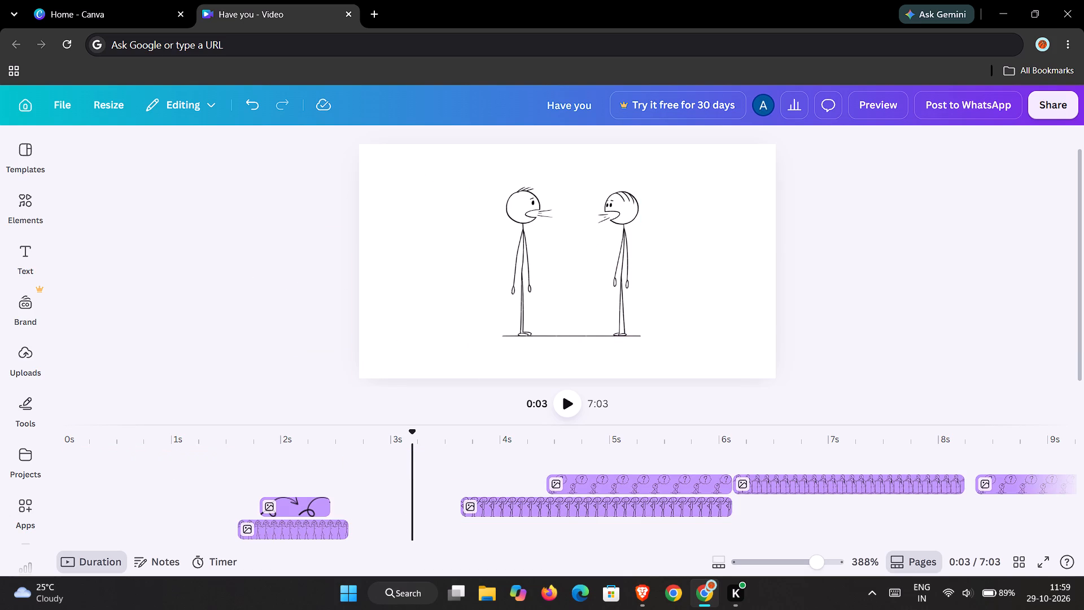
Play the video from about 2.2 s to just past 4 s and return to 2.6 s to check the talking-stickmen scene.
left_click_drag(414, 434, 309, 445)
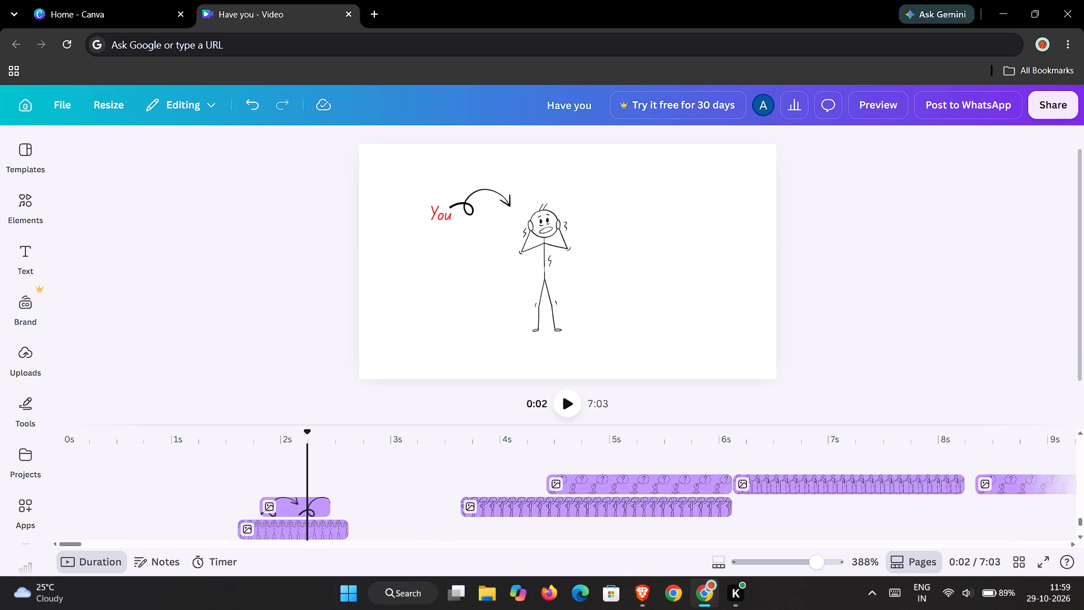
left_click(561, 404)
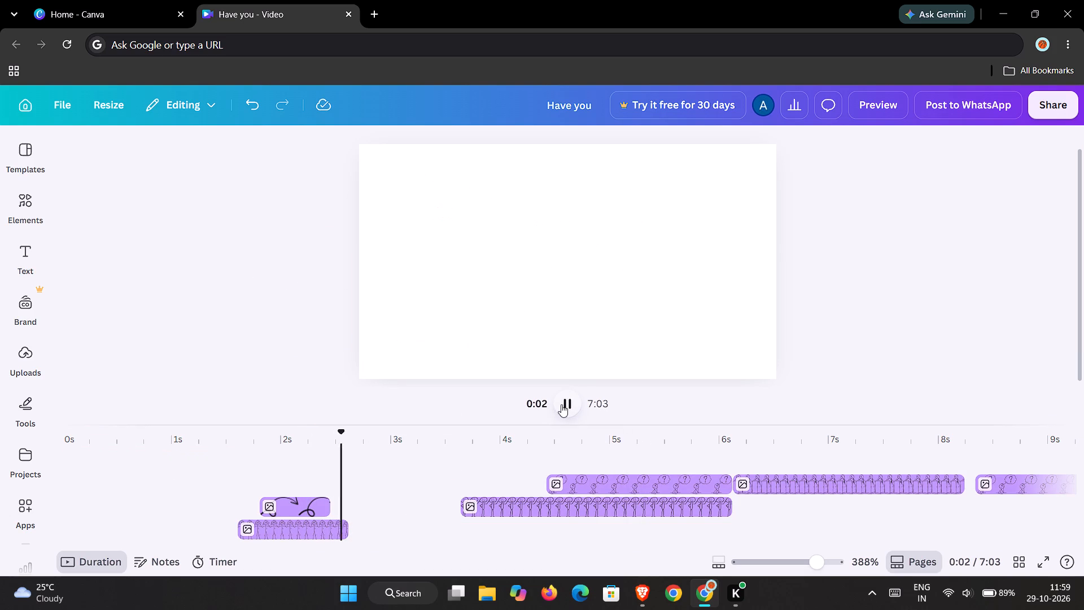
left_click(561, 404)
left_click(561, 404)
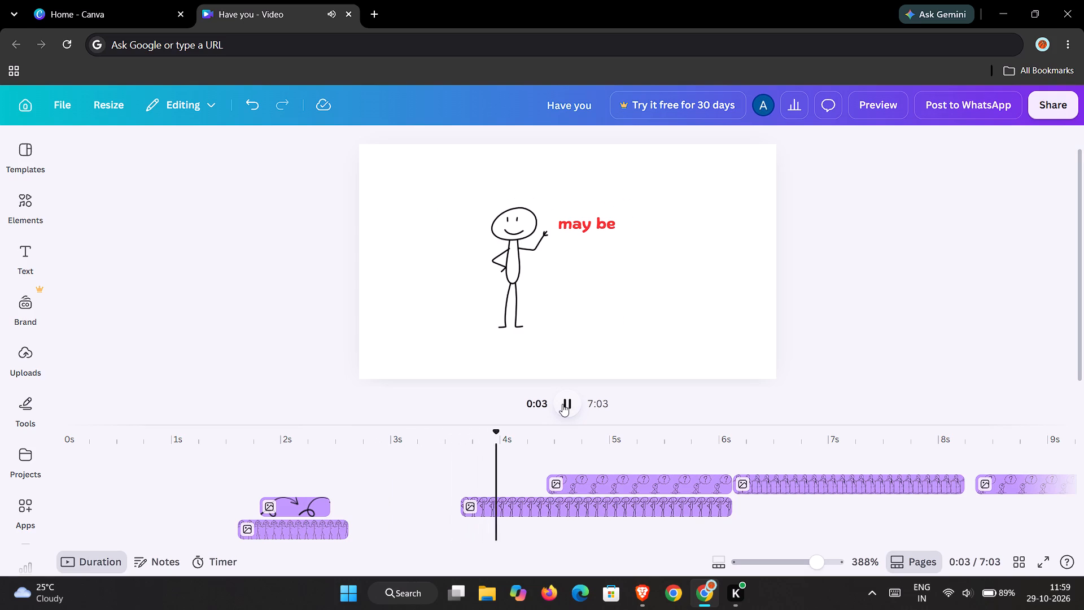
left_click(562, 404)
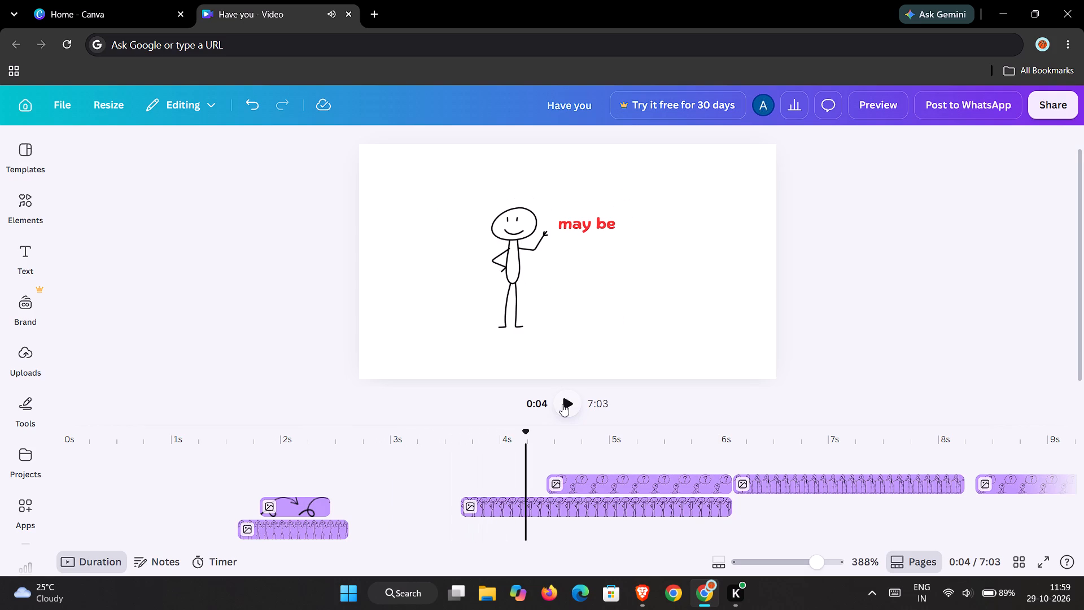
left_click_drag(530, 430, 342, 451)
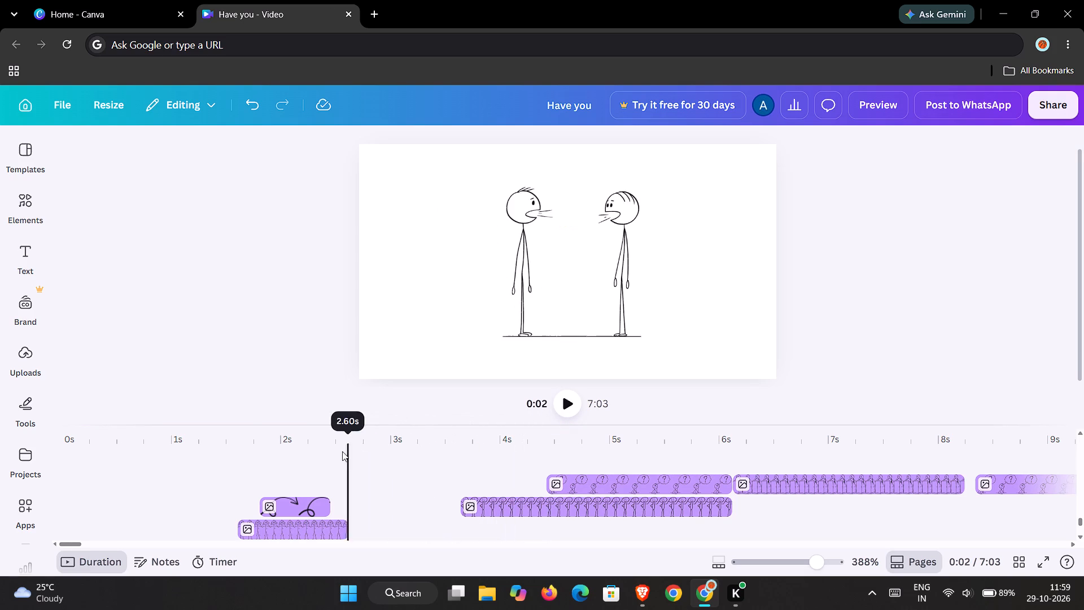
Reopen the graphics search results for "stickman nervous speaking" beside the canvas.
left_click_drag(342, 451, 331, 454)
left_click(19, 201)
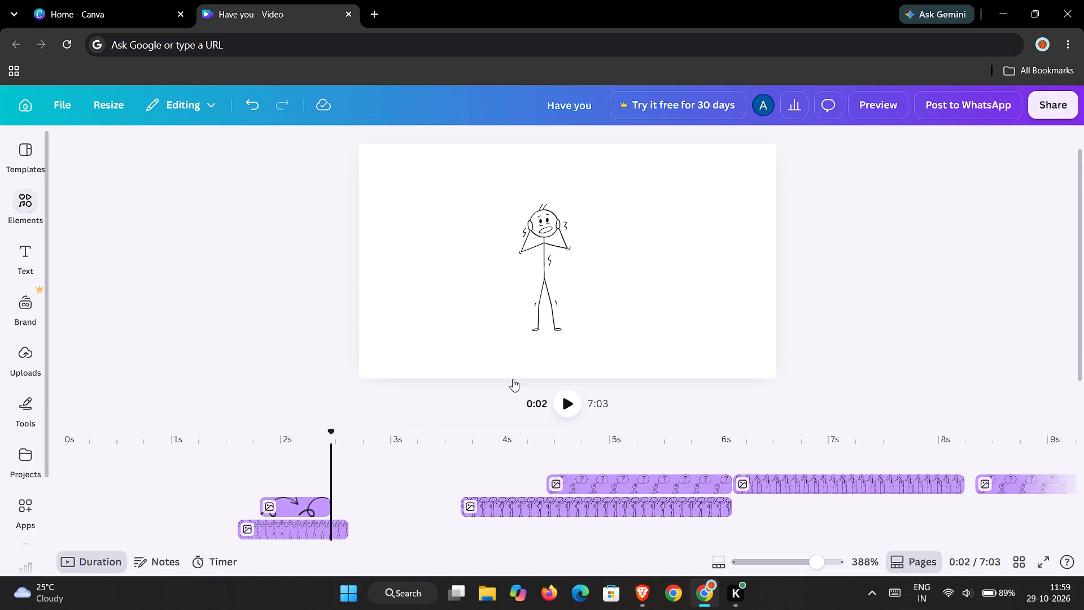
scroll(593, 497, "down", 2)
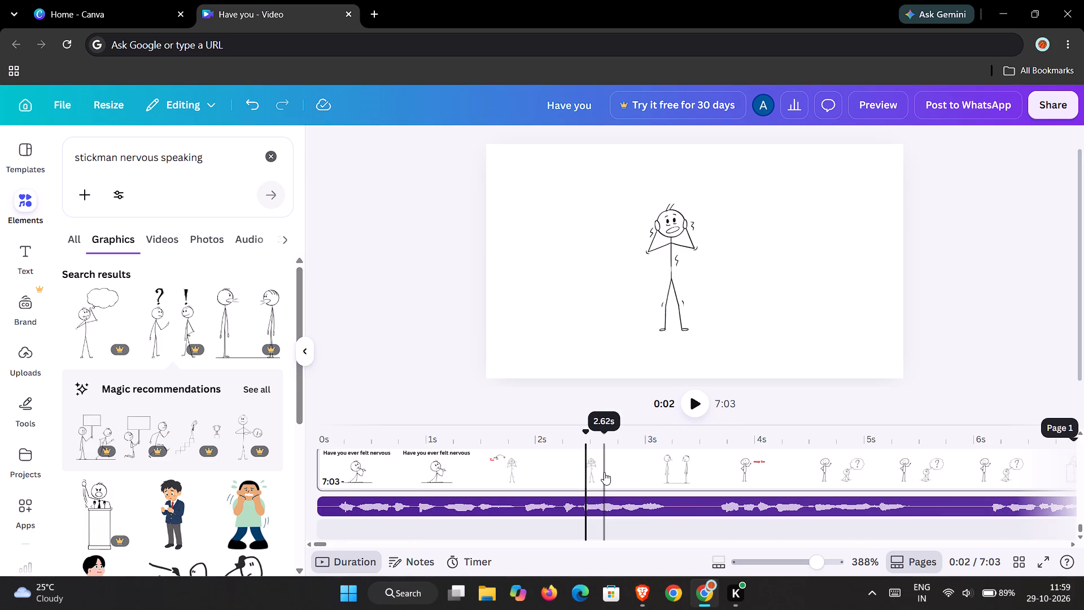
scroll(604, 472, "down", 3)
scroll(604, 472, "up", 5)
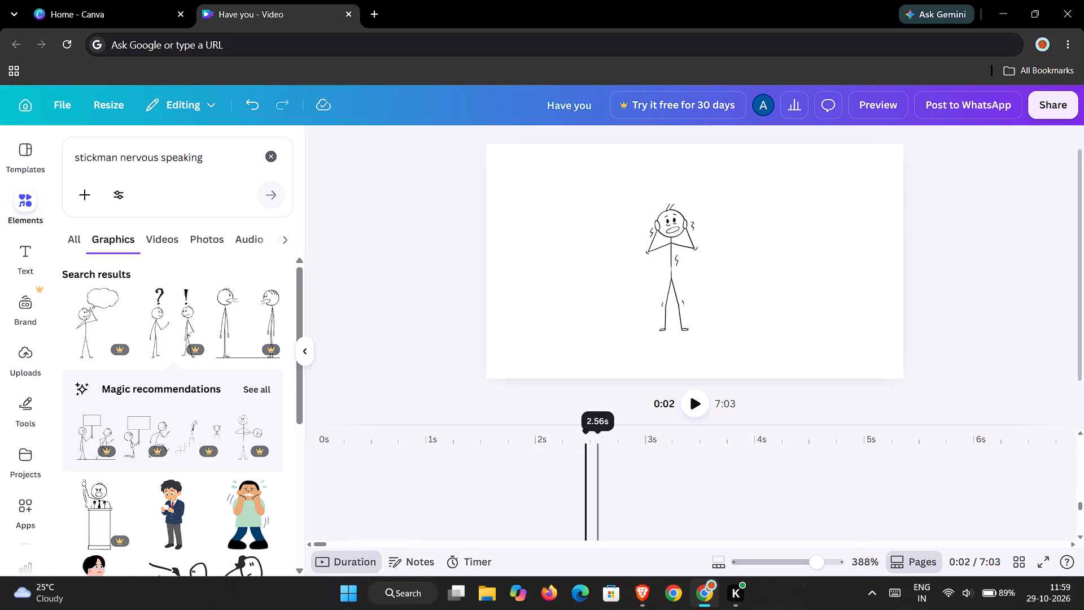
Play the video from the beginning to about 4.7 s to review the opening stickman scenes.
left_click_drag(580, 433, 356, 451)
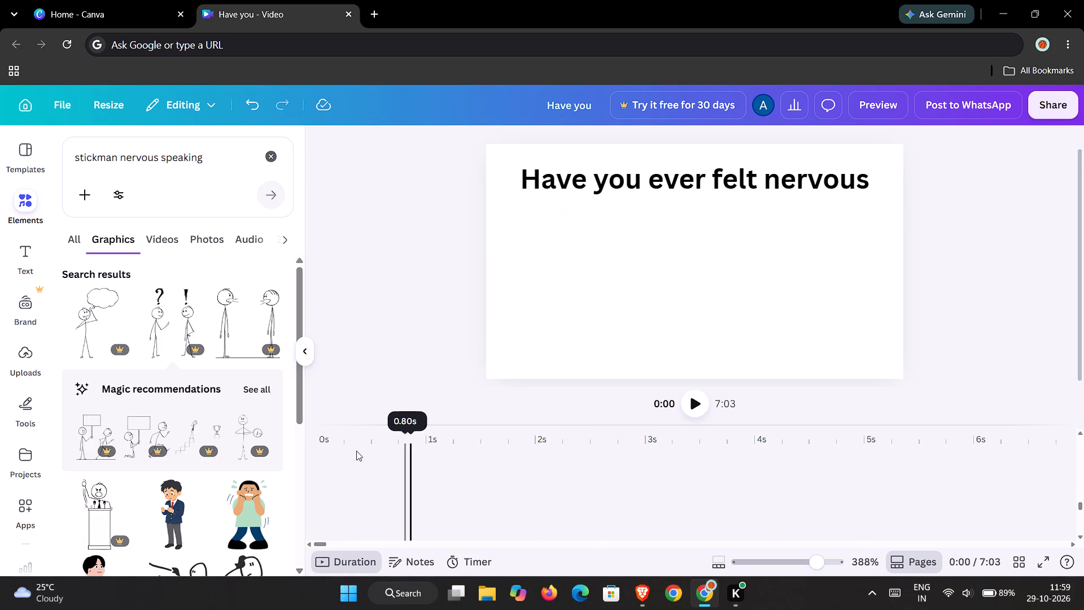
left_click_drag(356, 451, 294, 451)
left_click(692, 402)
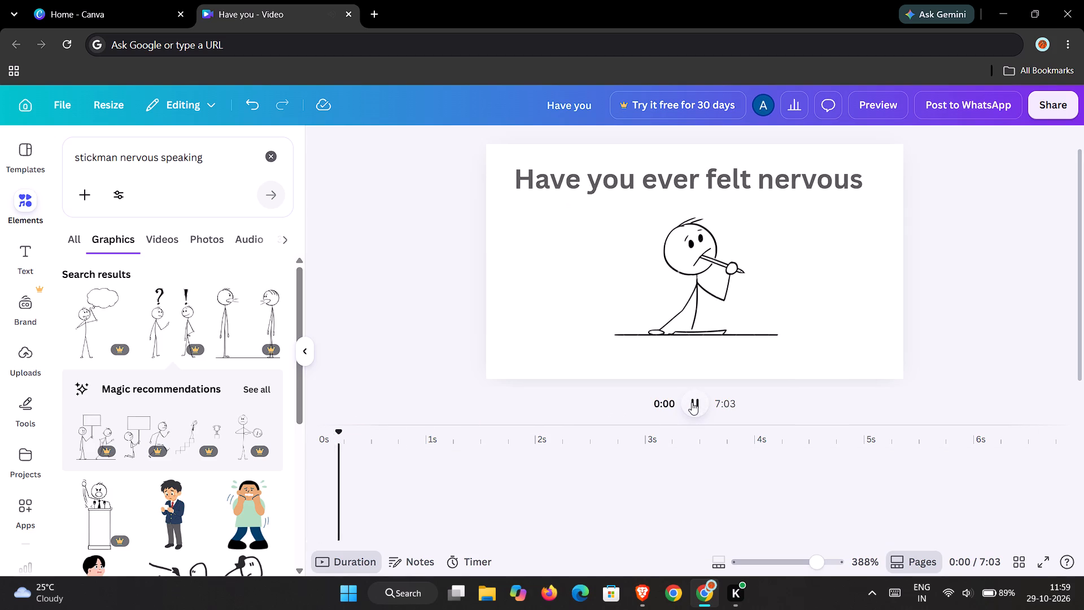
left_click(692, 402)
left_click_drag(389, 432, 388, 433)
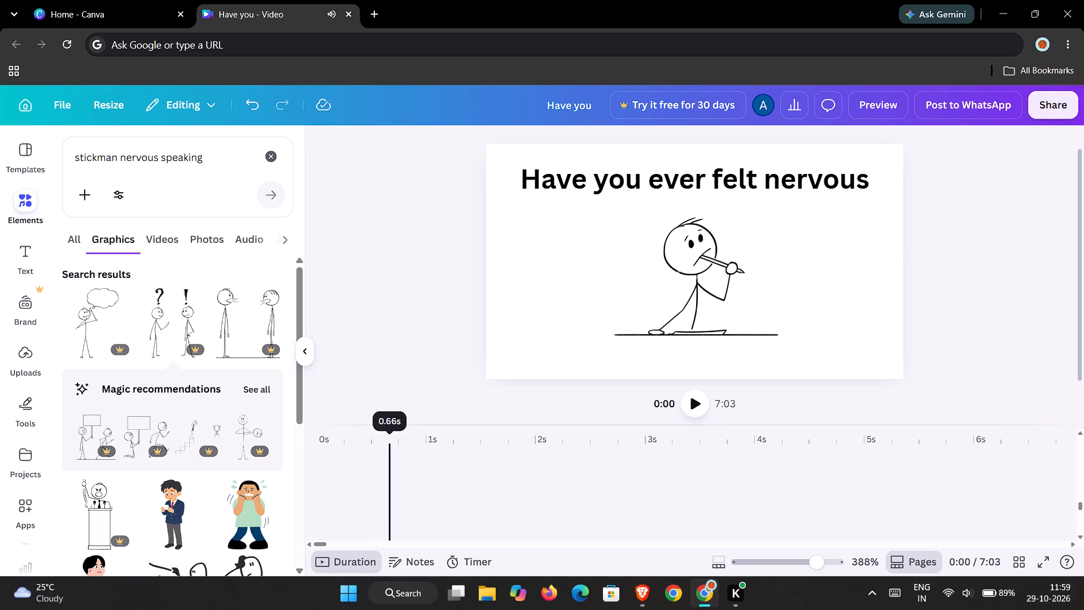
left_click_drag(388, 433, 309, 450)
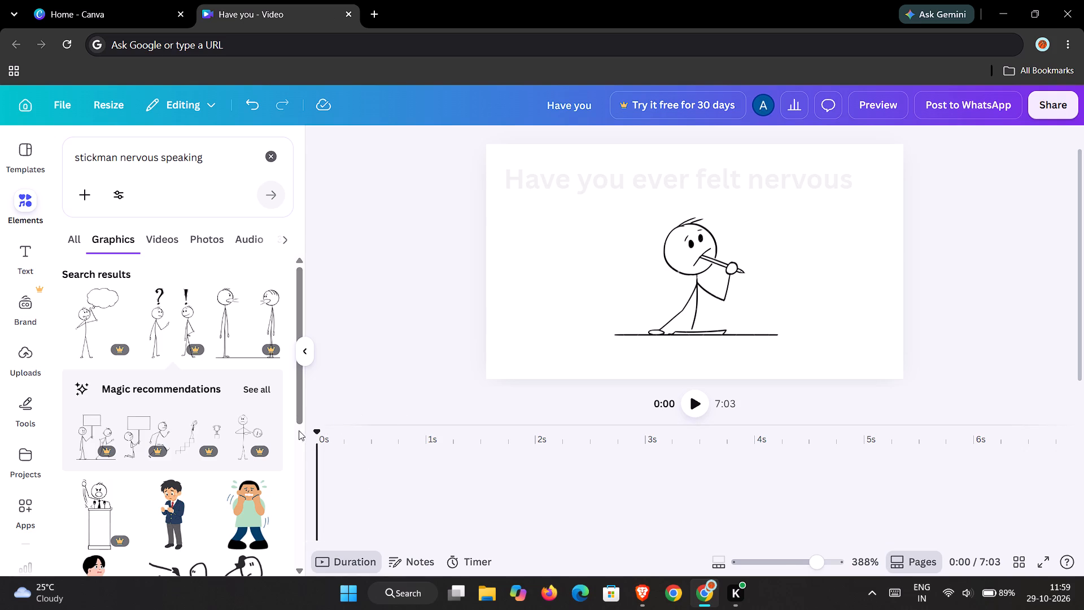
left_click_drag(316, 431, 295, 435)
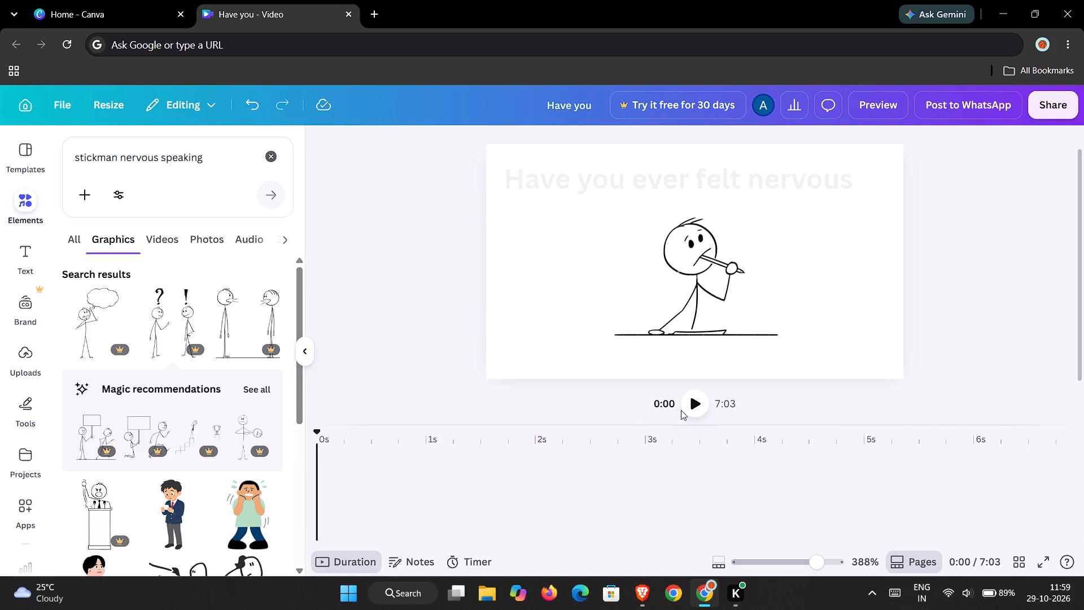
left_click(690, 406)
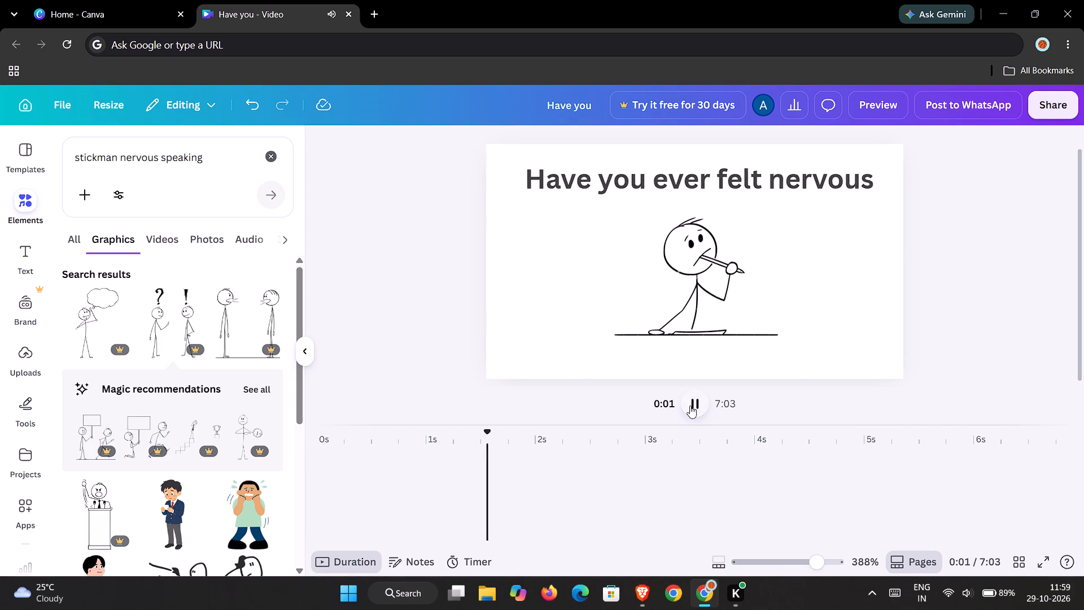
left_click(690, 404)
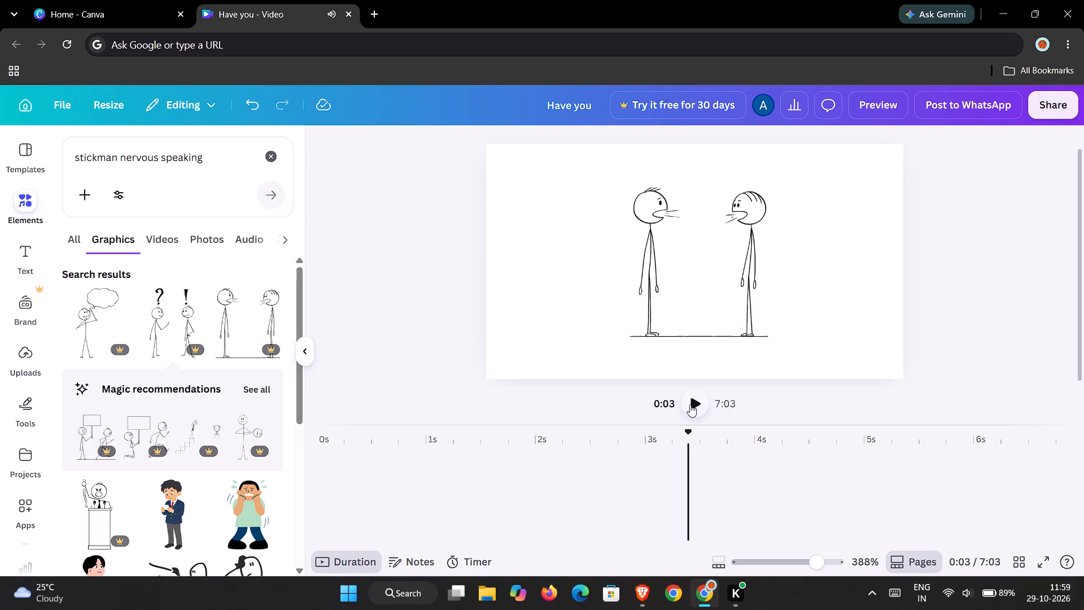
left_click(690, 404)
left_click(690, 404)
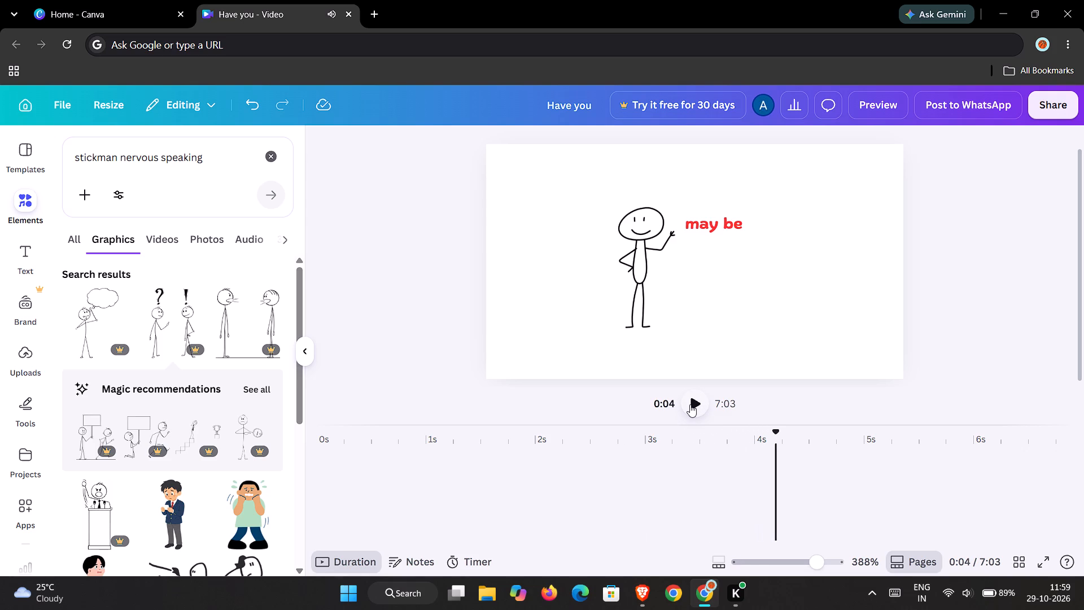
left_click(690, 404)
left_click(690, 404)
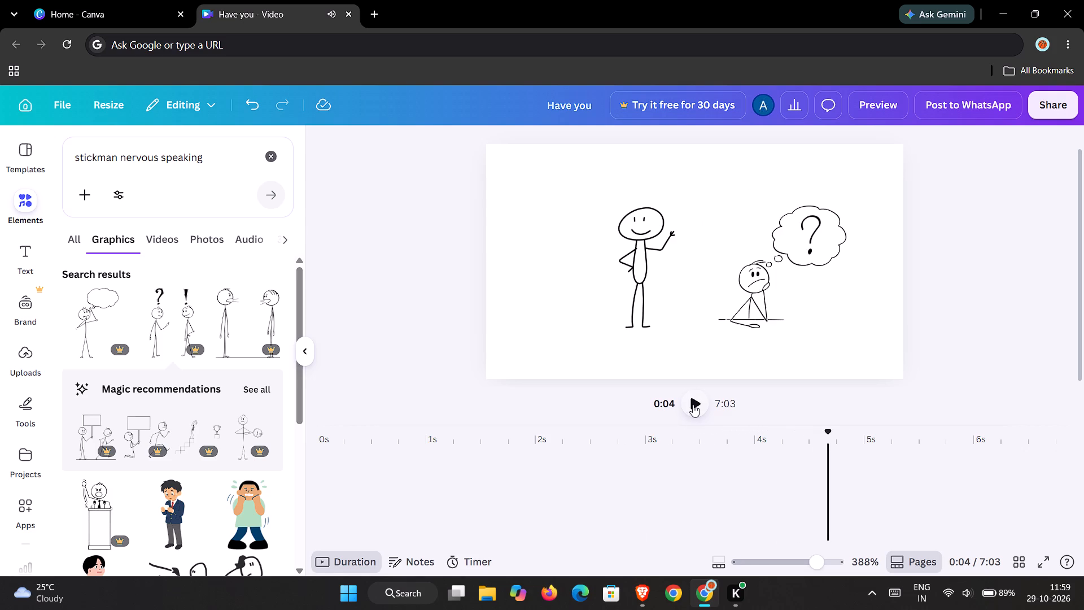
Return to about 3.4 s in the talking-stickmen scene and enlarge the timeline area to show more of its tracks.
left_click_drag(835, 433, 688, 449)
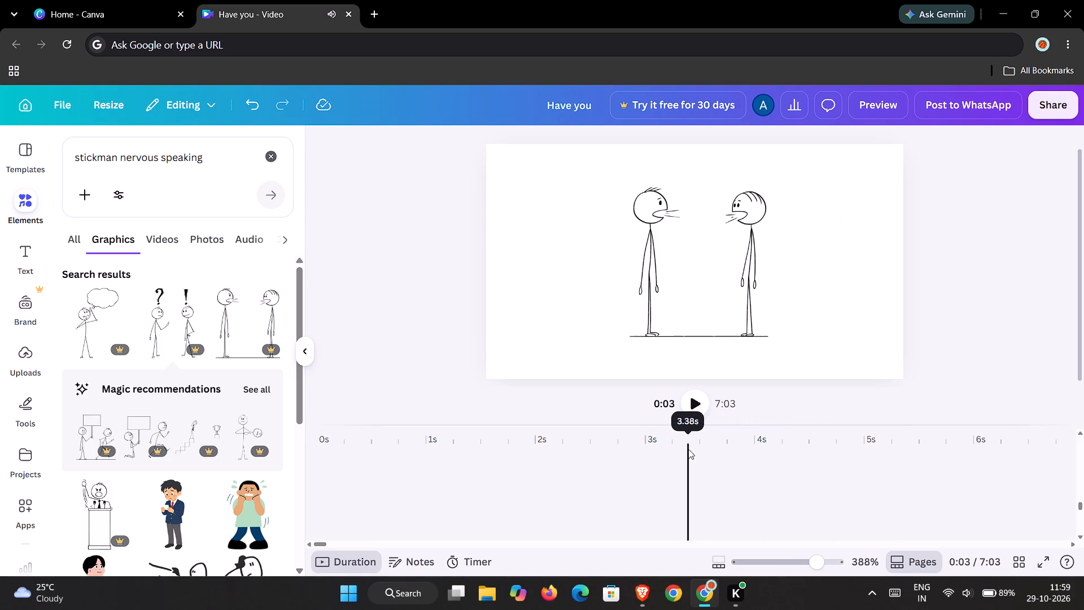
left_click_drag(688, 449, 657, 457)
scroll(579, 498, "down", 5)
scroll(578, 491, "up", 1)
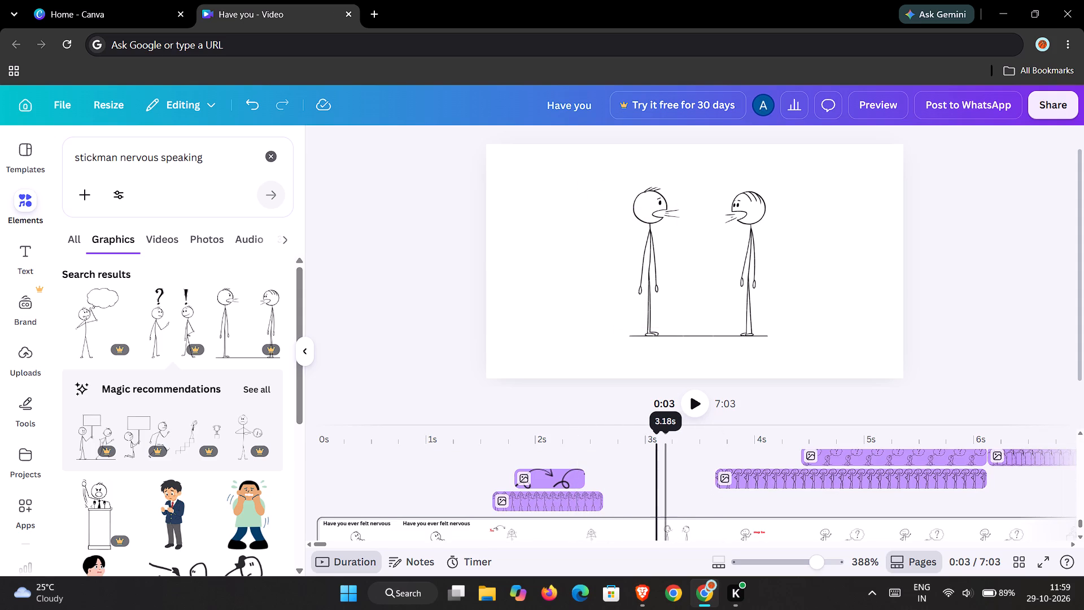
left_click_drag(655, 432, 685, 431)
scroll(653, 481, "up", 2)
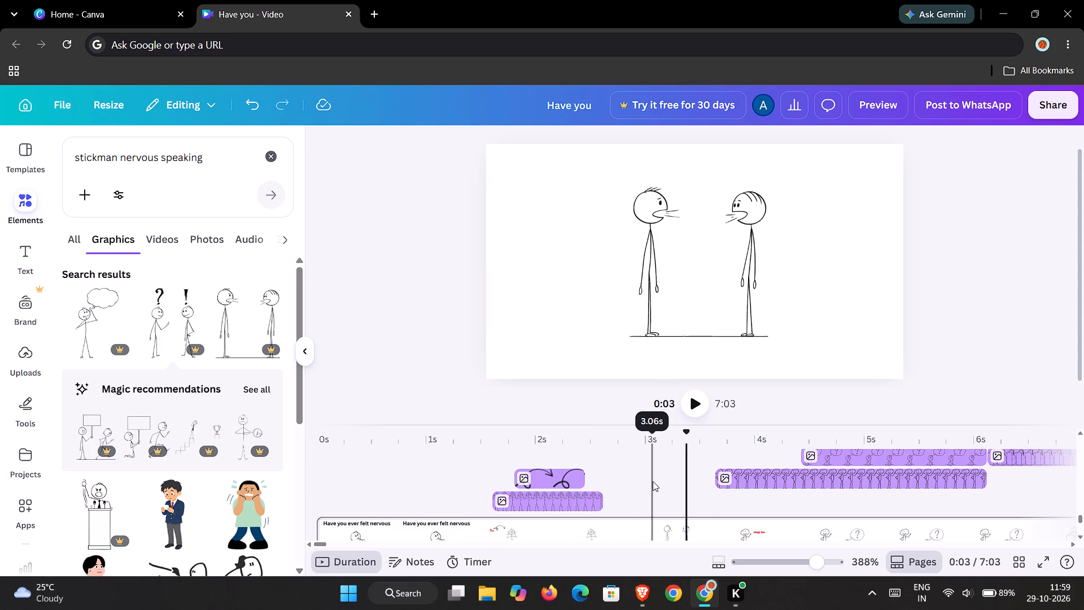
scroll(652, 478, "down", 2)
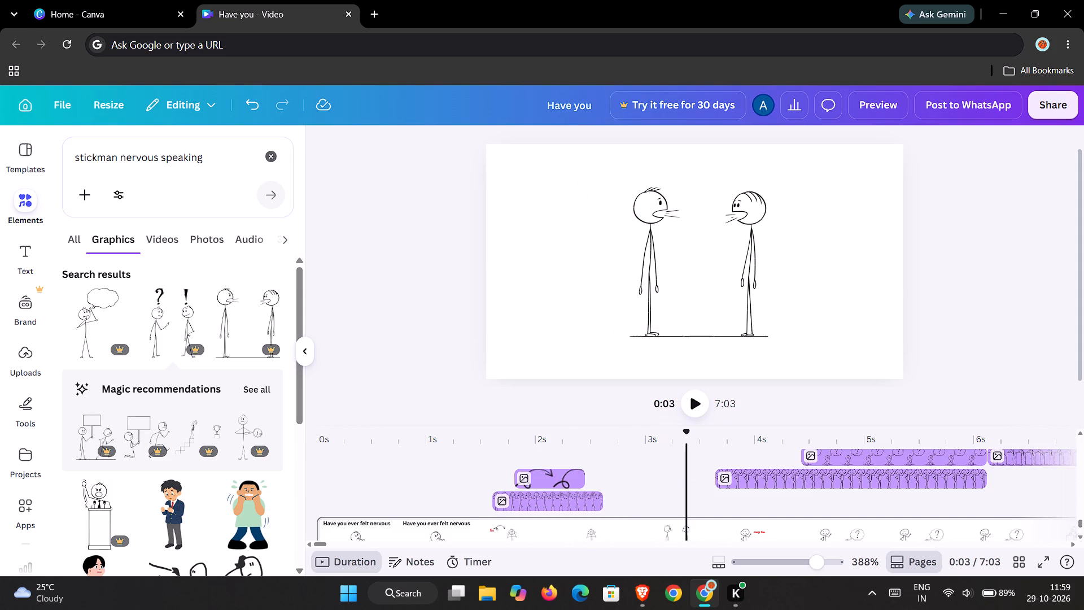
left_click_drag(686, 428, 722, 384)
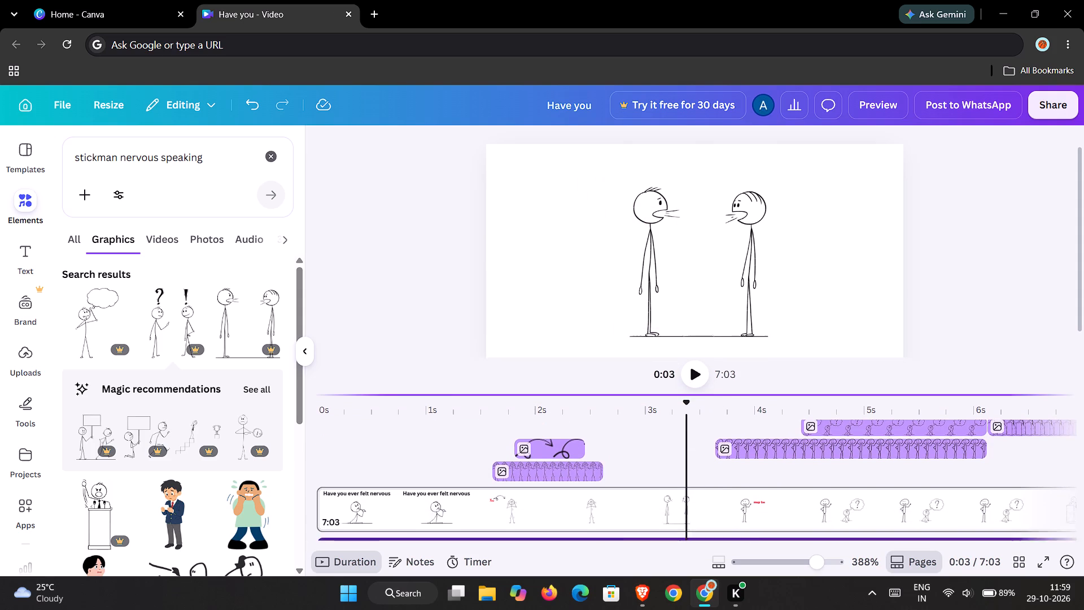
left_click_drag(722, 384, 725, 348)
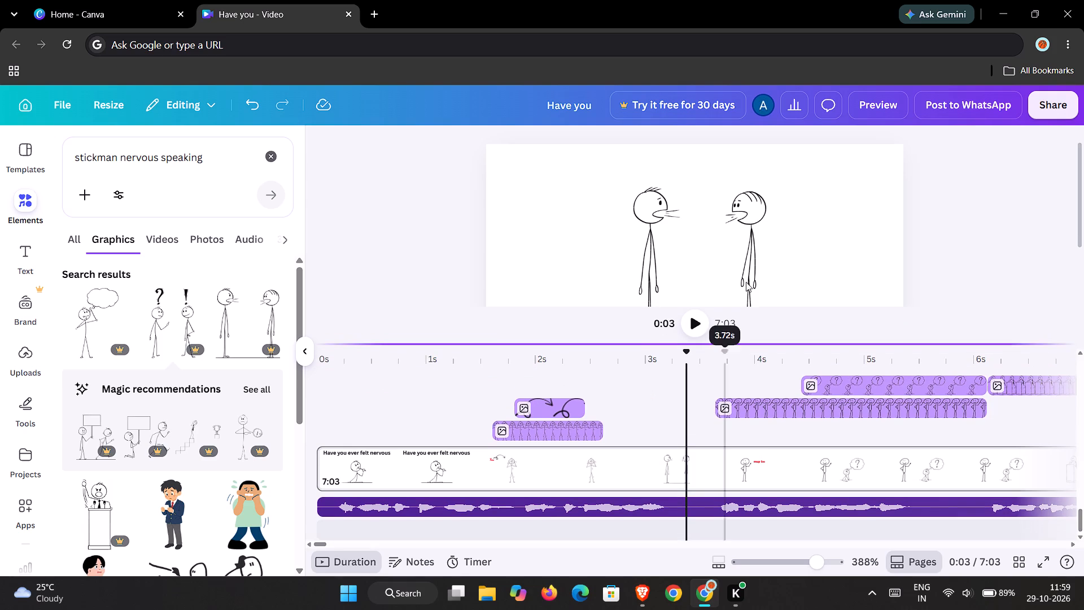
Slightly shrink the two face-to-face stickmen and shift them a little lower on the canvas.
scroll(749, 264, "down", 1)
scroll(749, 264, "down", 3, "ctrl")
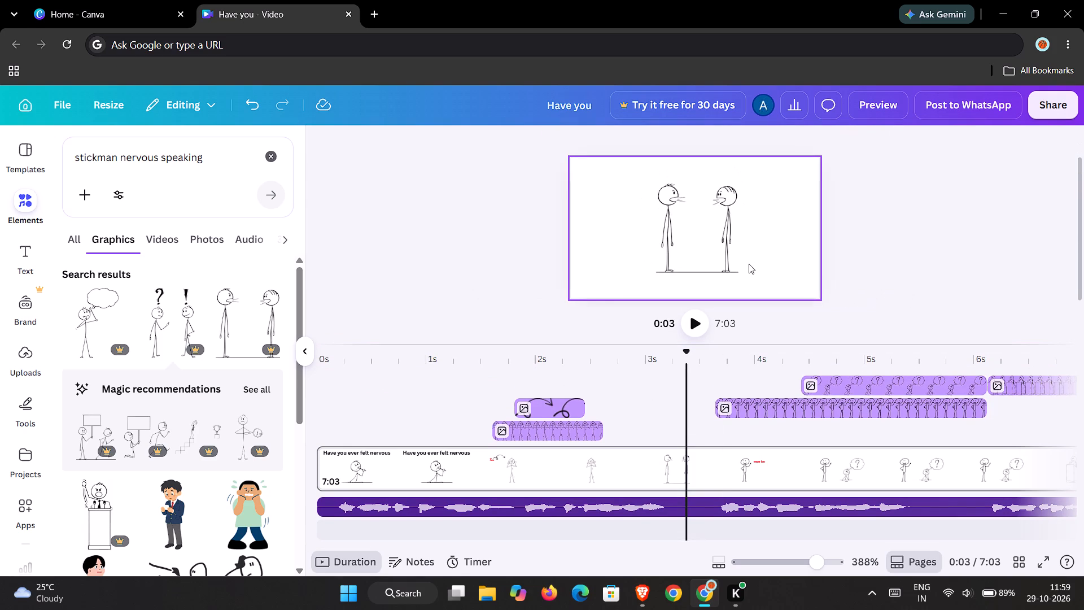
left_click(706, 246)
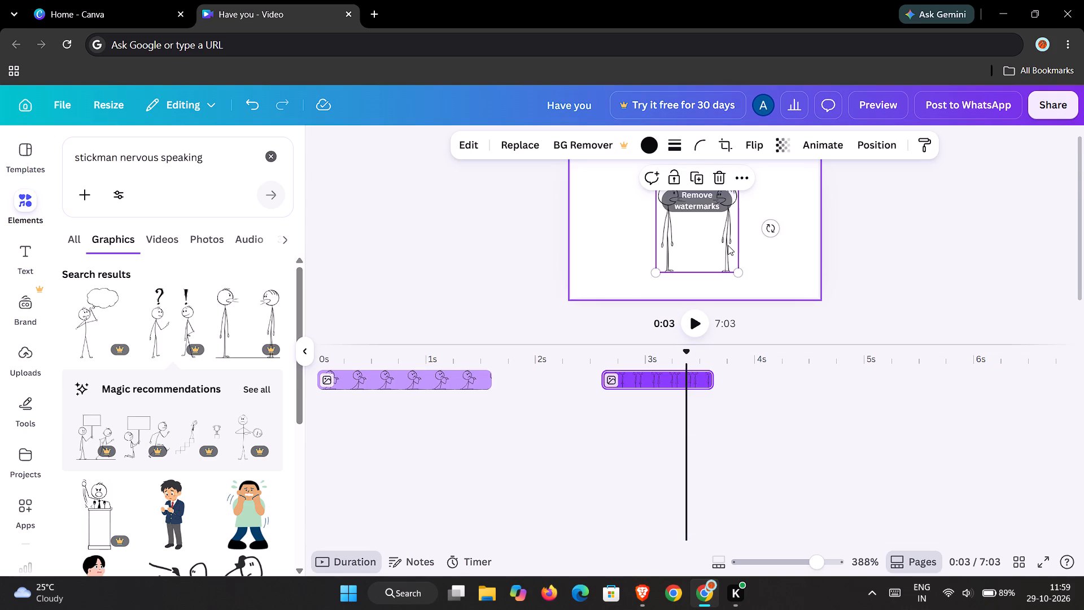
scroll(937, 263, "up", 2)
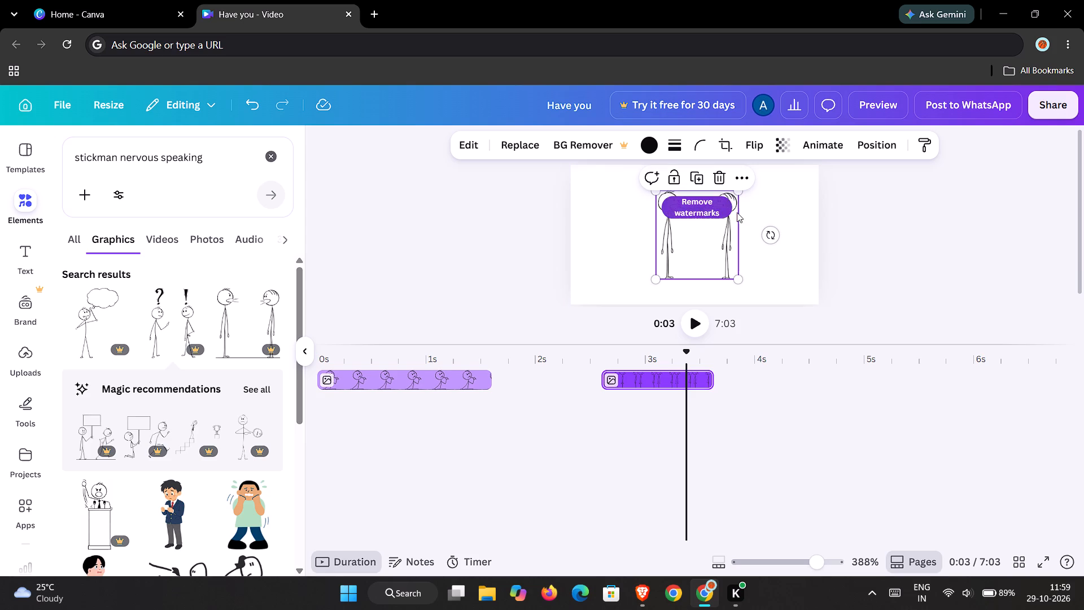
left_click_drag(738, 275, 732, 274)
left_click_drag(718, 251, 718, 258)
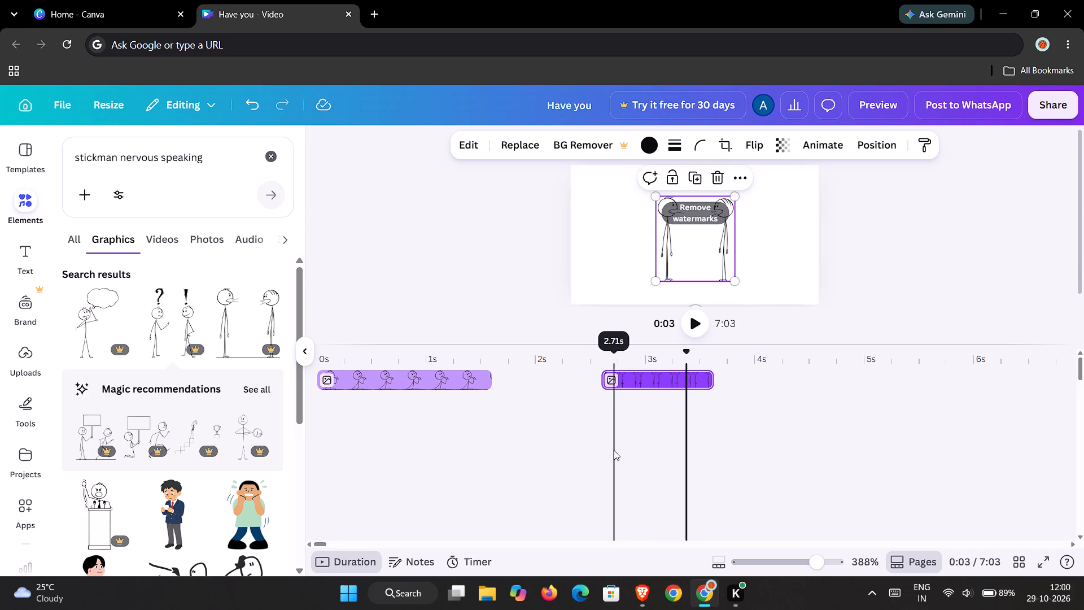
Review the waving-stickman and question-mark scenes from about 3.6 s to 5.8 s, then return to about 3.7 s.
scroll(614, 449, "down", 12)
scroll(626, 438, "down", 10)
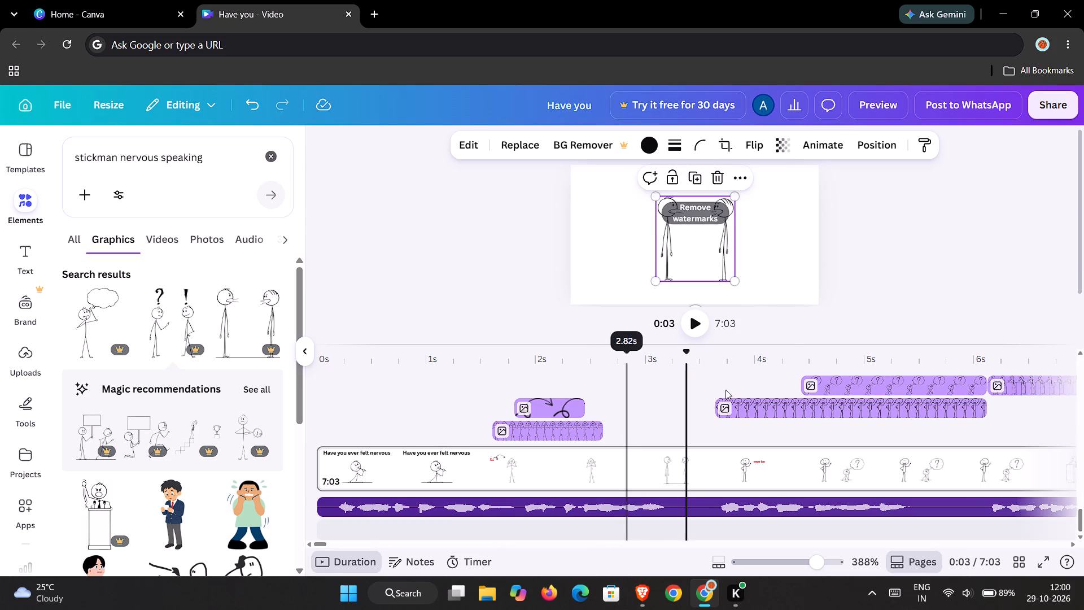
left_click_drag(685, 352, 713, 355)
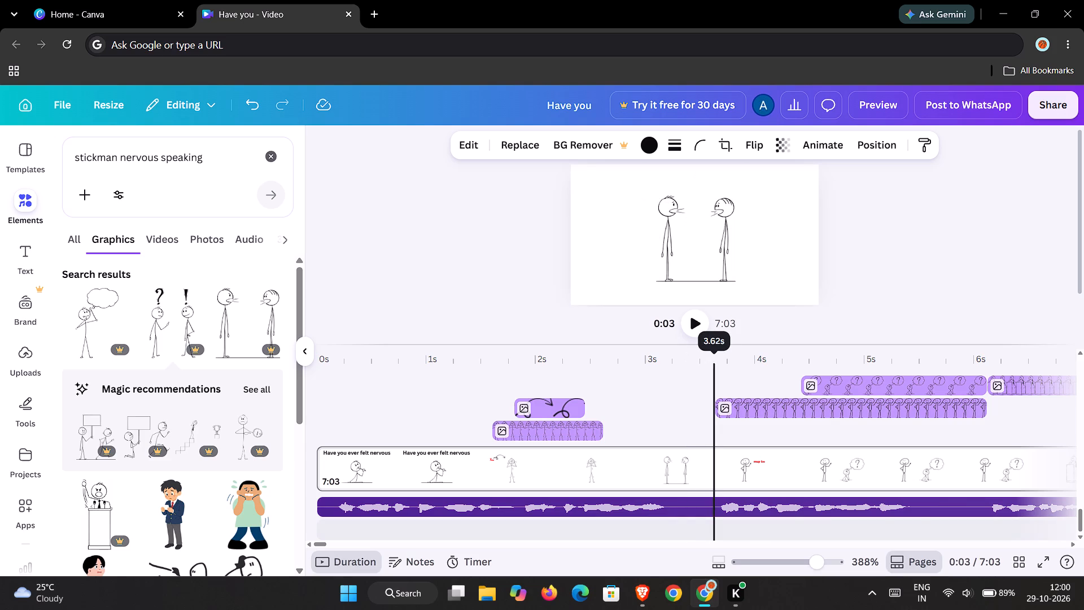
left_click_drag(713, 355, 719, 356)
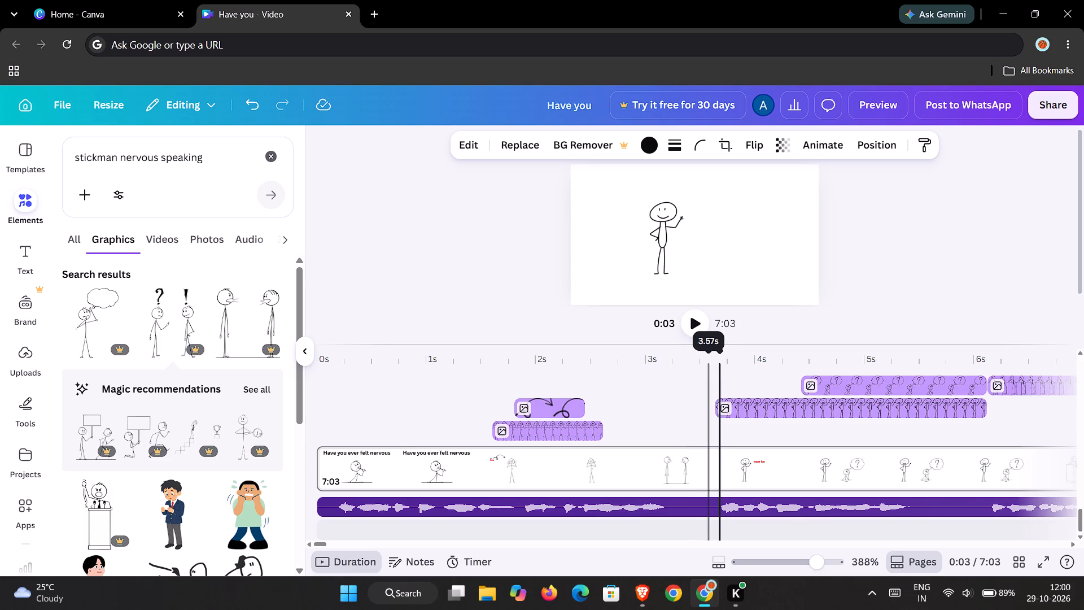
left_click_drag(723, 352, 823, 363)
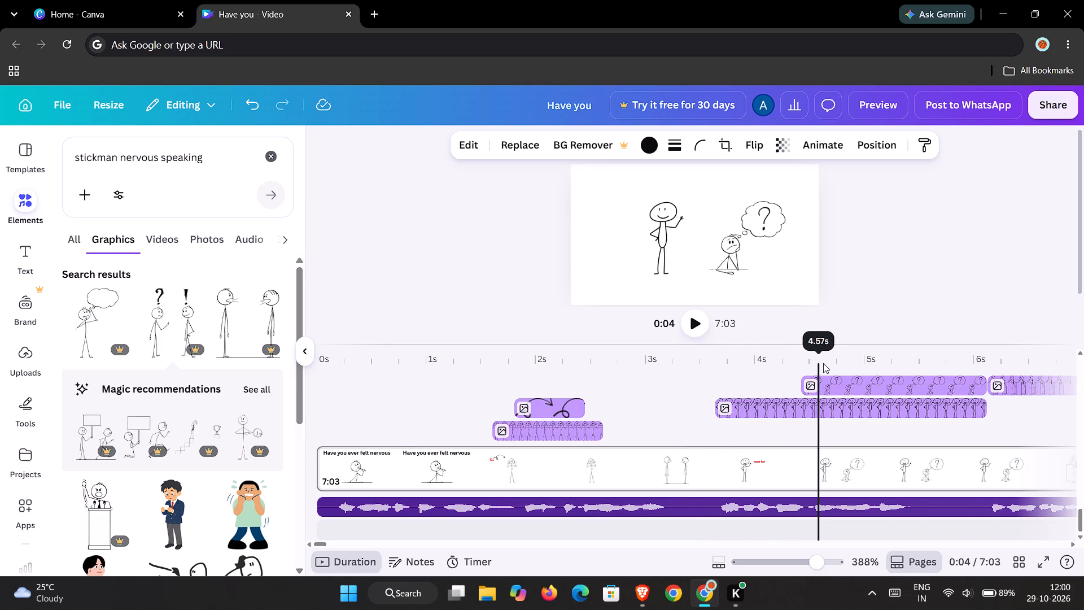
left_click_drag(823, 363, 822, 367)
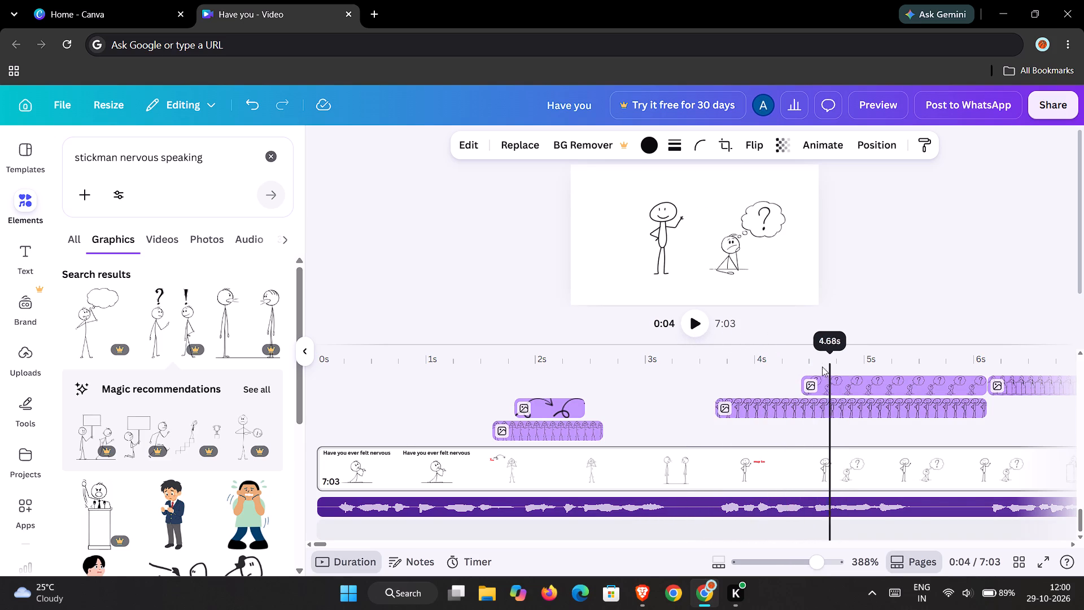
left_click_drag(822, 367, 755, 379)
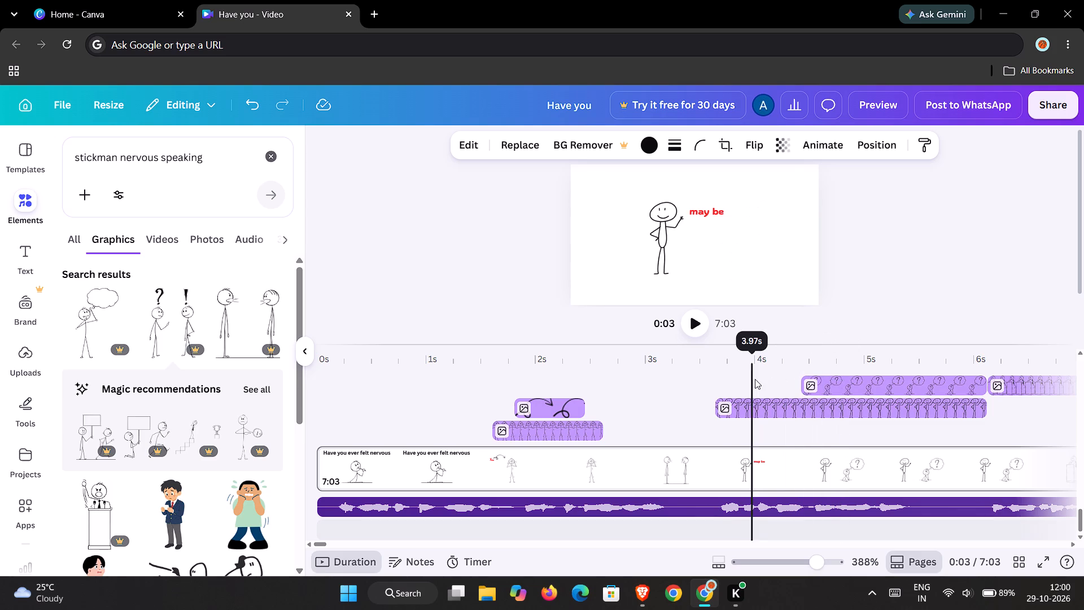
left_click_drag(755, 379, 727, 380)
scroll(687, 405, "up", 1)
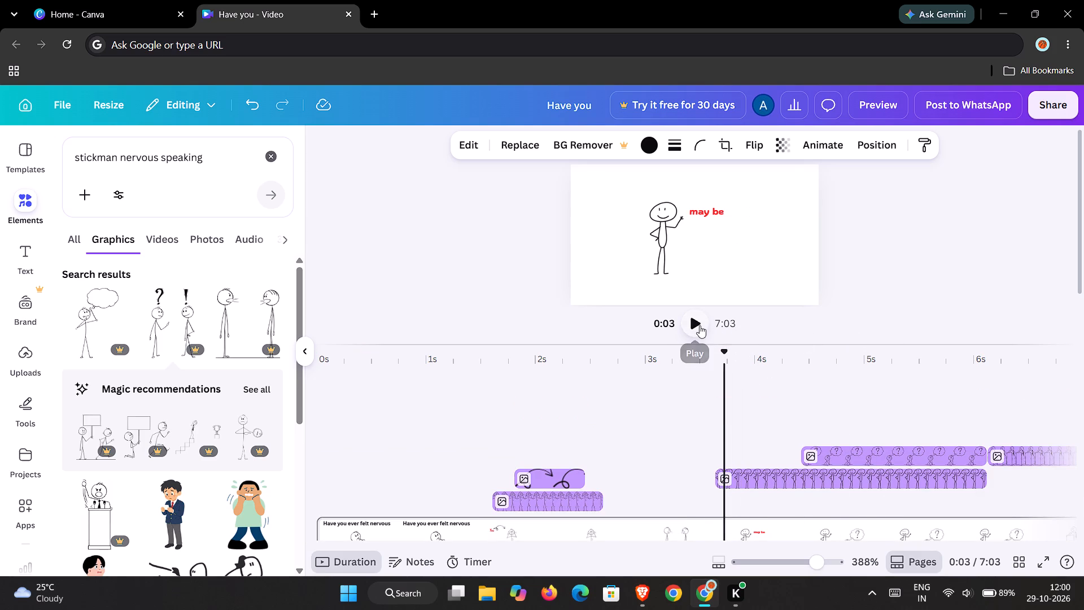
left_click(700, 325)
left_click(700, 325)
left_click(700, 325)
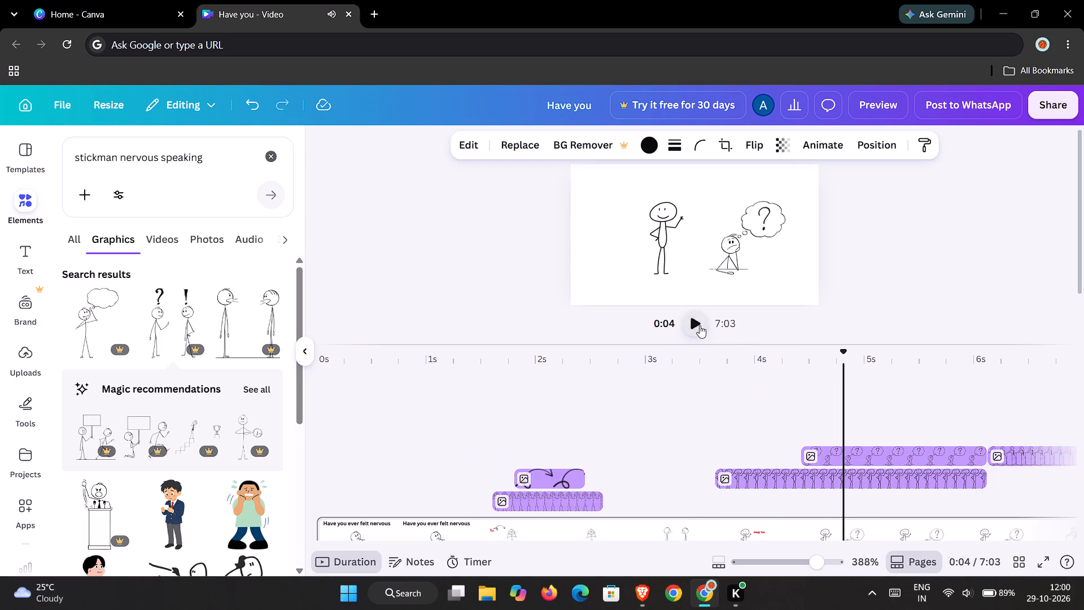
left_click(700, 325)
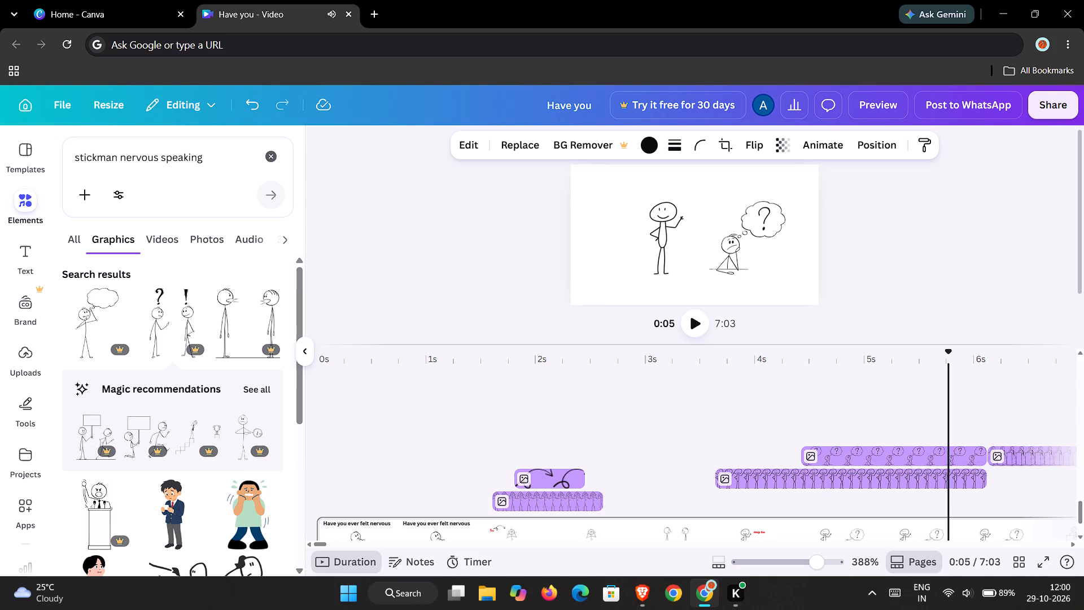
left_click_drag(947, 355, 719, 369)
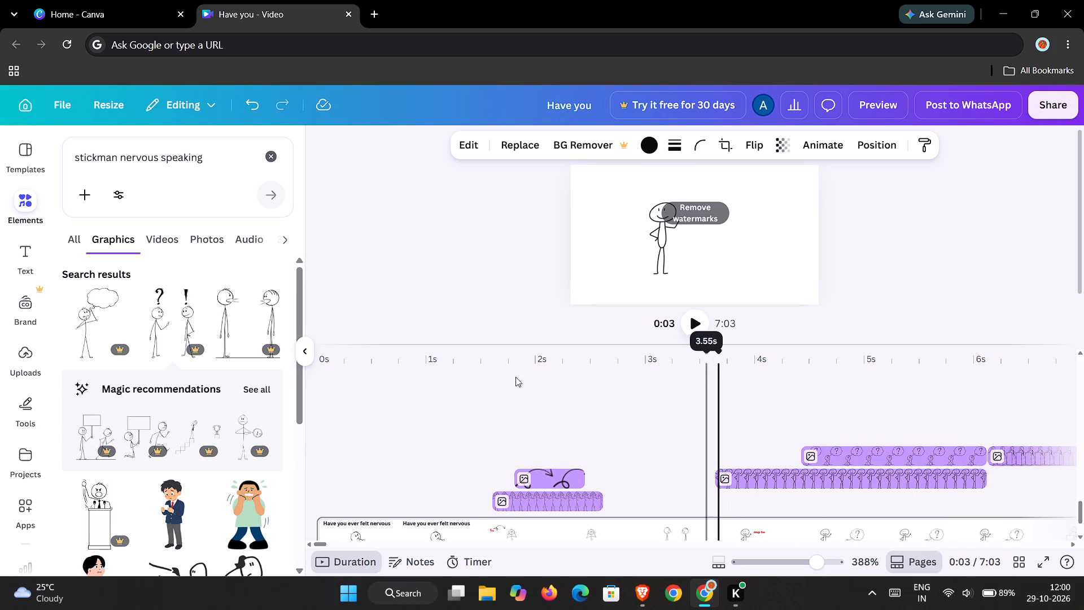
Search the elements library for "stickman headword" and show all of its graphics results.
scroll(157, 299, "down", 2)
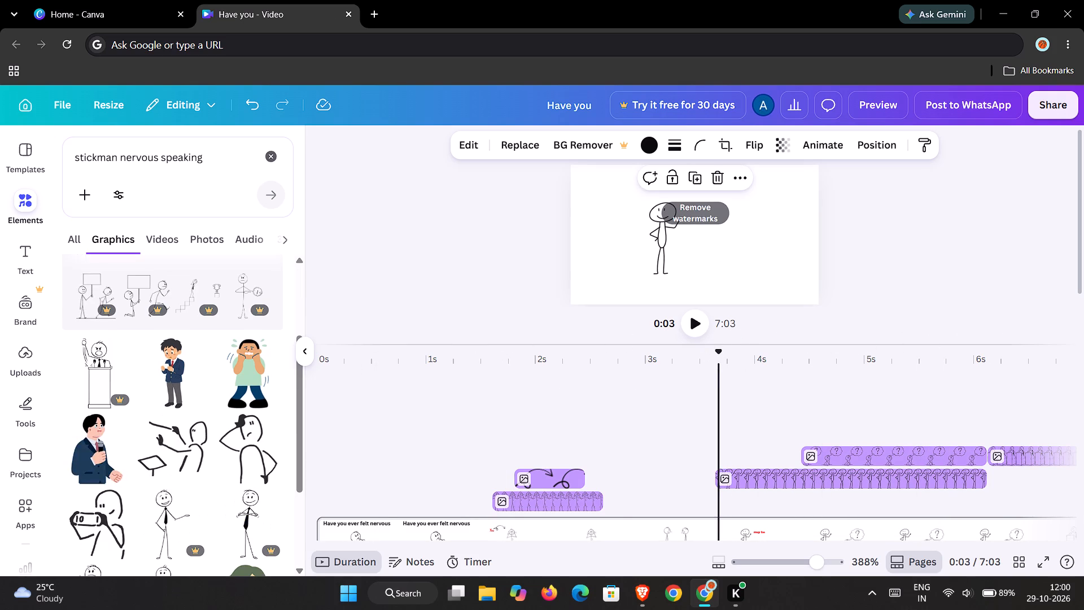
left_click(217, 165)
left_click(272, 157)
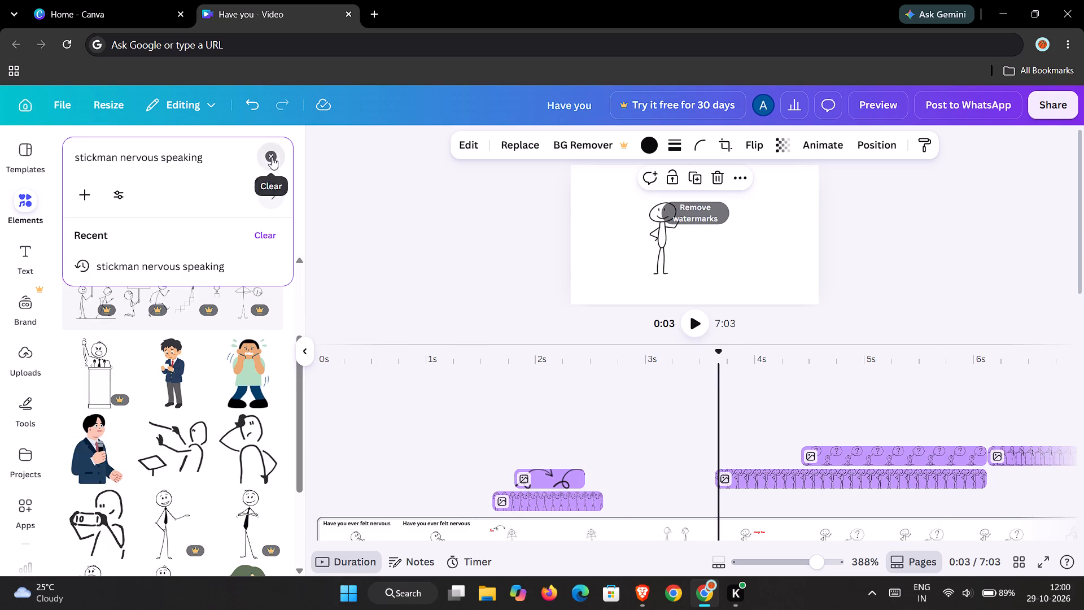
key("Down")
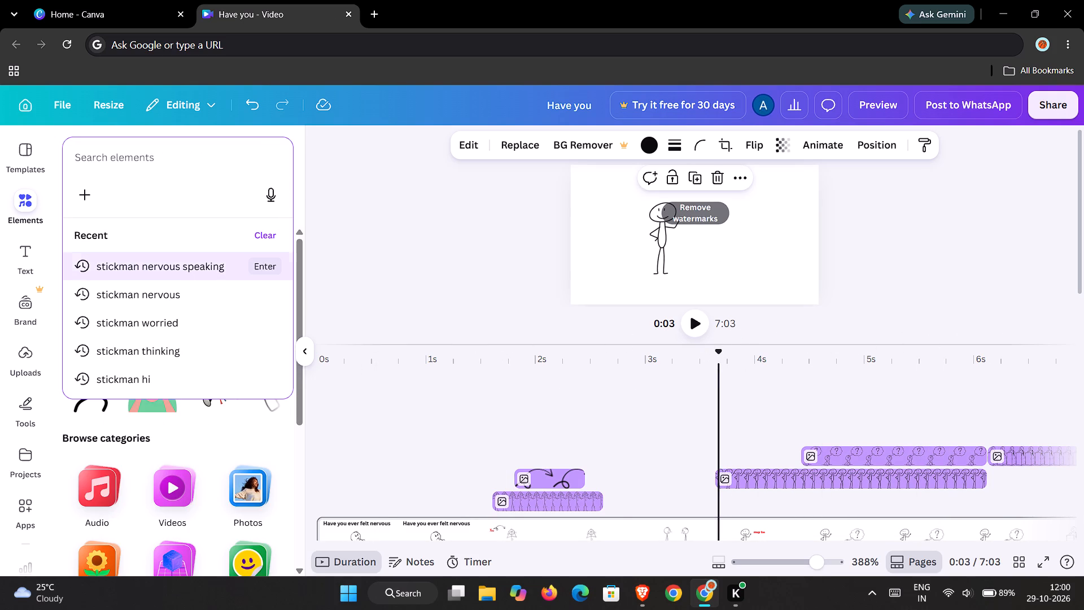
key("Tab")
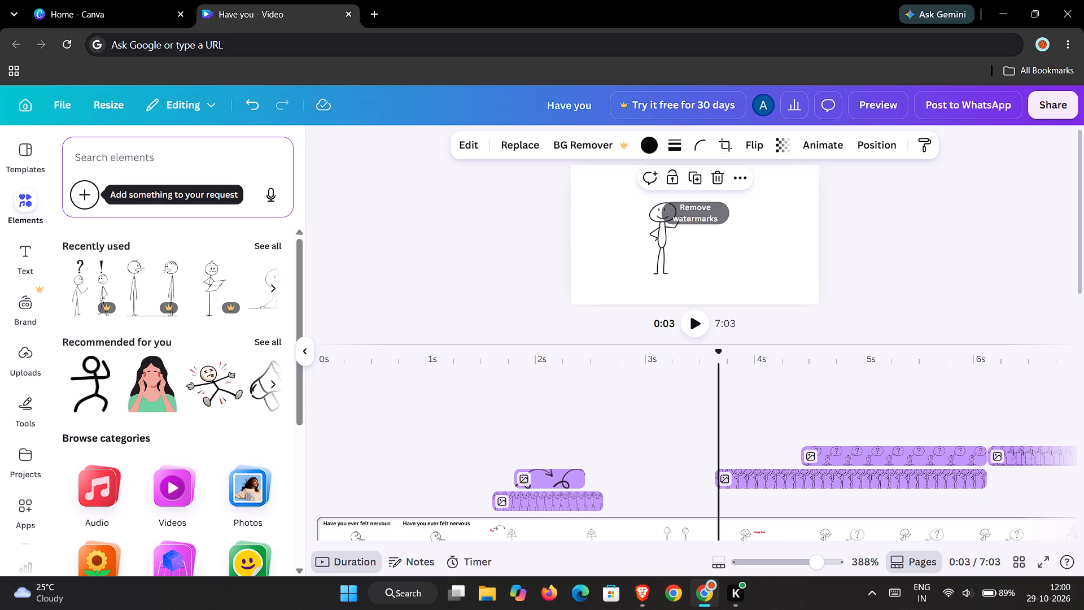
left_click(157, 144)
left_click(159, 150)
type("stickman")
key("space")
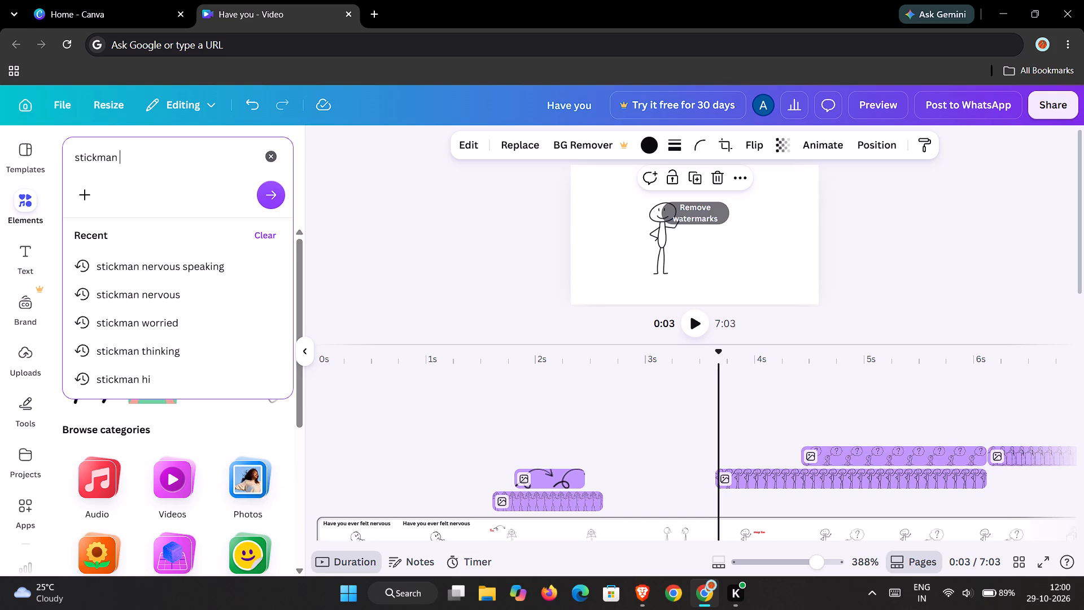
type("word")
key("space")
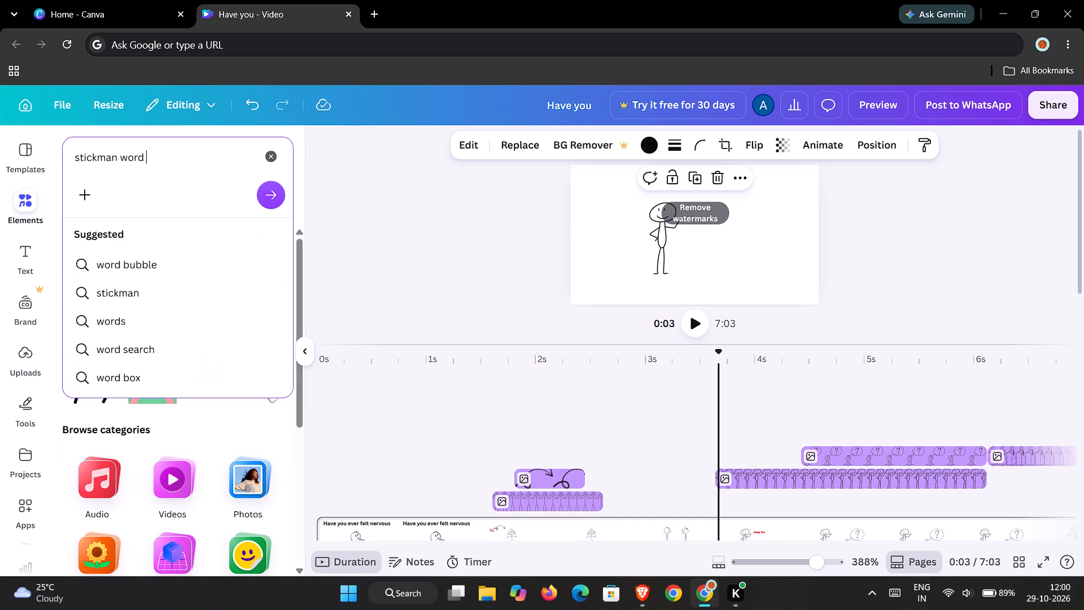
key("BackSpace")
key("BackSpace")
key("BackSpace")
key("BackSpace")
key("BackSpace")
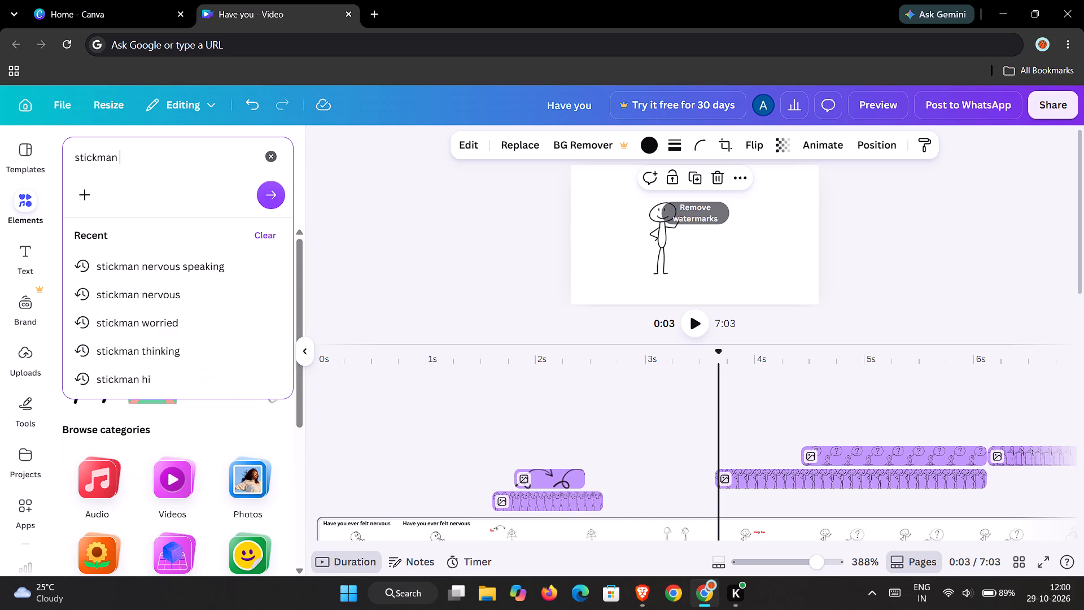
type("headword")
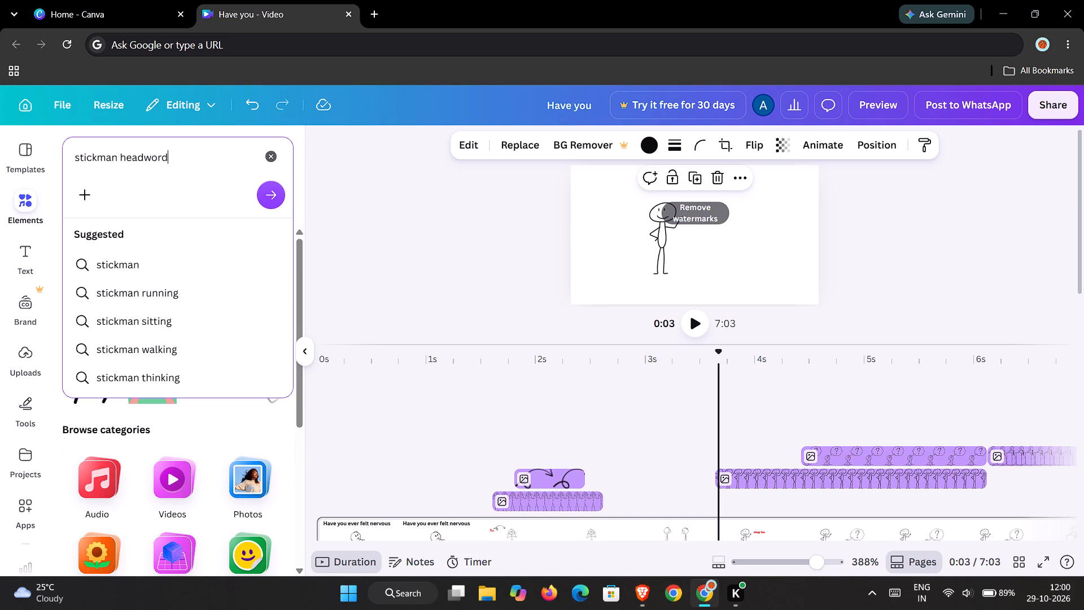
key("Return")
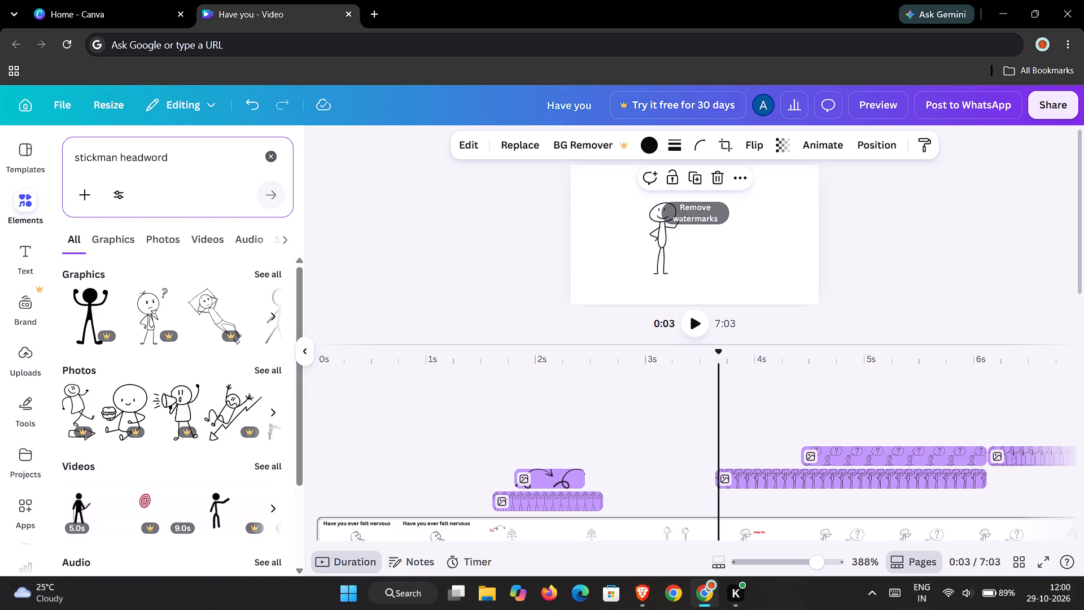
left_click(272, 276)
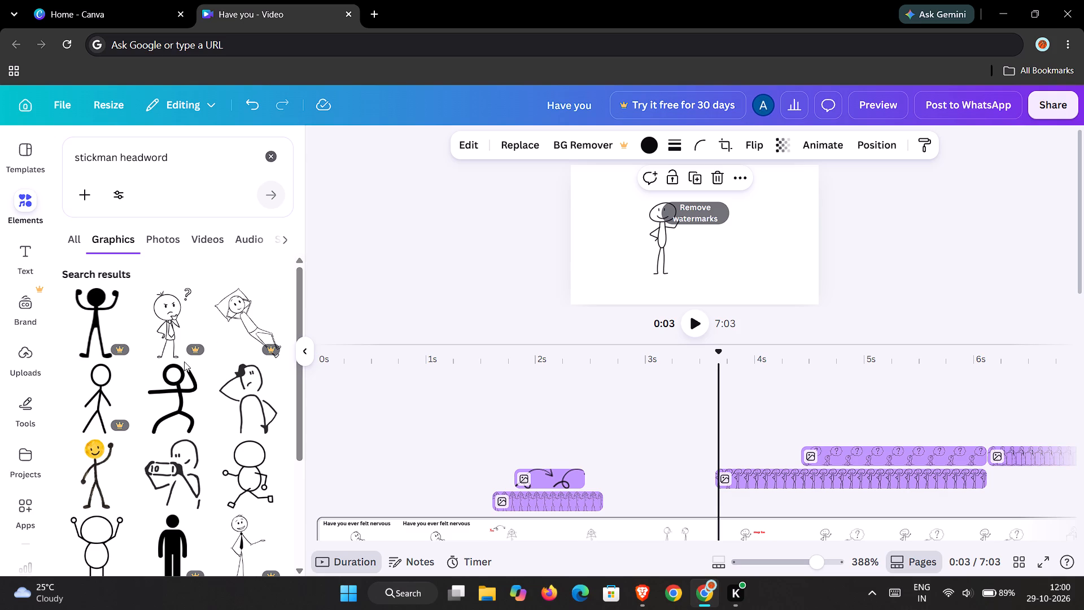
Look through the "stickman headword" graphics for one that suits the stickman scene, and return to the first results.
scroll(183, 362, "down", 5)
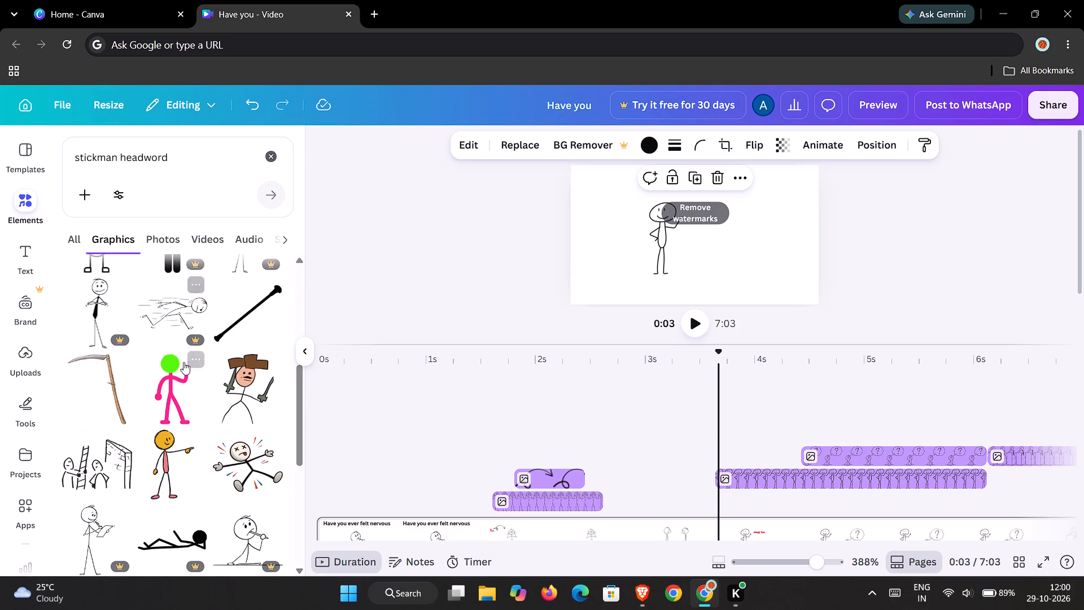
scroll(183, 362, "down", 2)
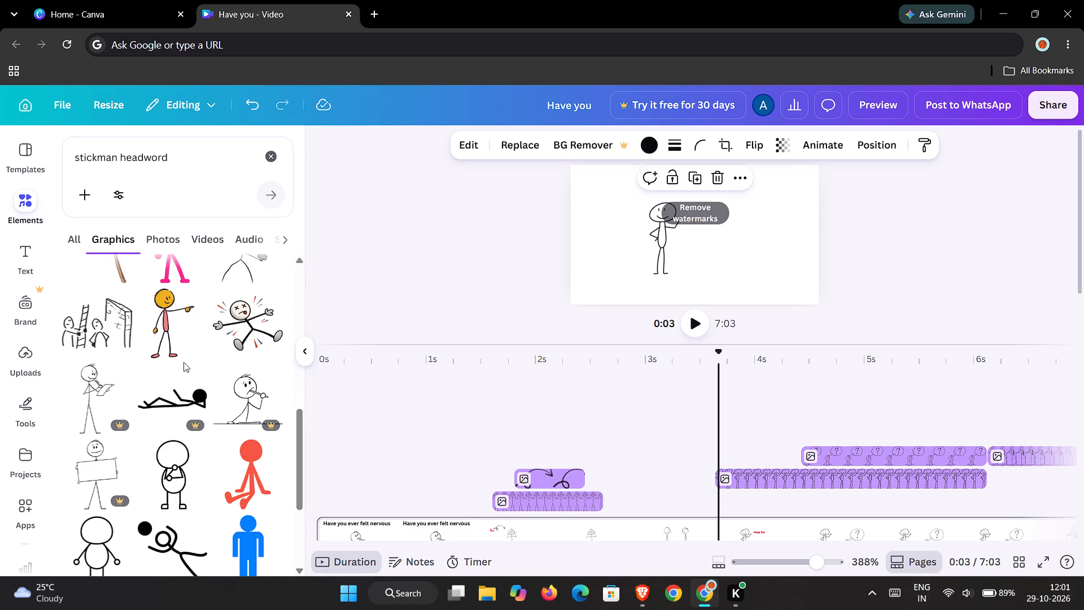
scroll(183, 362, "down", 4)
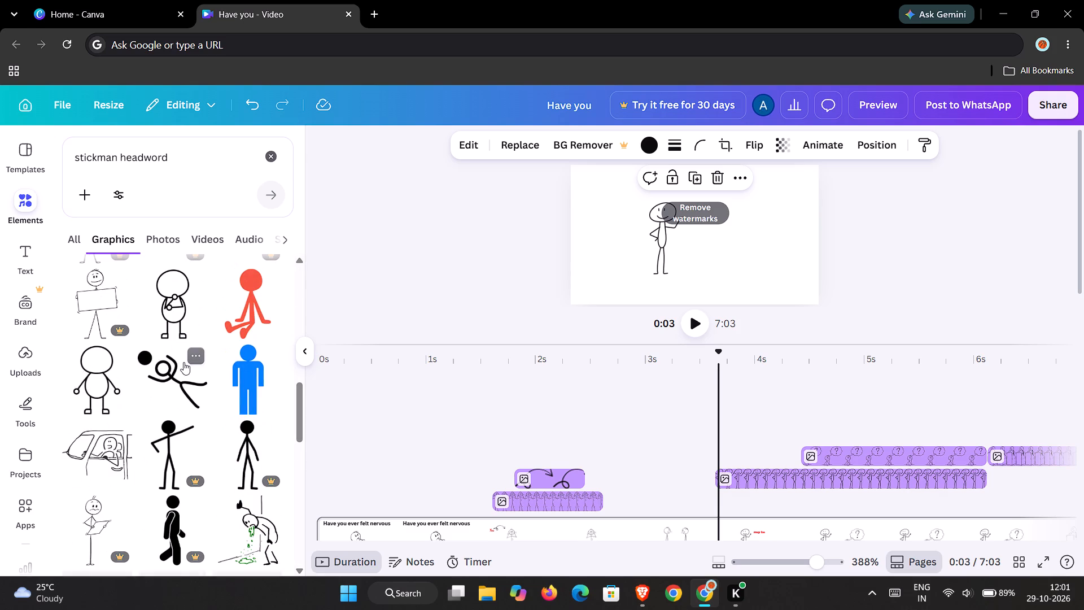
scroll(183, 362, "down", 3)
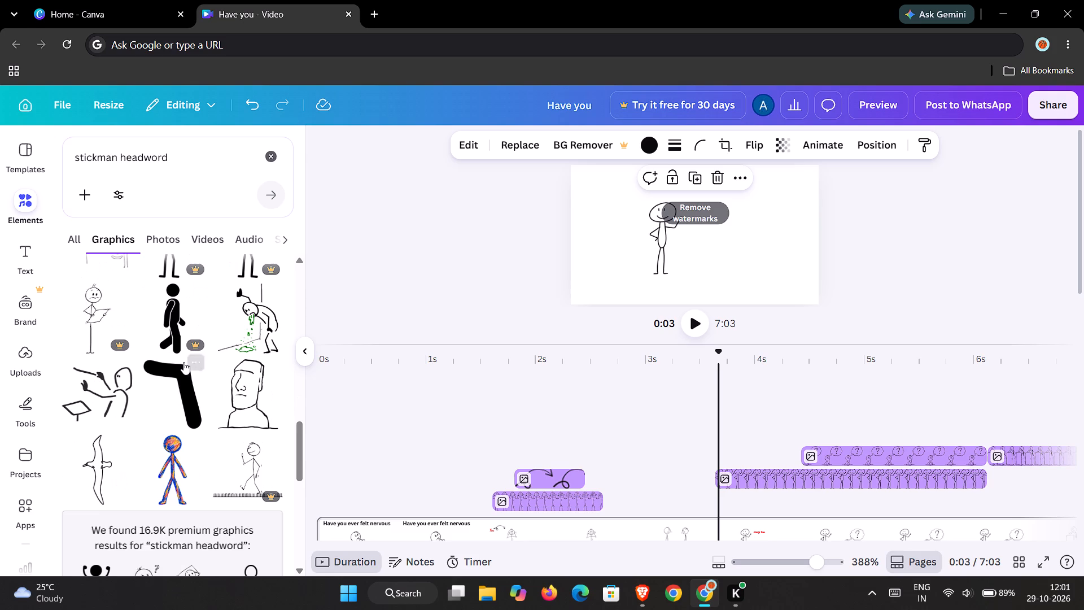
scroll(183, 362, "down", 3)
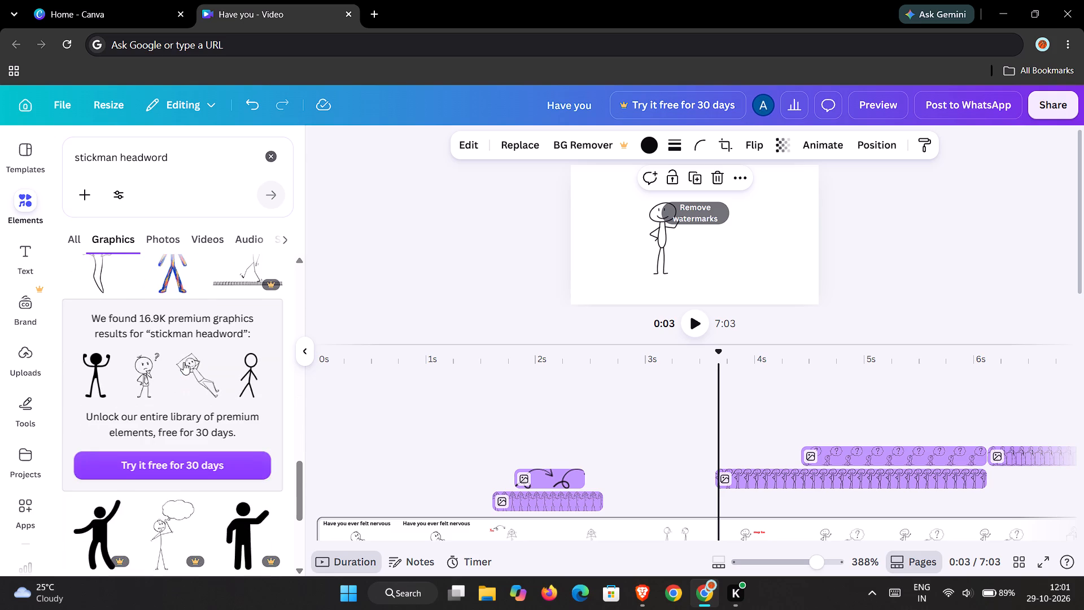
scroll(183, 362, "down", 5)
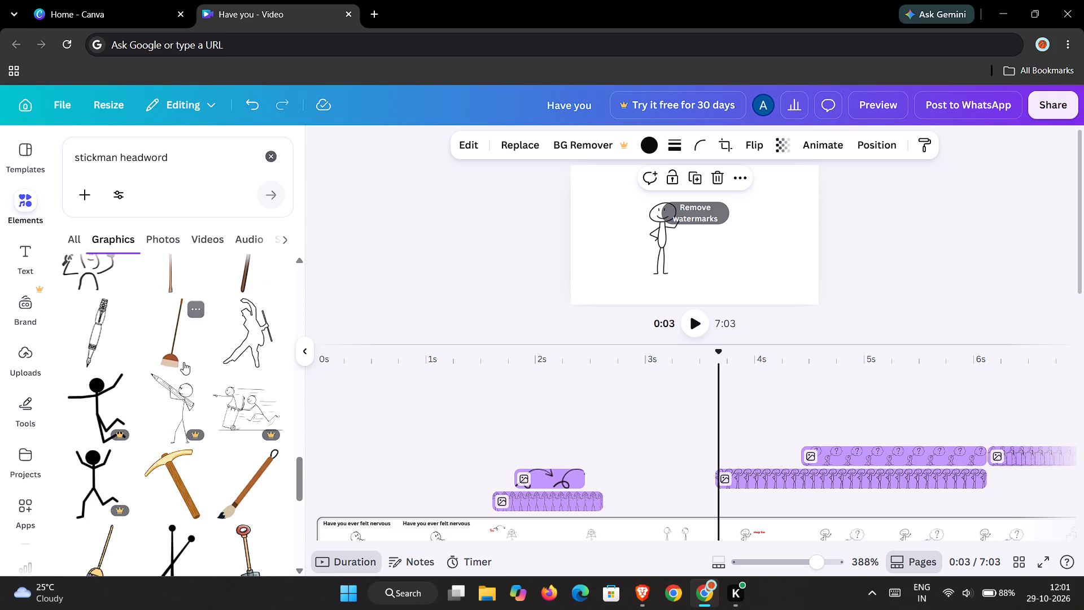
scroll(183, 362, "down", 1)
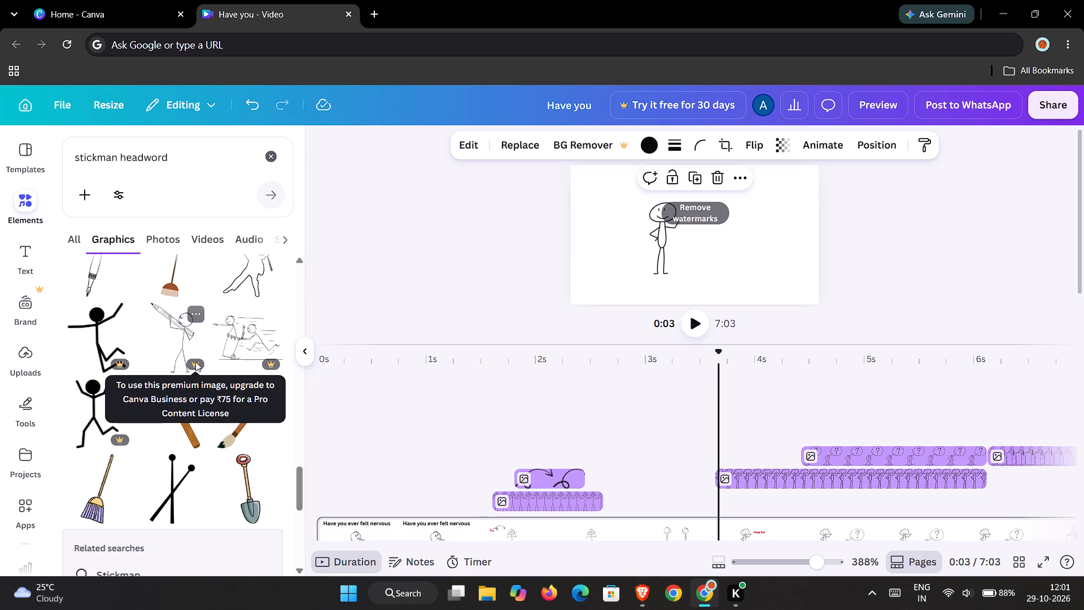
scroll(241, 382, "down", 2)
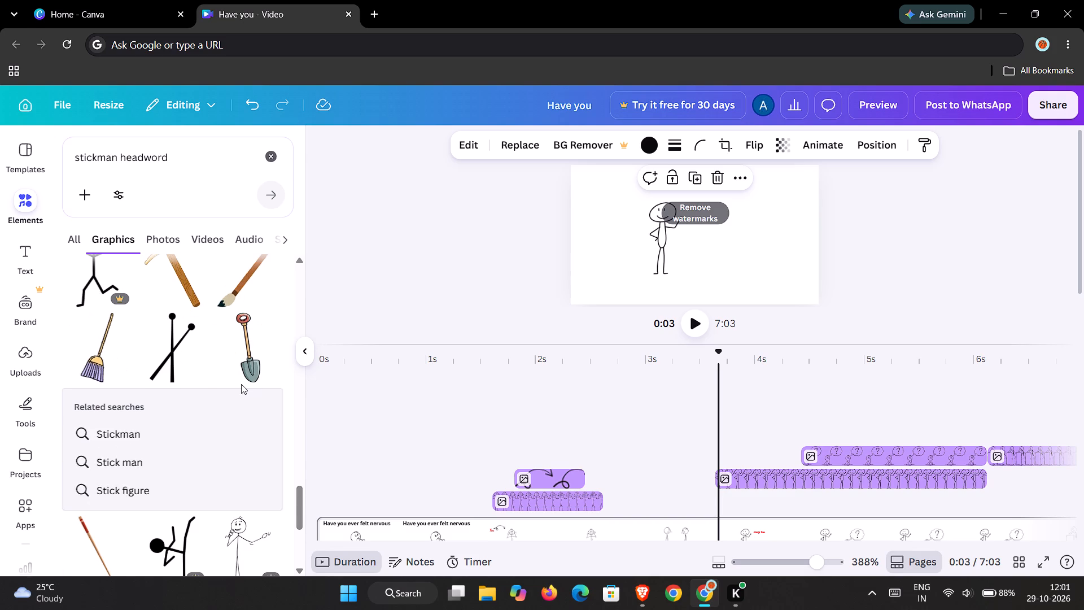
scroll(241, 384, "down", 4)
scroll(241, 384, "up", 3)
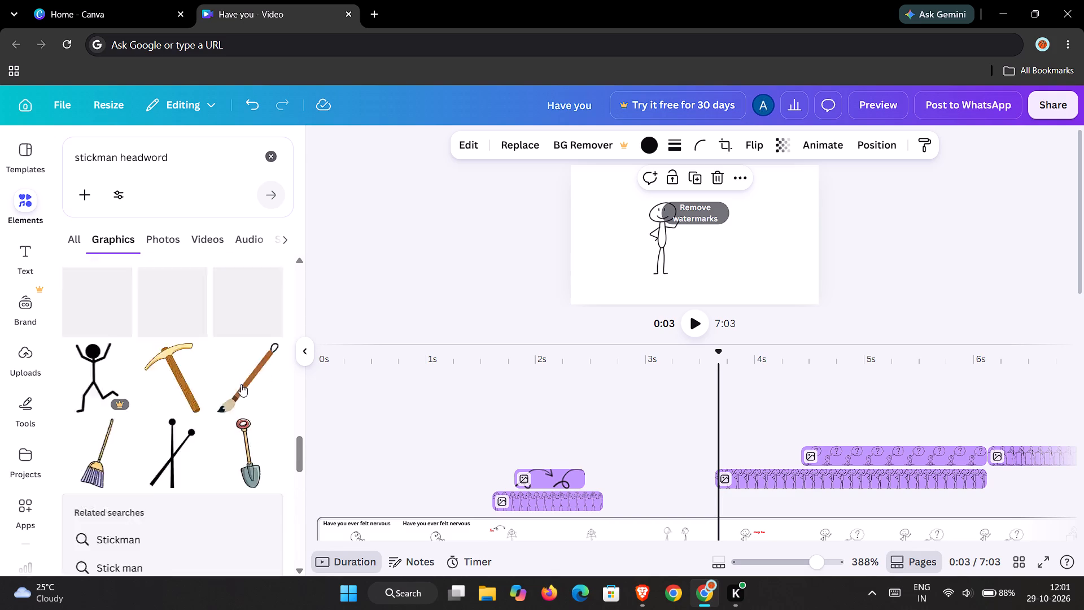
scroll(241, 384, "up", 20)
scroll(241, 384, "up", 19)
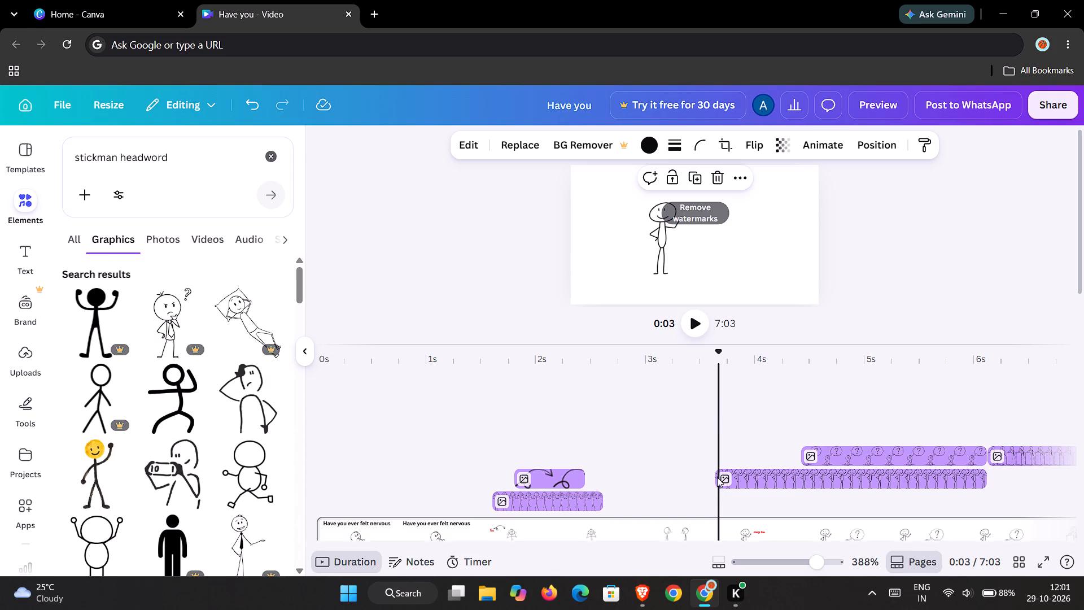
Scrub the waving-stickman scene from about 3.7 s to 4.4 s to review it up to the "may be" text.
scroll(728, 476, "down", 1)
left_click_drag(717, 352, 732, 354)
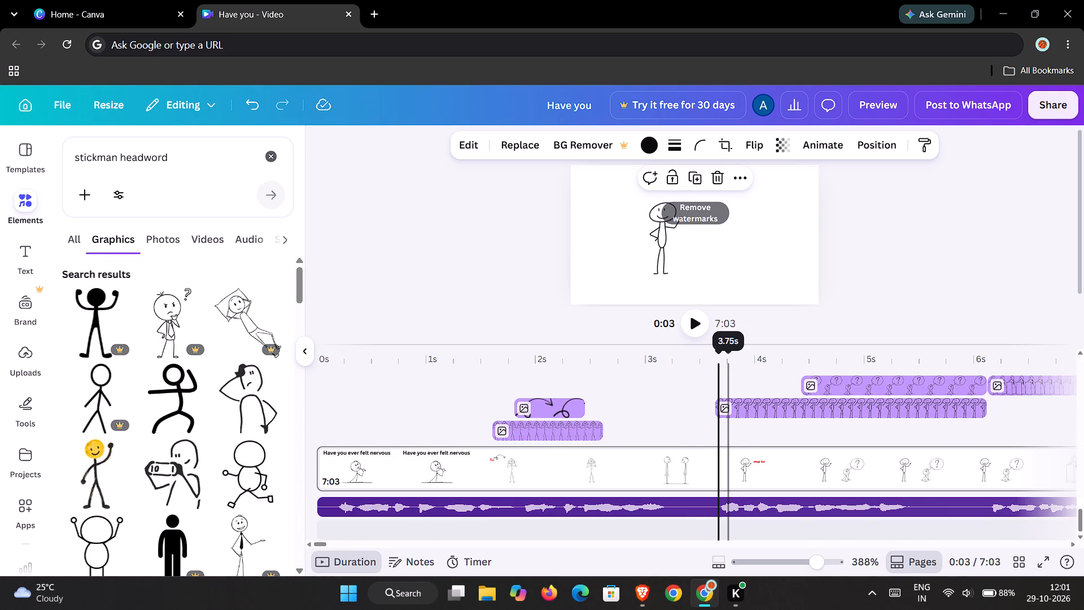
left_click_drag(732, 354, 797, 360)
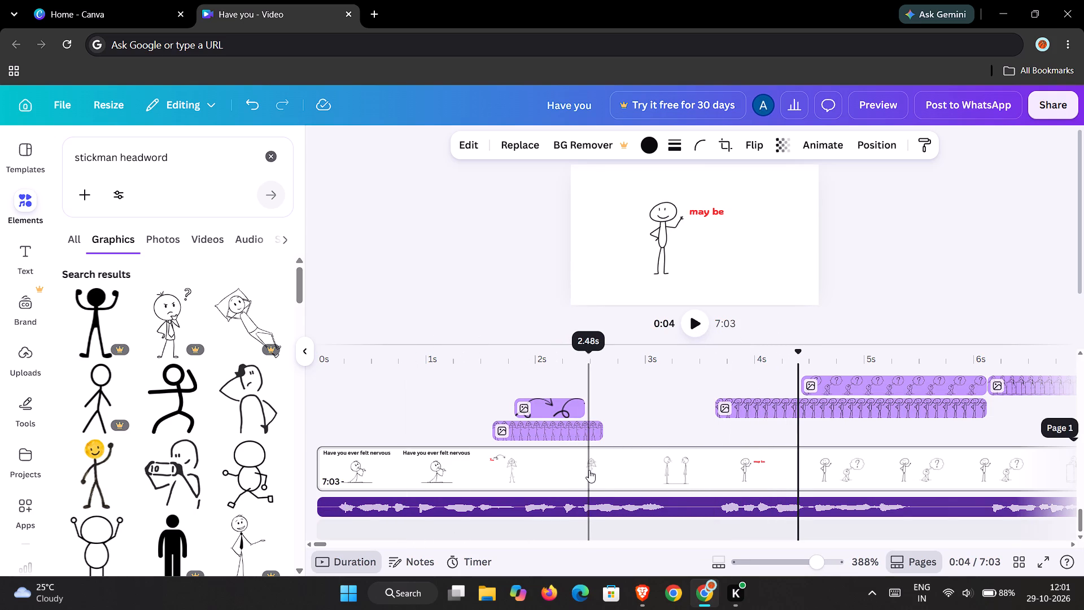
Zoom the timeline out to 136% and move to about 4.7 s to view the waving stickman beside the question-mark stickman.
scroll(591, 454, "down", 2)
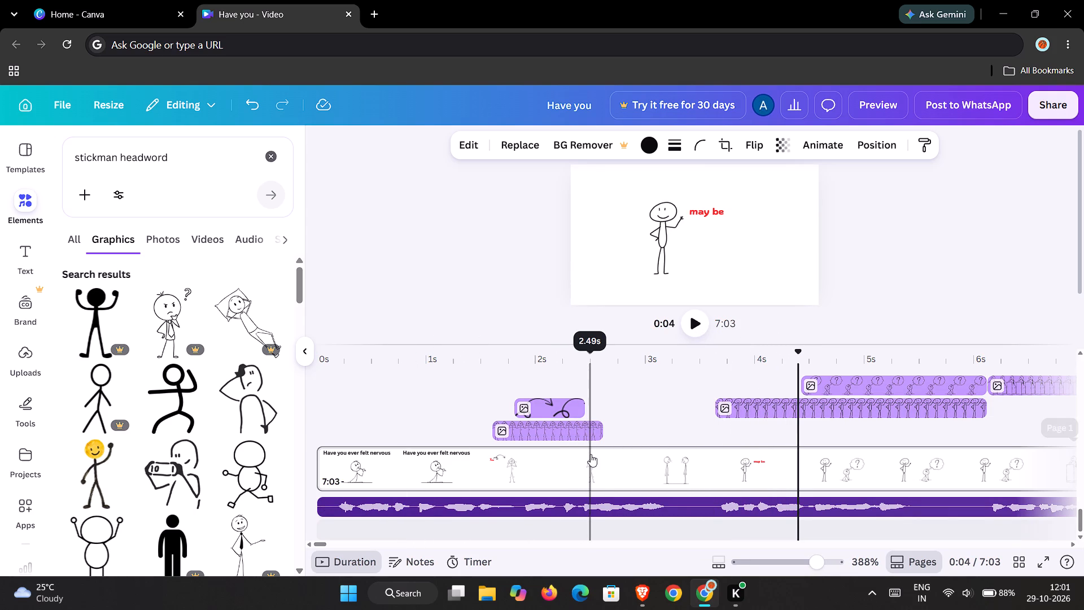
scroll(591, 454, "down", 2)
scroll(696, 426, "down", 2)
scroll(689, 428, "up", 4)
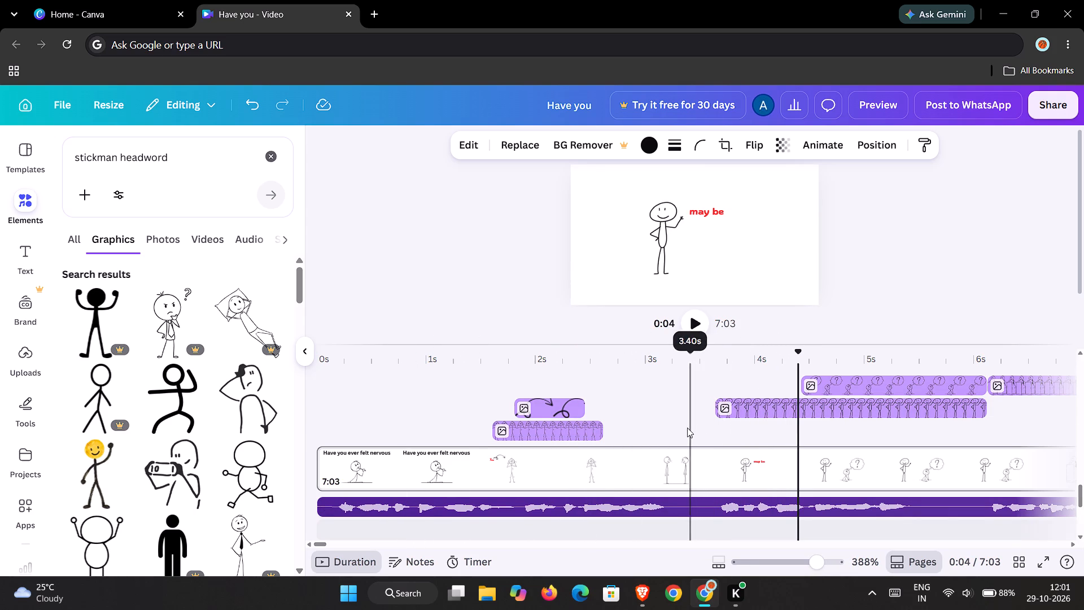
scroll(674, 472, "down", 5)
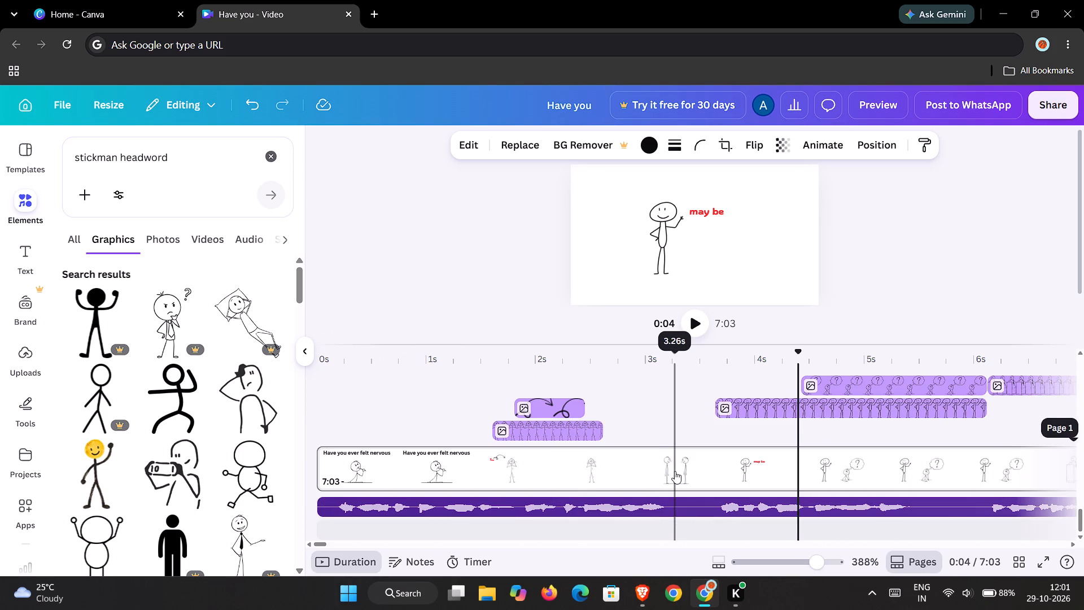
scroll(676, 466, "down", 3, "ctrl")
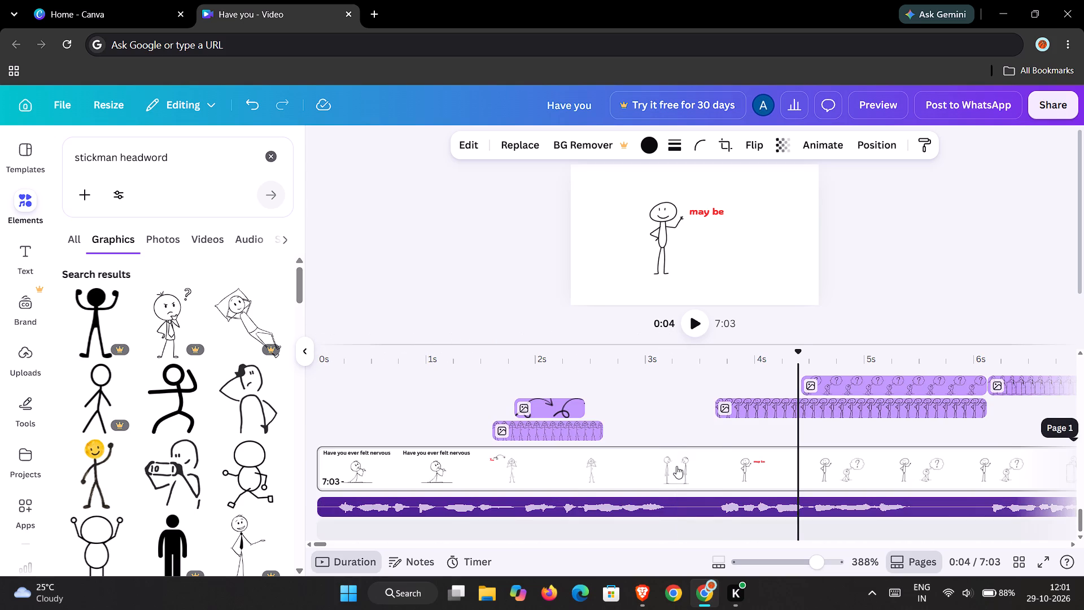
scroll(676, 466, "down", 4, "ctrl")
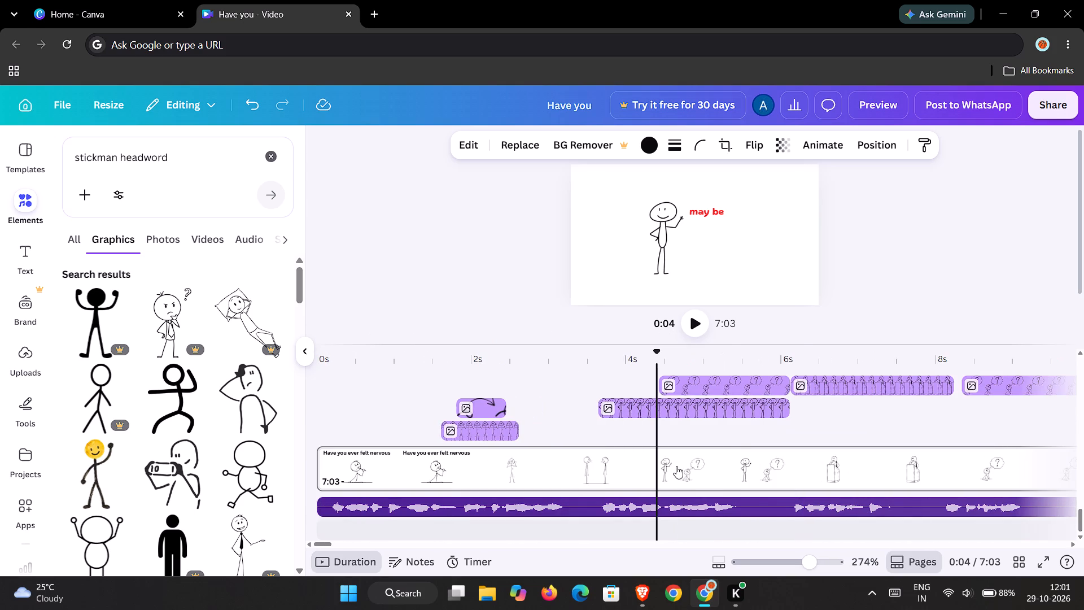
scroll(676, 466, "down", 5, "ctrl")
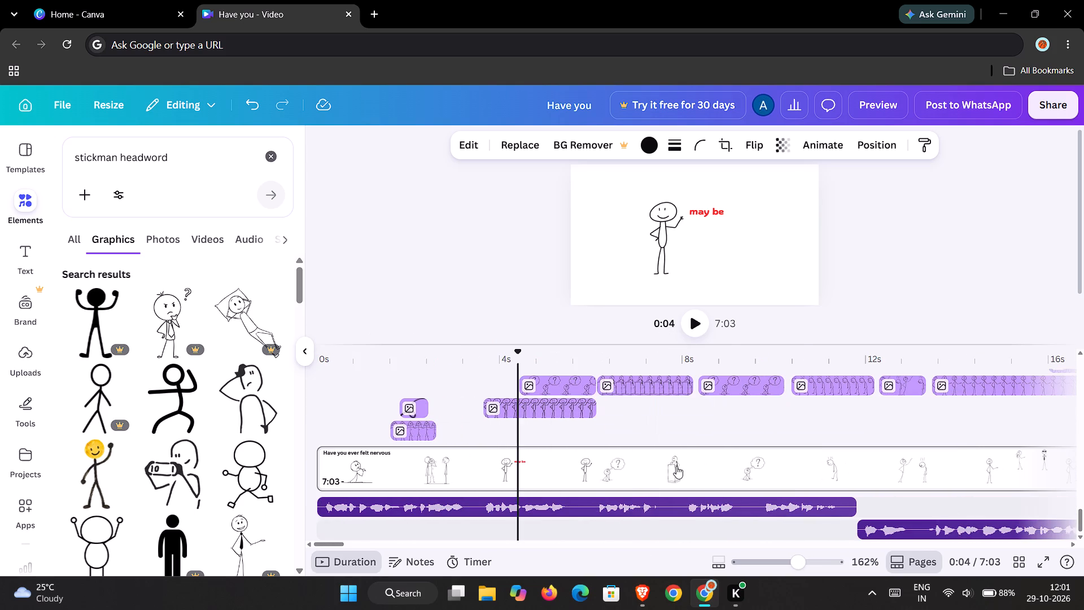
scroll(676, 466, "down", 4, "ctrl")
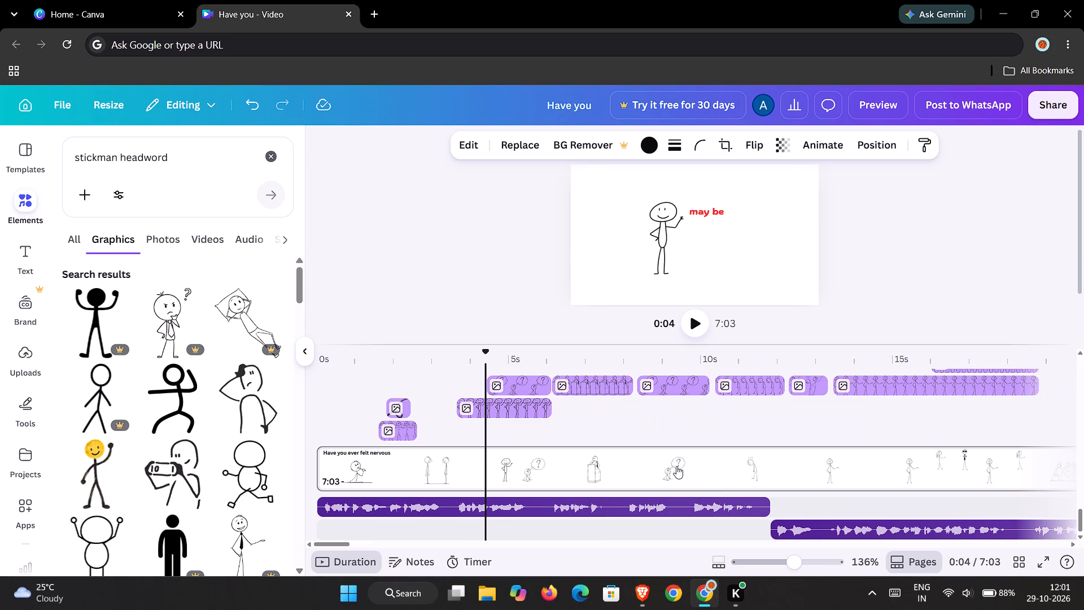
scroll(676, 466, "down", 2)
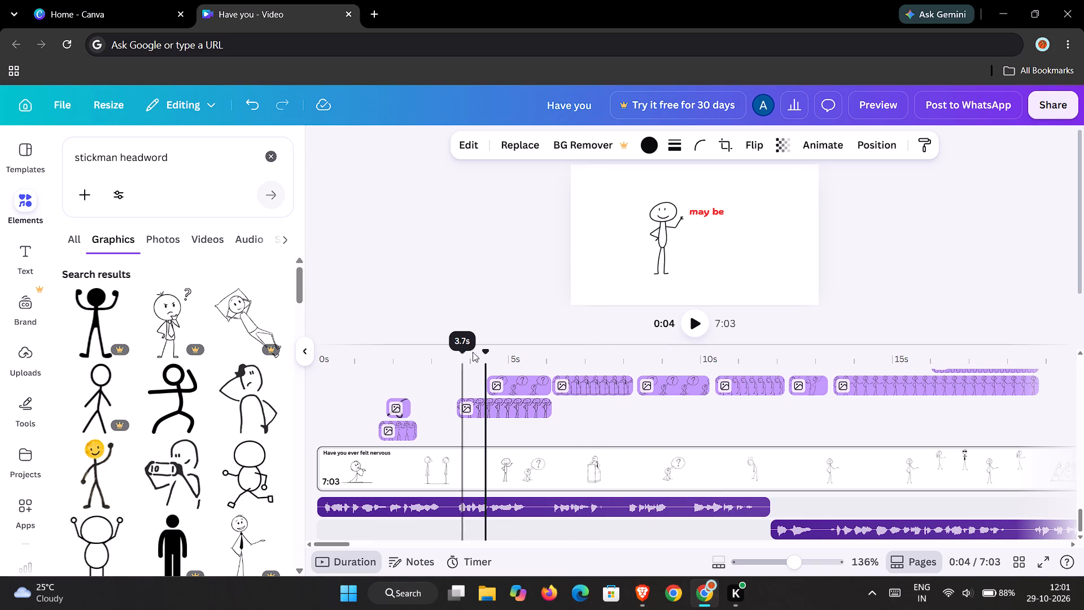
left_click_drag(489, 351, 502, 353)
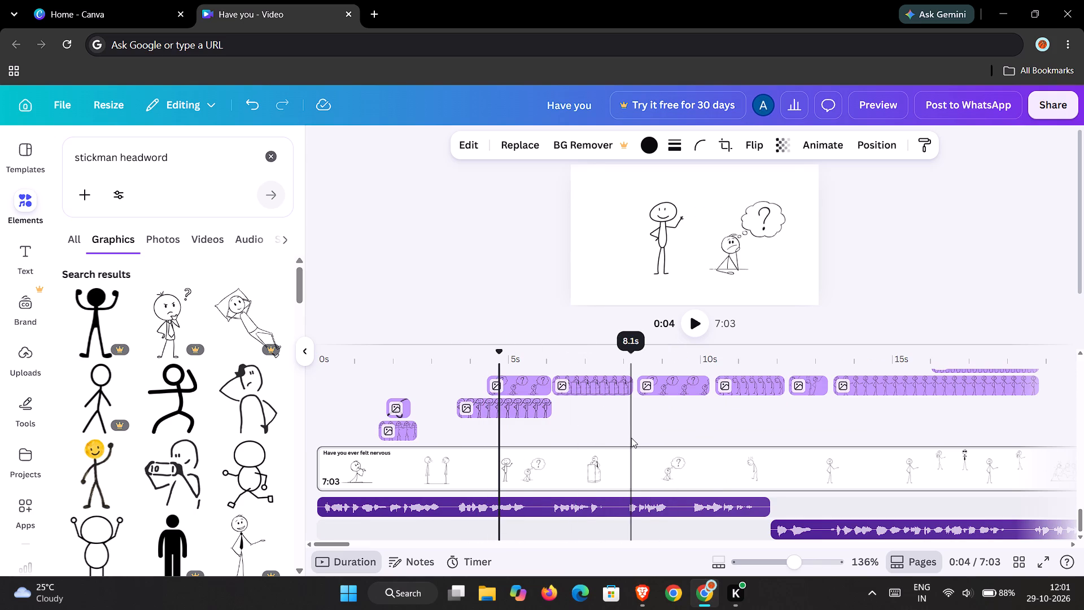
Zoom the timeline out to 68% and look through its text and graphic layers around the opening scenes.
scroll(631, 438, "down", 4, "ctrl")
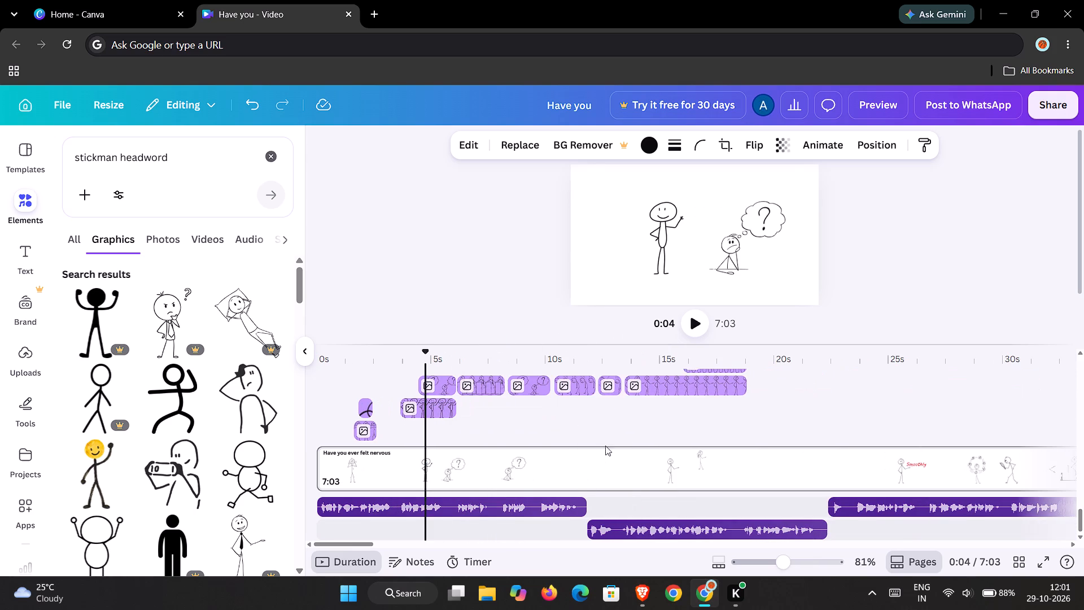
scroll(555, 452, "up", 1, "ctrl")
scroll(521, 448, "down", 2, "ctrl")
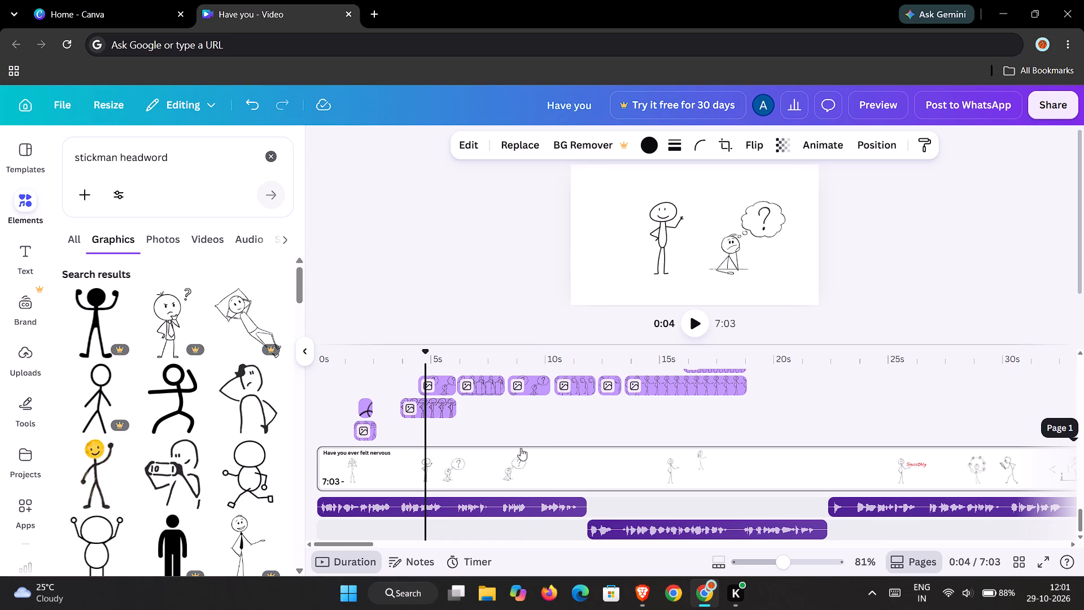
scroll(469, 427, "up", 4)
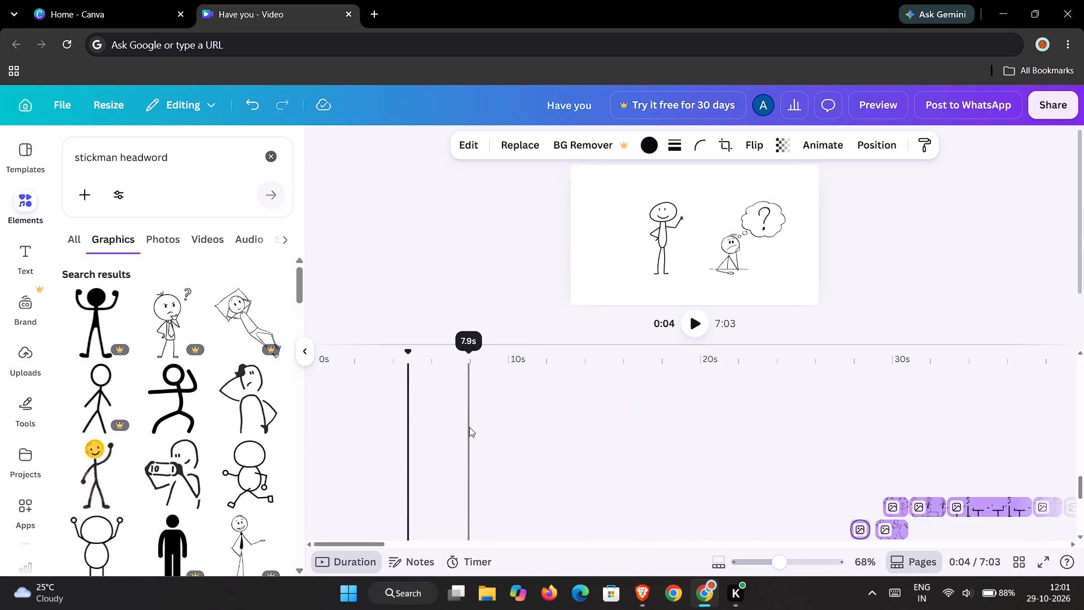
scroll(469, 427, "up", 20)
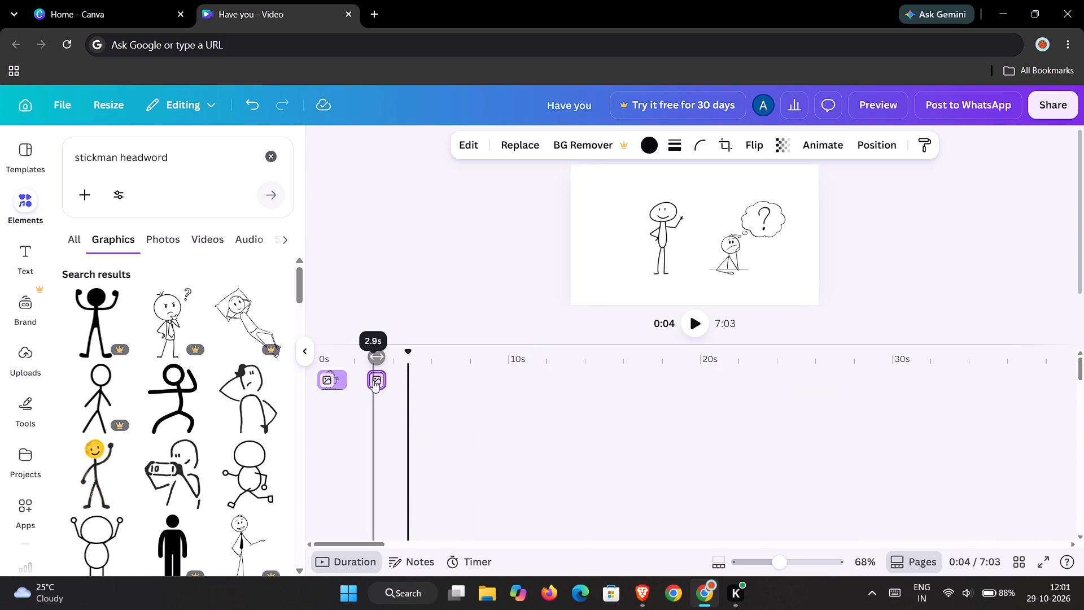
scroll(395, 405, "down", 13)
scroll(396, 407, "up", 2)
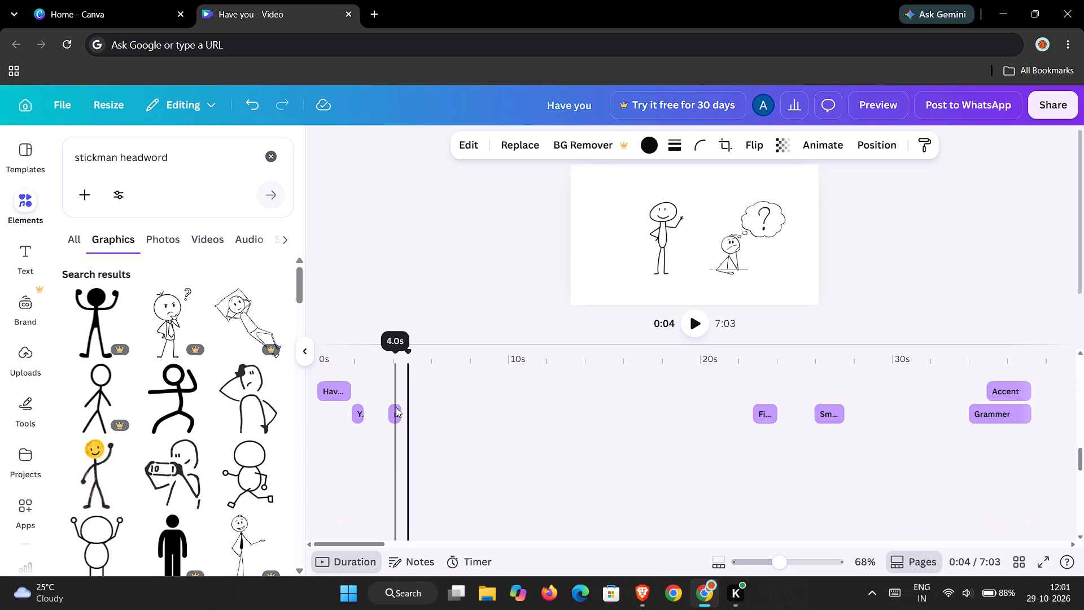
scroll(396, 407, "down", 12)
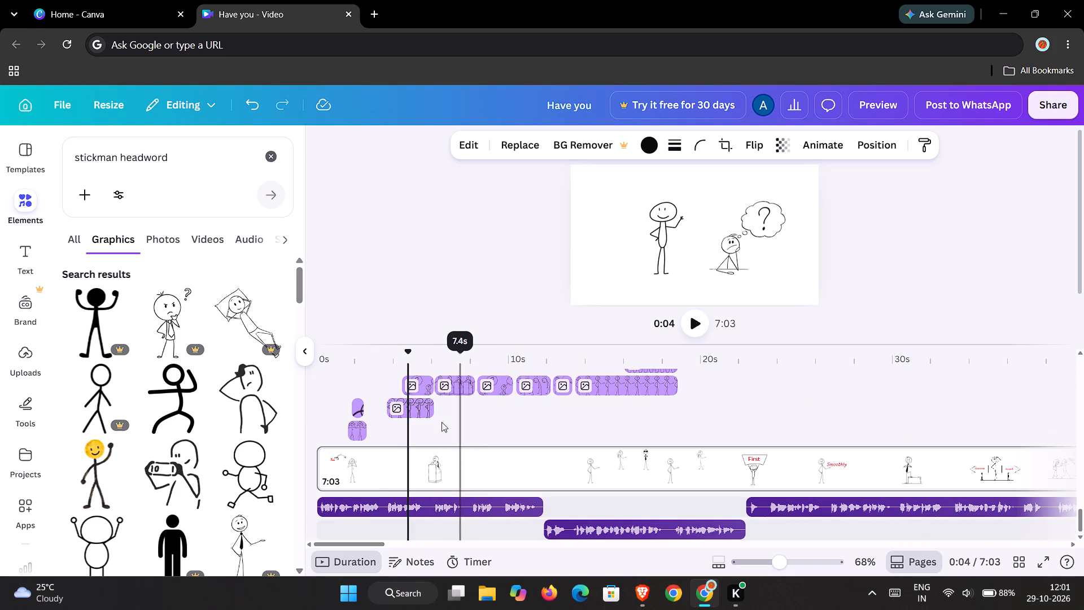
Play the stickman scenes from about 4.7 s to 10.8 s and return to the question-mark stickman at about 8.5 s.
key("space")
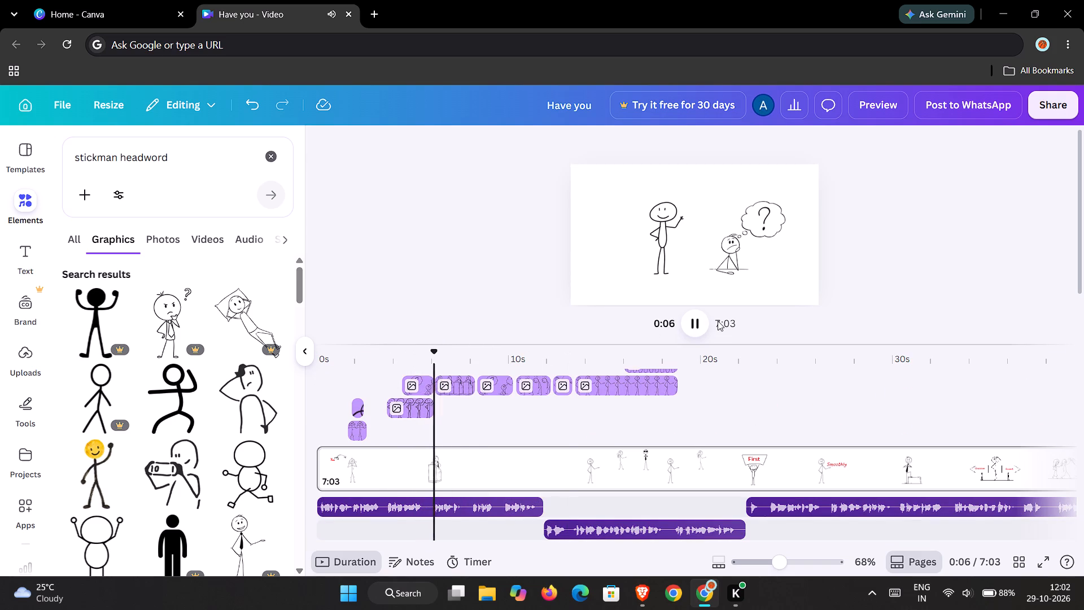
key("space")
key("space")
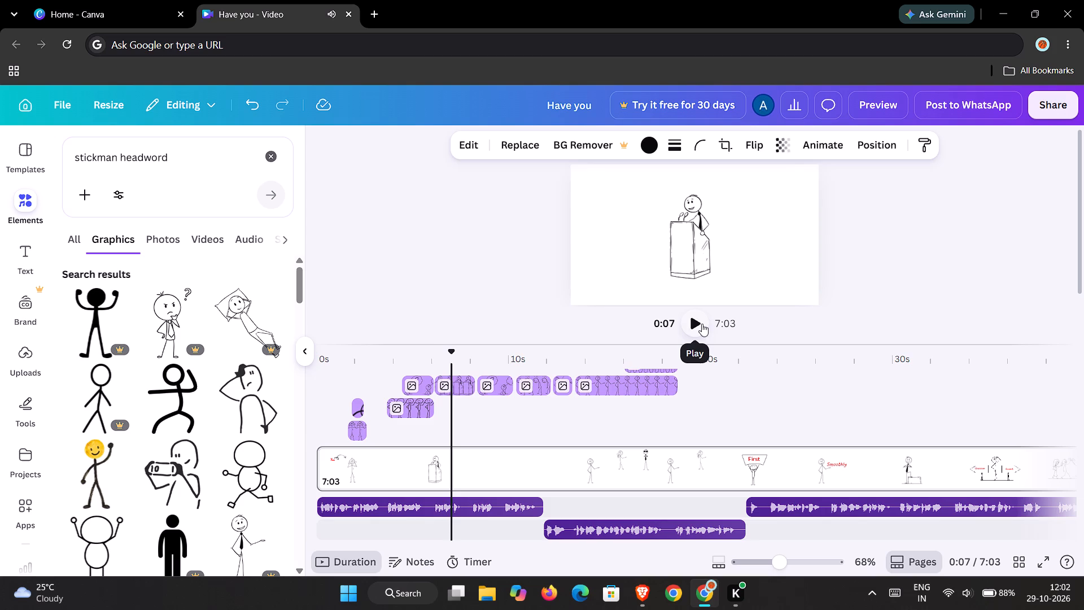
key("space")
key("space")
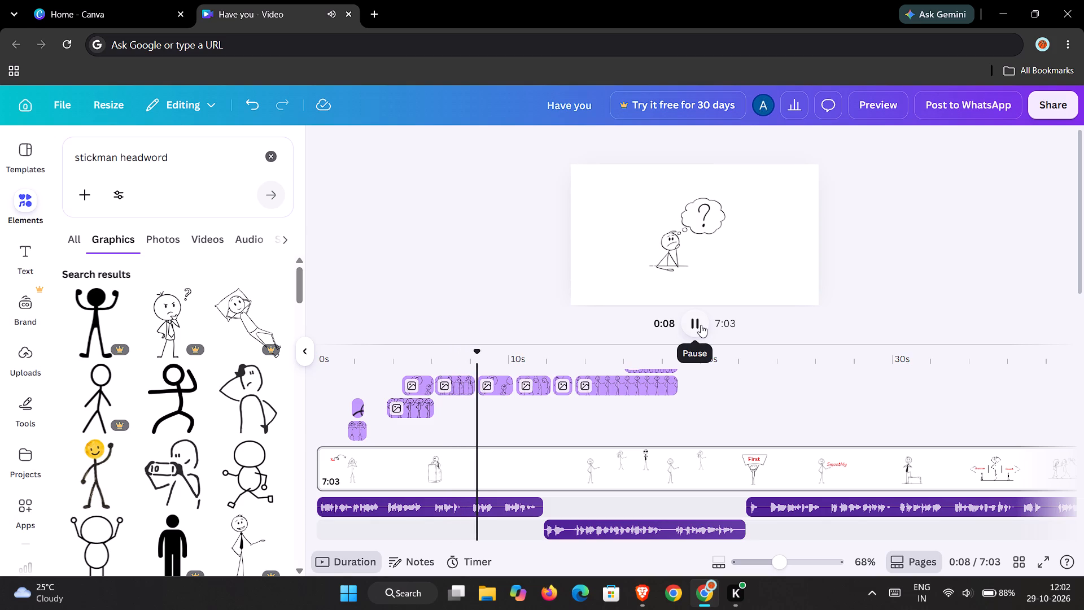
left_click(700, 324)
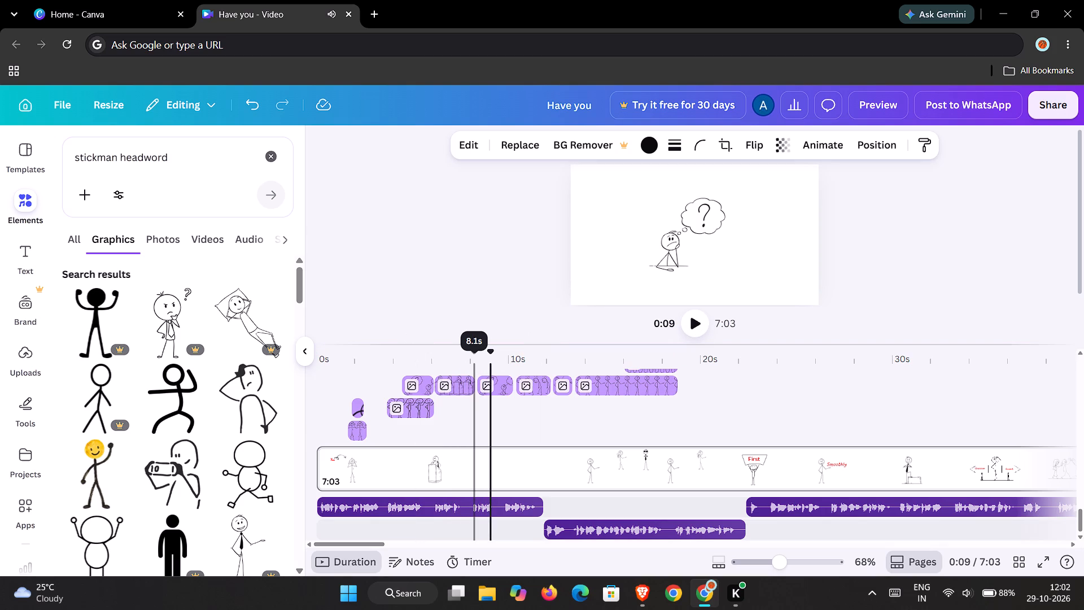
left_click(694, 329)
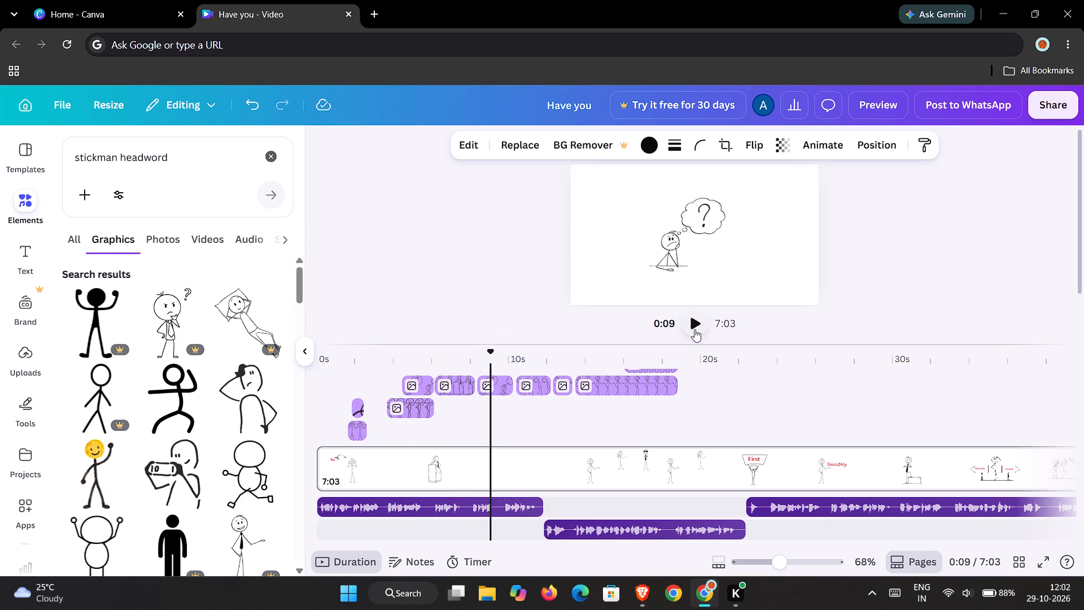
left_click(694, 329)
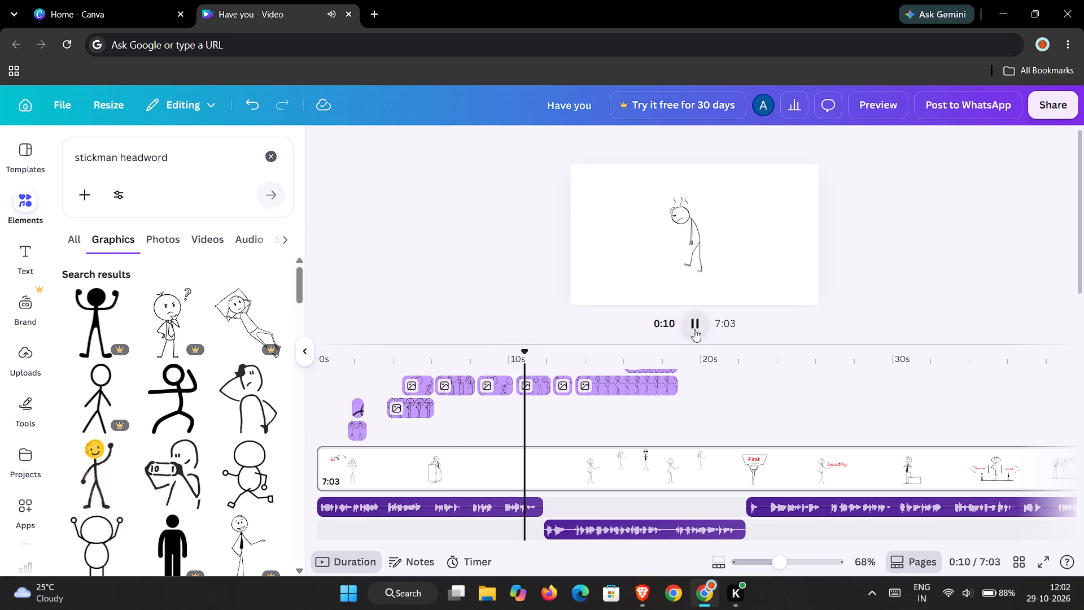
left_click_drag(526, 352, 513, 355)
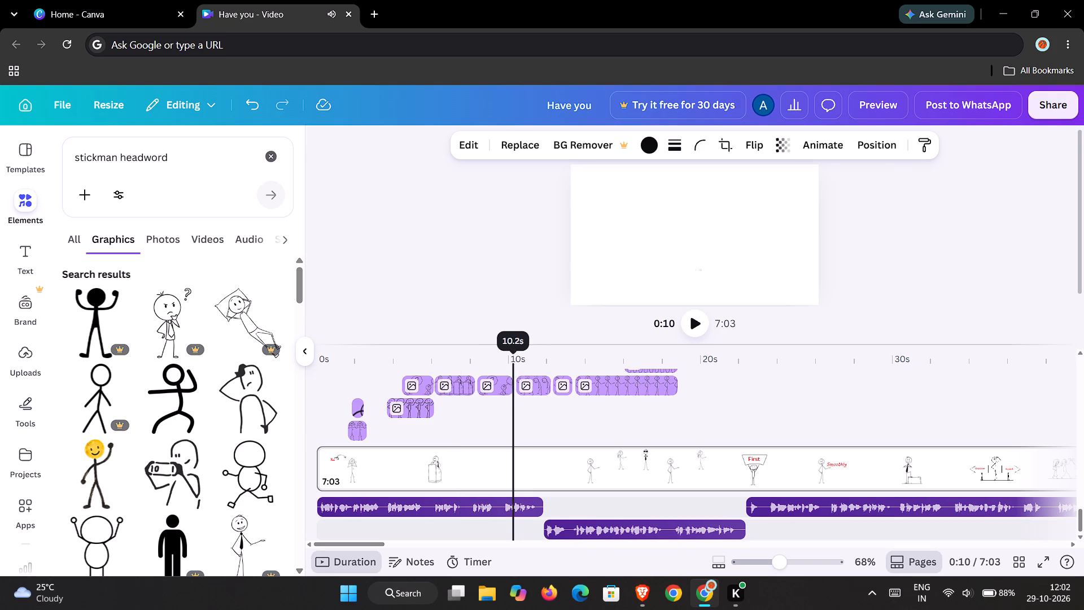
left_click_drag(513, 355, 482, 363)
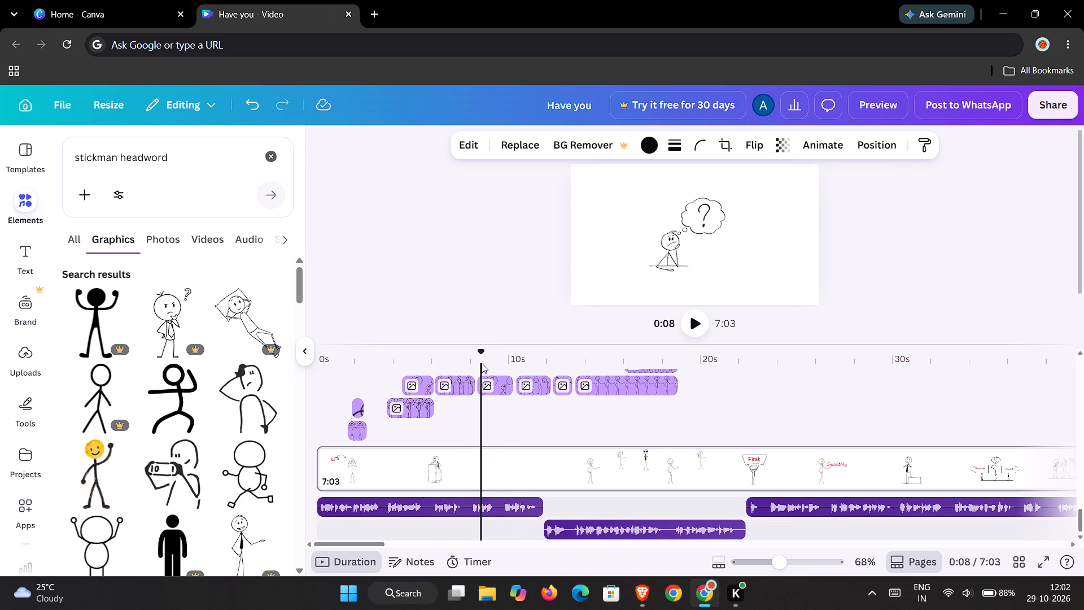
scroll(198, 356, "up", 7)
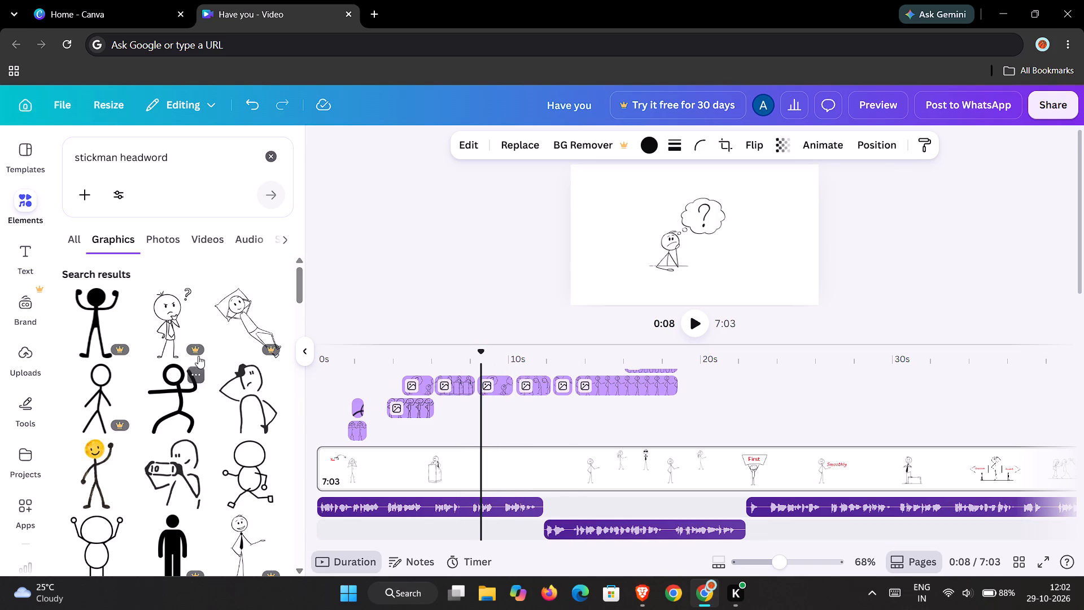
Shorten the elements search term to "stickman".
left_click(191, 160)
key("BackSpace")
key("BackSpace")
key("BackSpace")
key("BackSpace")
key("BackSpace")
key("BackSpace")
key("BackSpace")
key("BackSpace")
key("BackSpace")
key("BackSpace")
key("BackSpace")
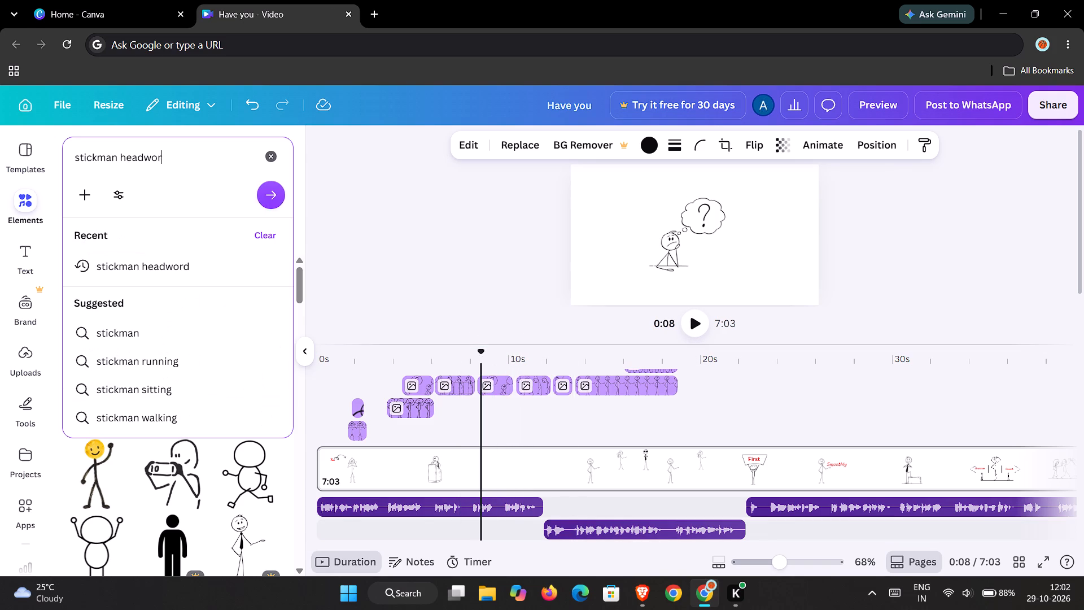
key("BackSpace")
key("BackSpace")
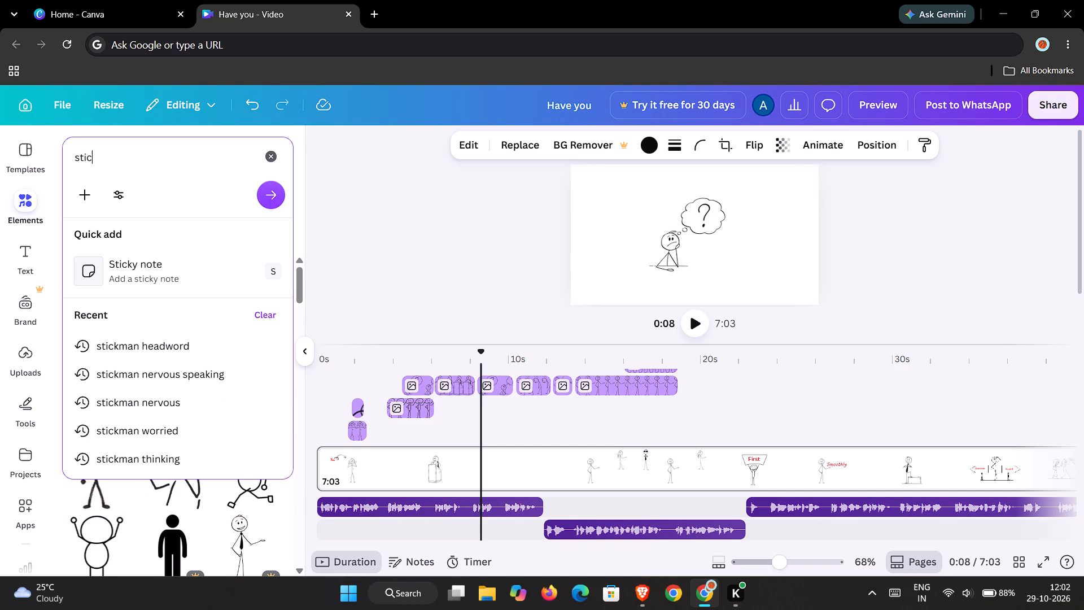
type("kman")
key("space")
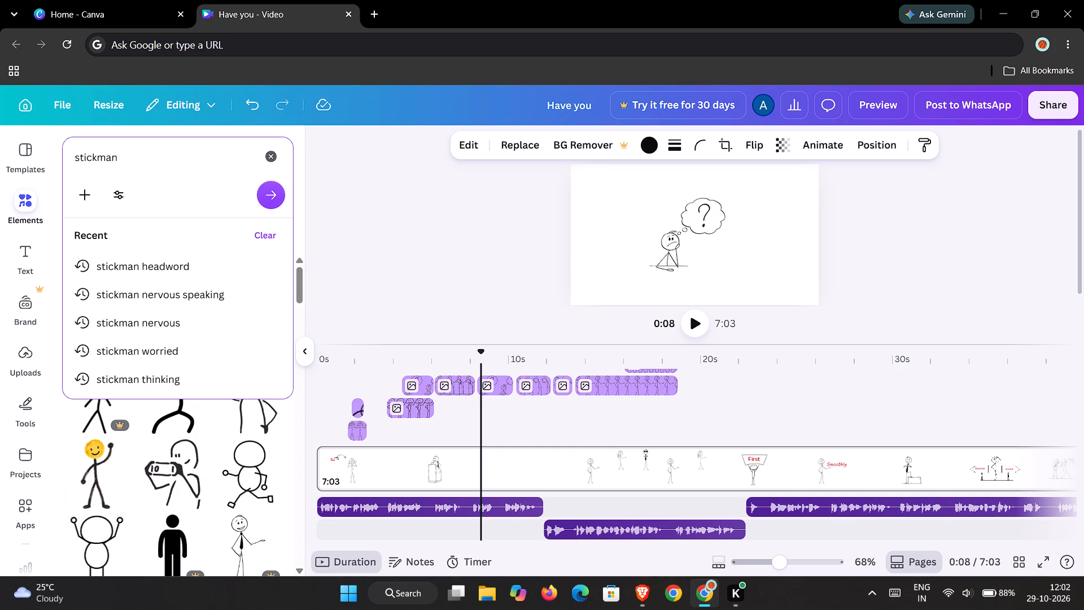
key("f")
key("BackSpace")
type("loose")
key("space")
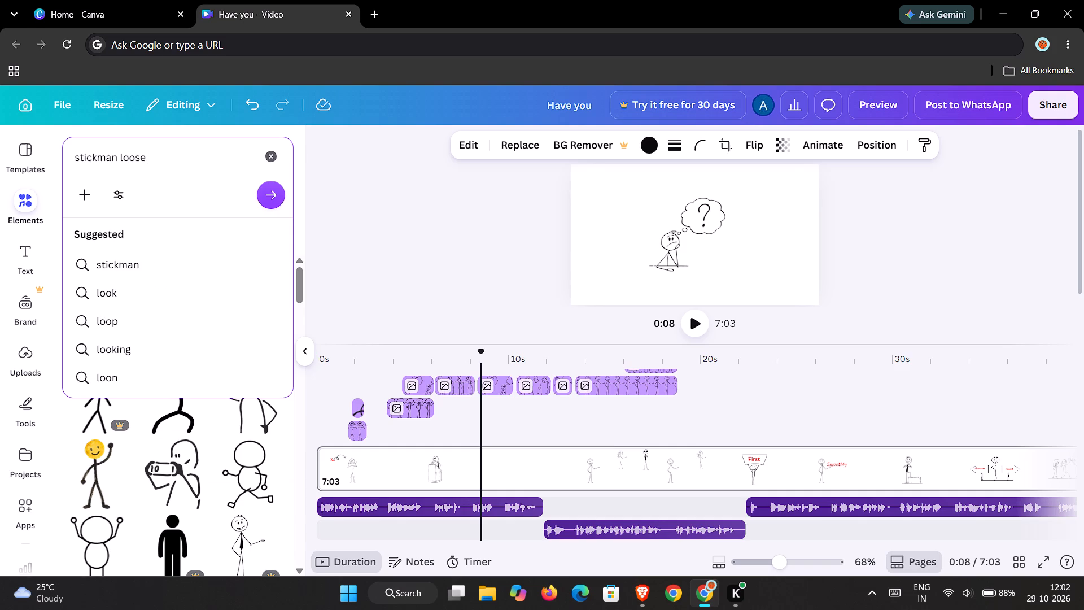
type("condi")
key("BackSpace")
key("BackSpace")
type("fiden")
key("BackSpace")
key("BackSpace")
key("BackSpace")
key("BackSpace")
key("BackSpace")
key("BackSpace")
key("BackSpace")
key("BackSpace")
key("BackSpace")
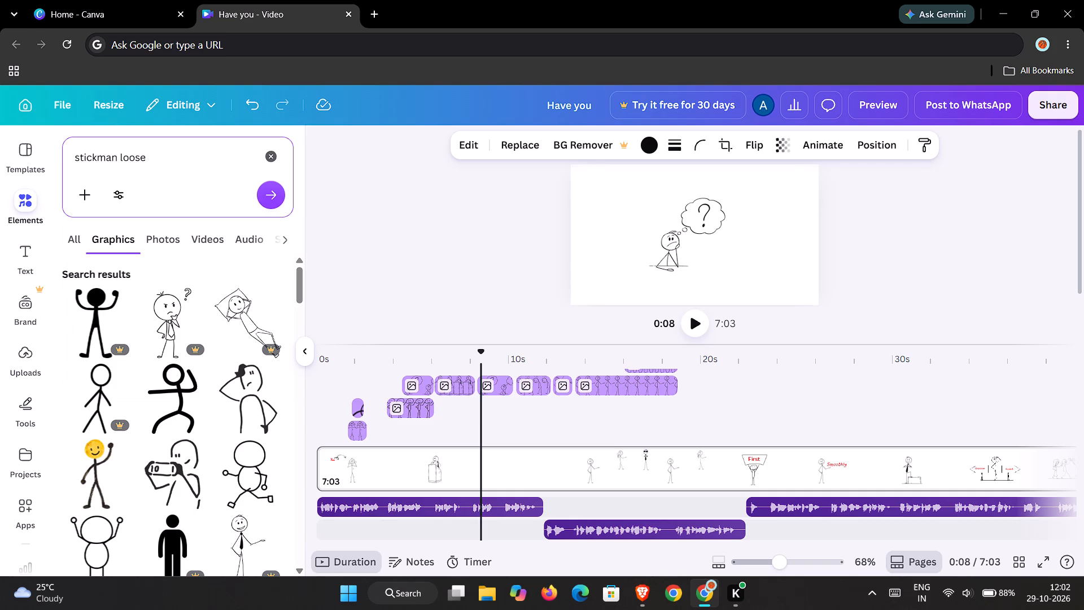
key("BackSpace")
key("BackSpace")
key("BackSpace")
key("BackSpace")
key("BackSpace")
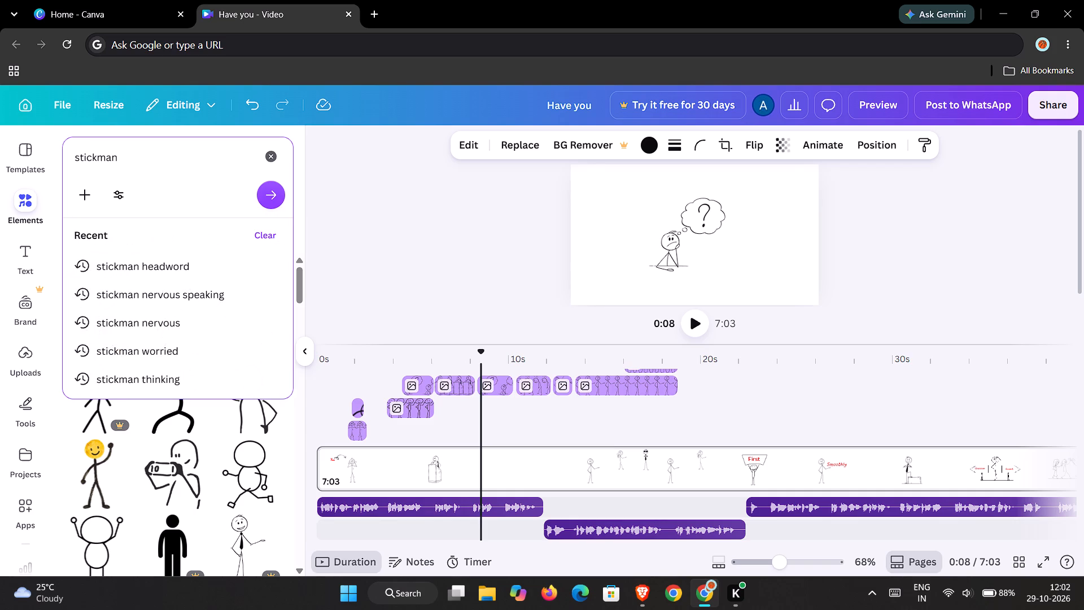
Search the graphics for "stickman fustration" and look through the results for a suitable stickman.
type("fustration")
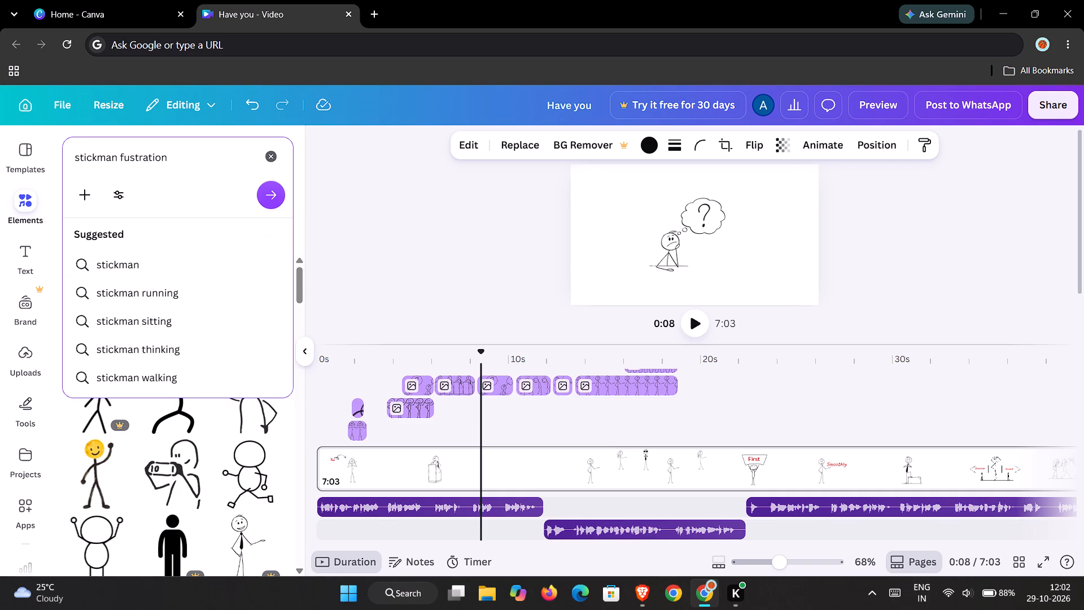
key("Return")
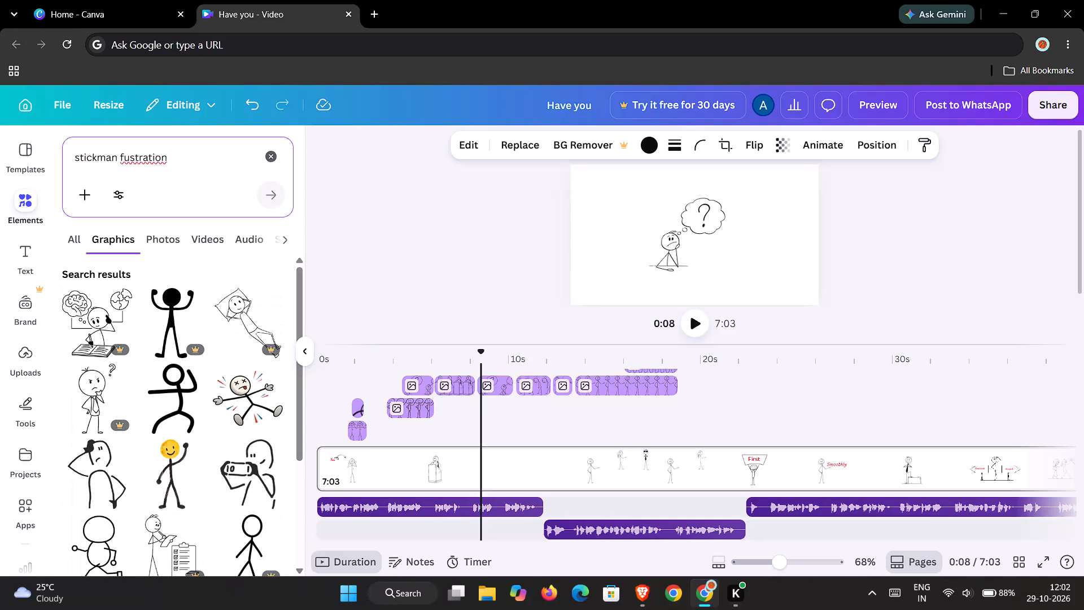
scroll(124, 354, "down", 1)
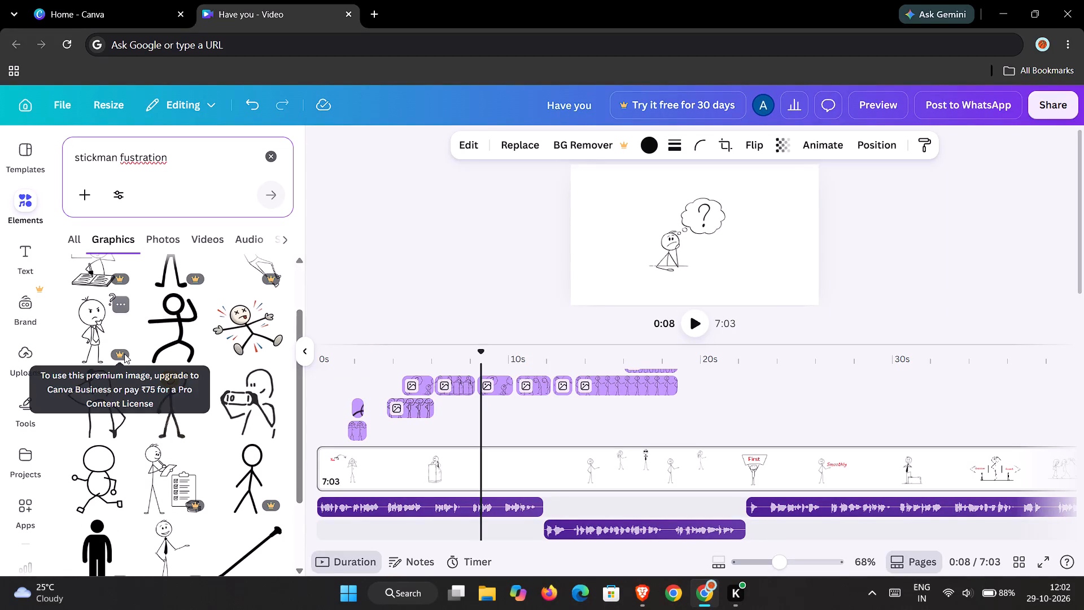
scroll(127, 323, "down", 2)
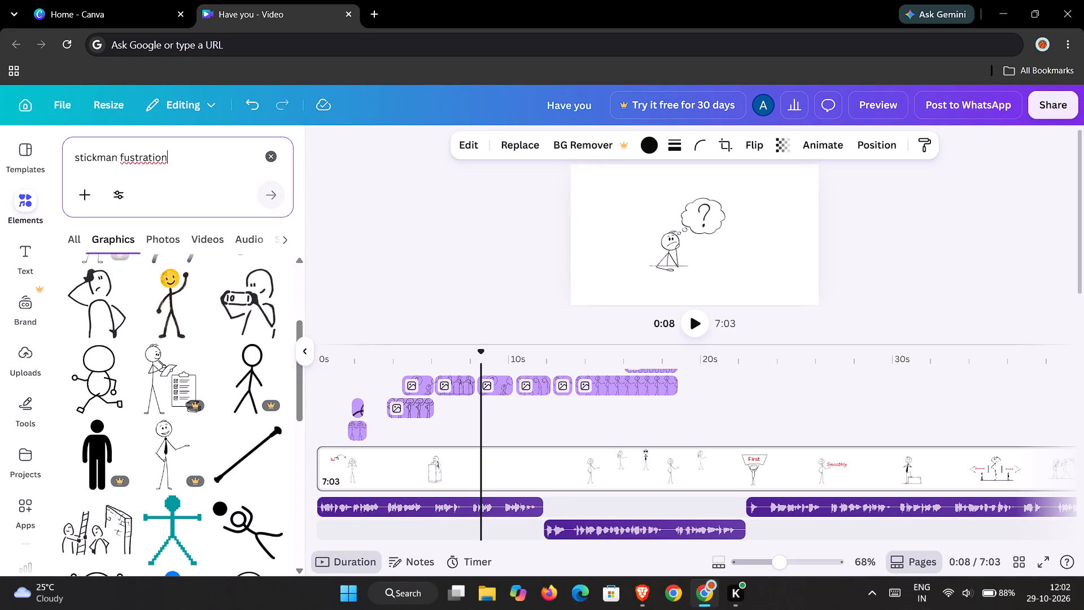
Search the graphics for "stickman anger".
key("BackSpace")
key("BackSpace")
key("BackSpace")
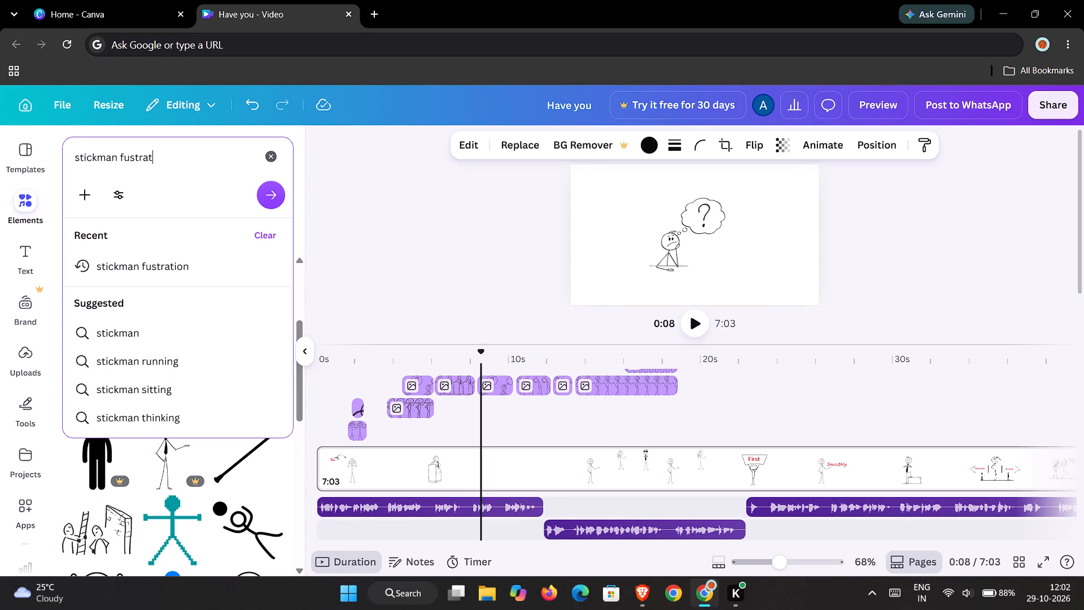
key("BackSpace")
key("BackSpace")
key("BackSpace")
key("BackSpace")
key("BackSpace")
key("BackSpace")
key("BackSpace")
type("anger")
key("Return")
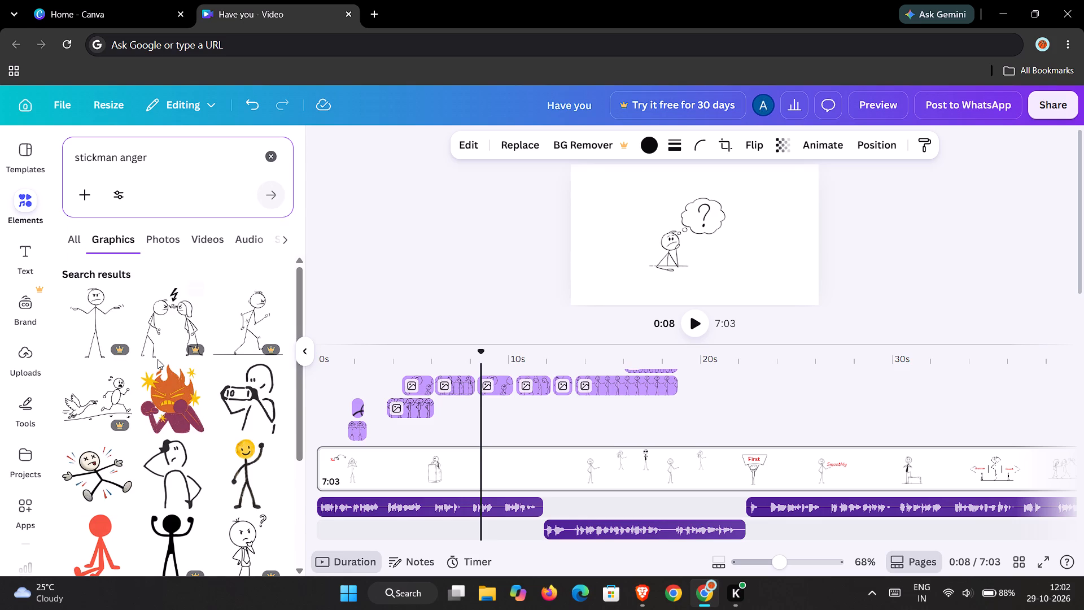
Look through the "stickman anger" graphics for one that suits the scene at about 8.5 s, and return to the first results.
scroll(221, 372, "down", 1)
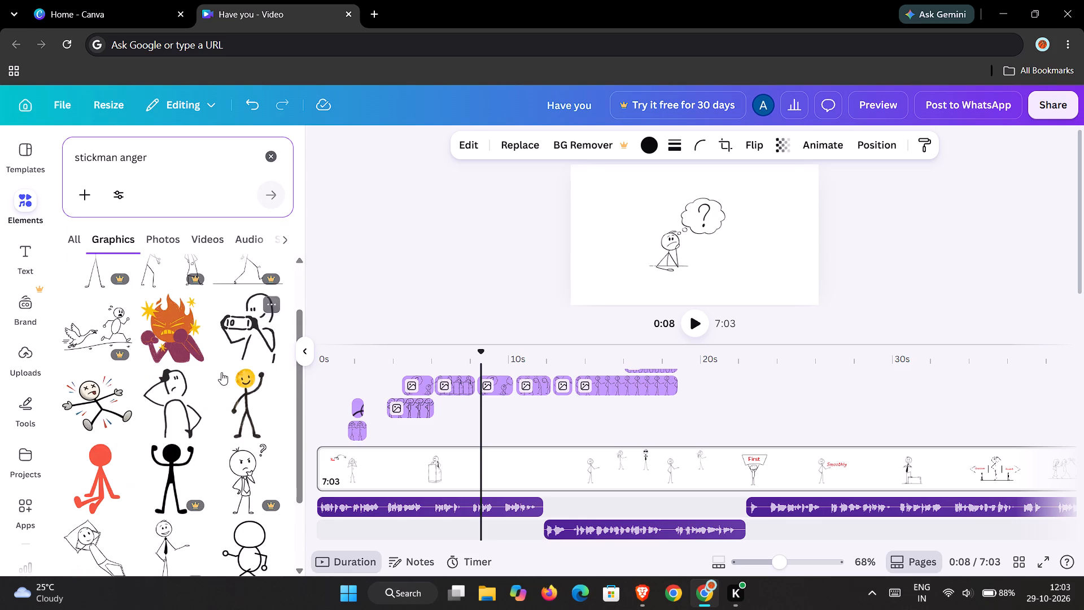
scroll(224, 368, "down", 1)
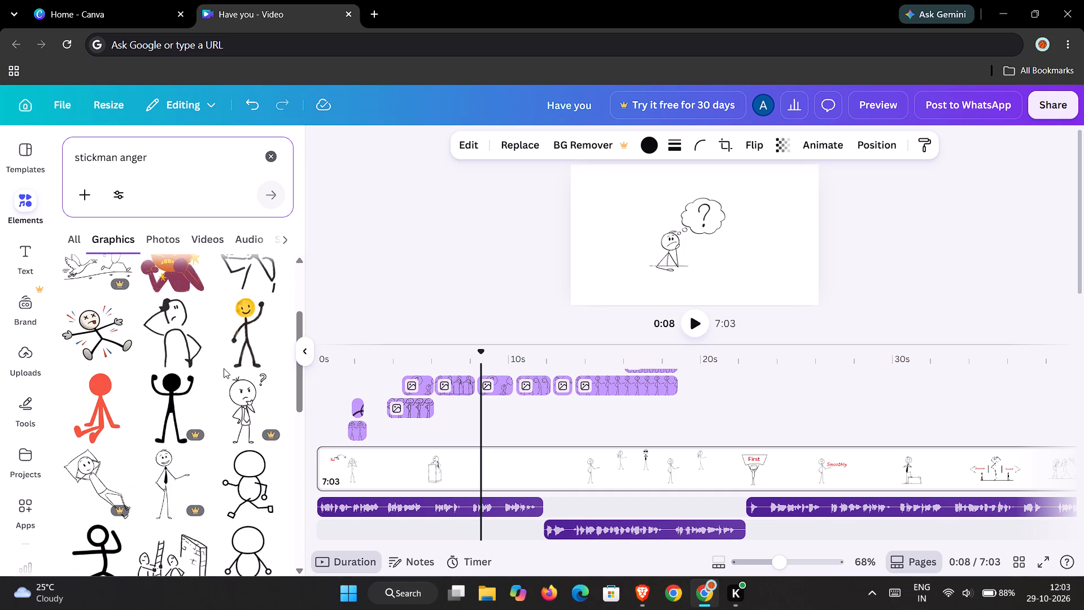
scroll(224, 368, "down", 2)
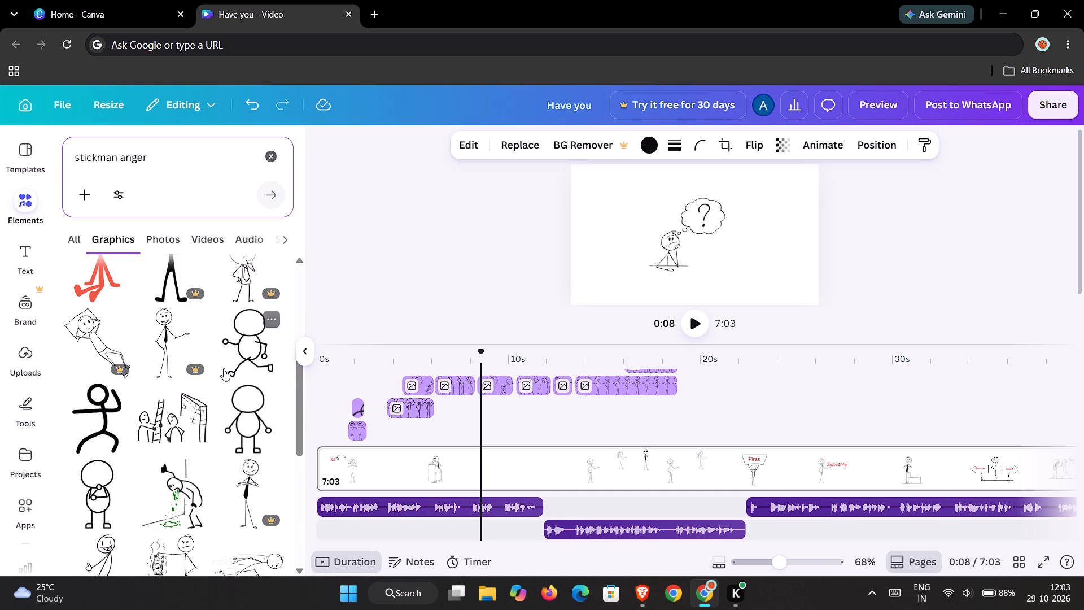
scroll(224, 368, "down", 3)
scroll(224, 368, "up", 2)
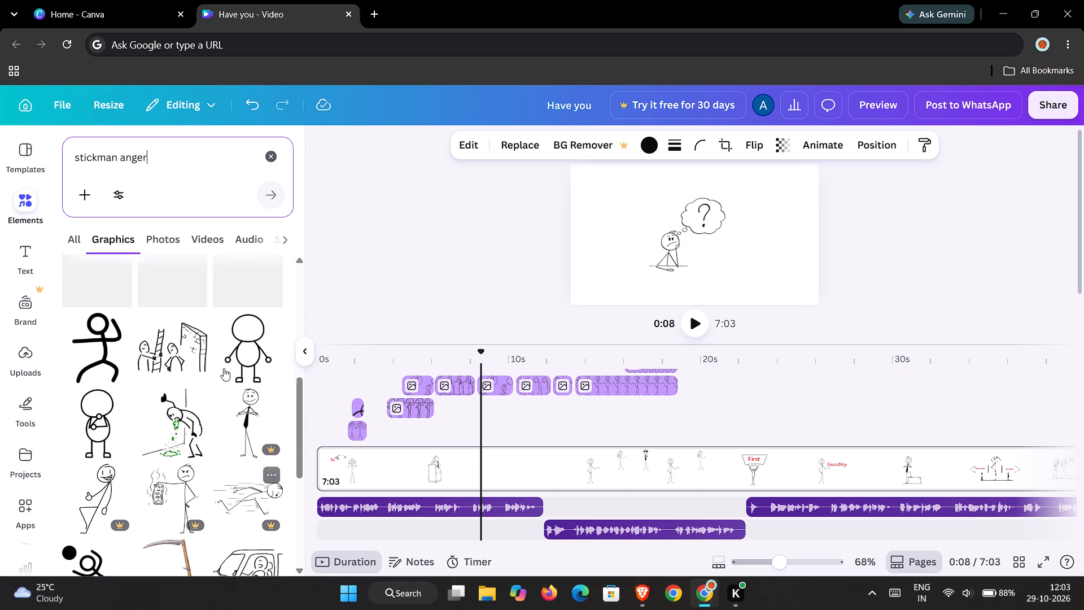
scroll(224, 368, "up", 5)
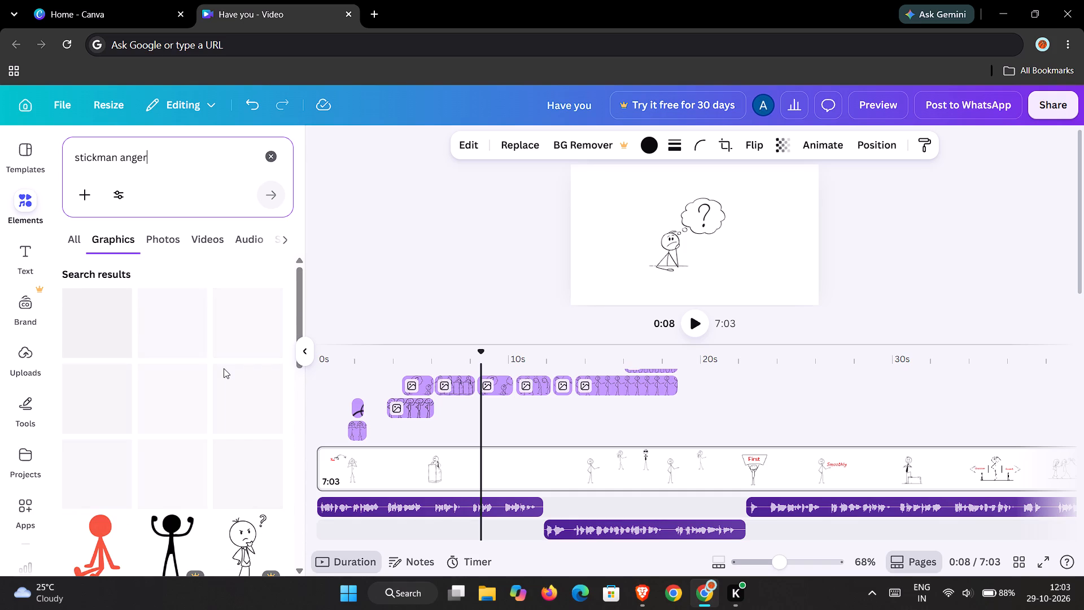
scroll(224, 368, "up", 3)
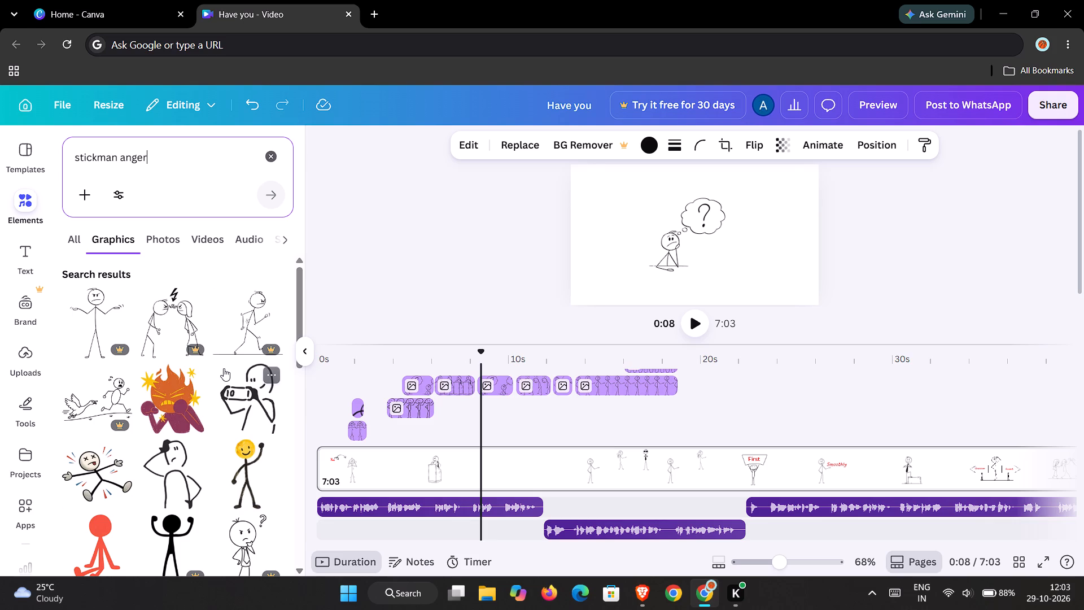
Show the photo results for "stickman anger".
left_click(165, 237)
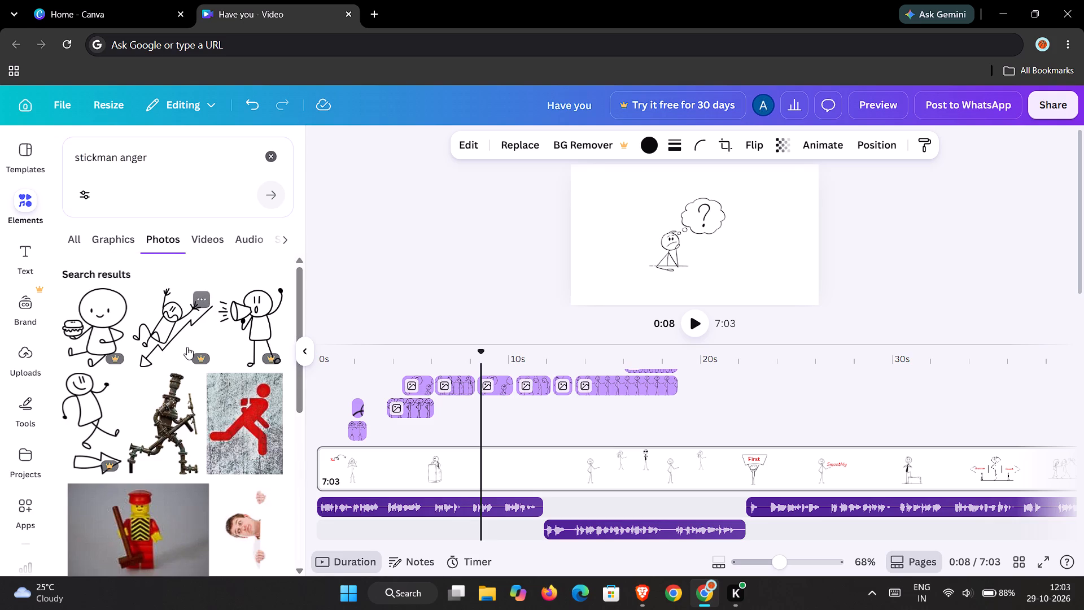
Look through the photo results and the combined results for "stickman anger" for a figure suiting the scene at about 8.5 s.
scroll(187, 347, "down", 6)
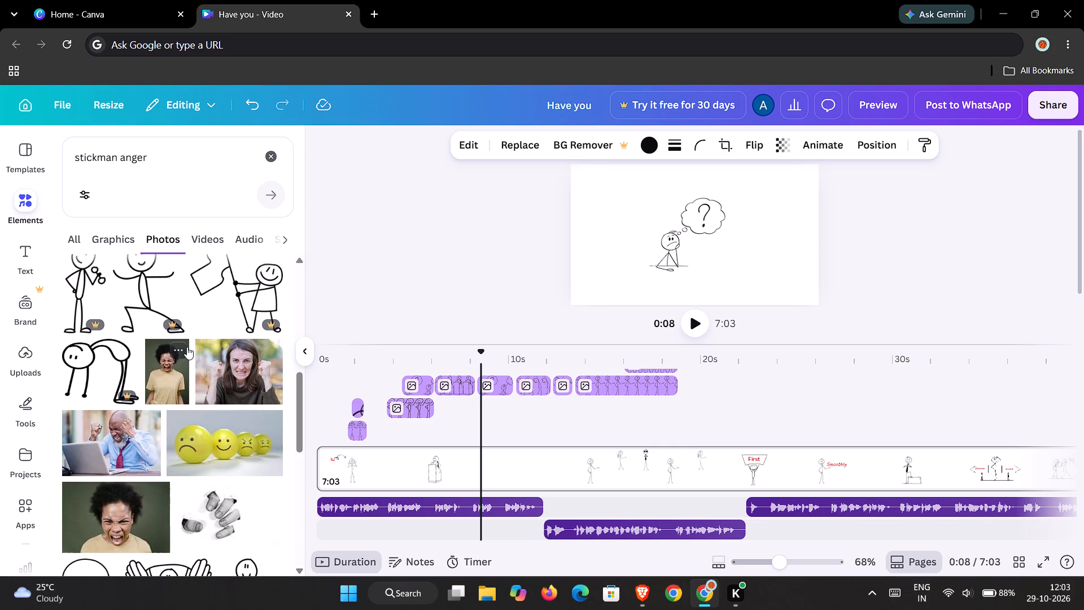
scroll(187, 347, "up", 12)
left_click(109, 238)
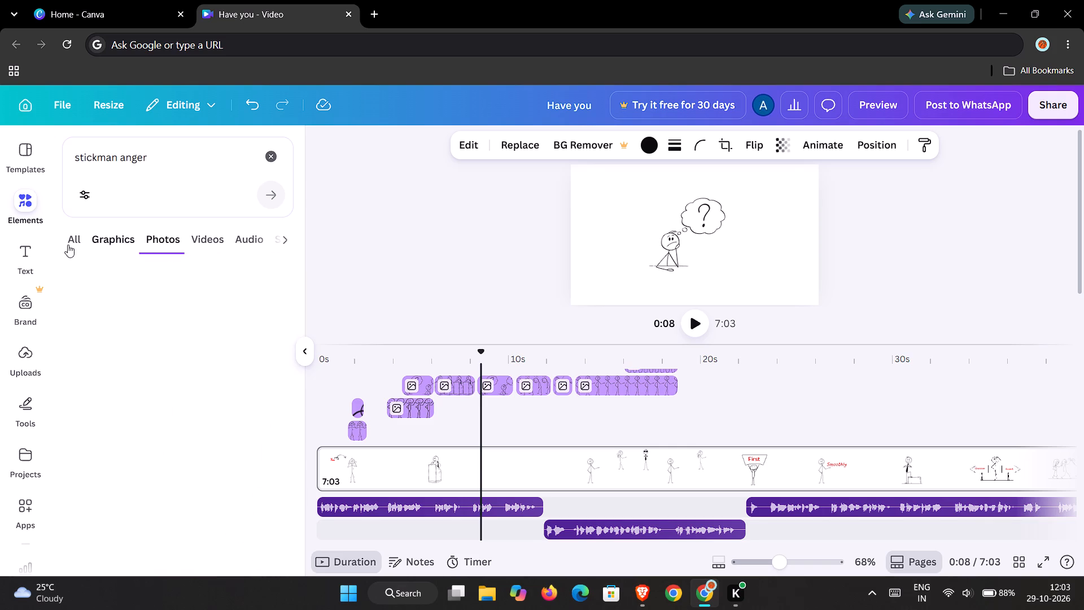
left_click(73, 240)
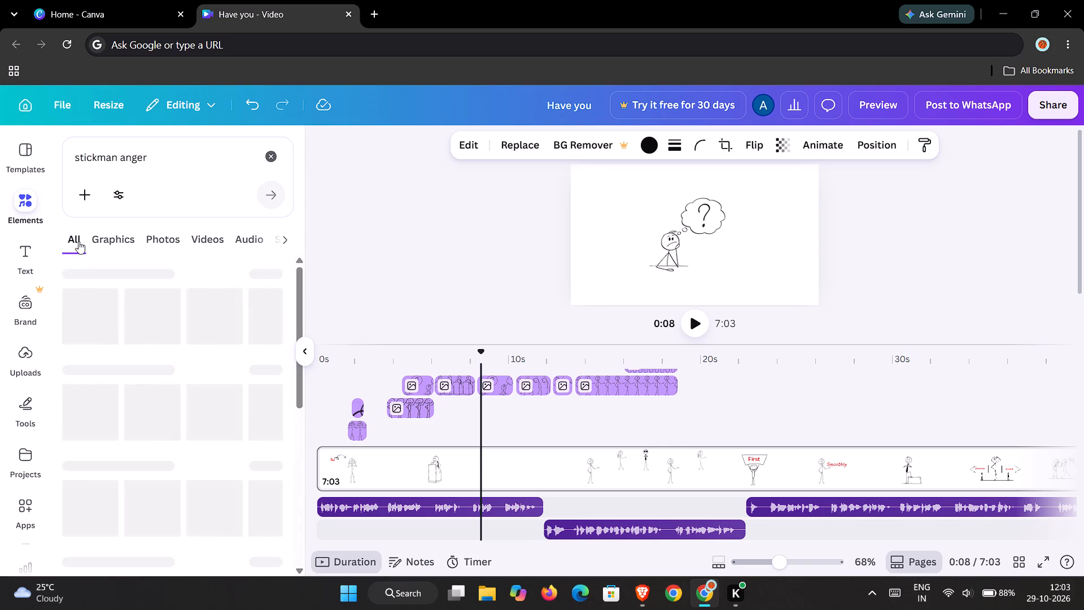
scroll(146, 372, "down", 1)
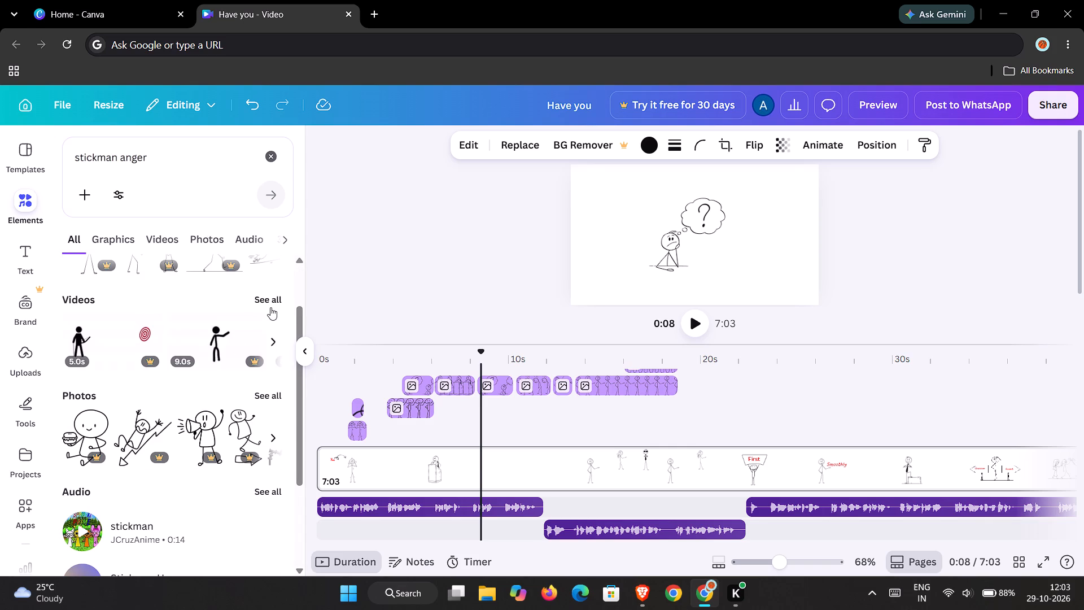
scroll(197, 365, "up", 5)
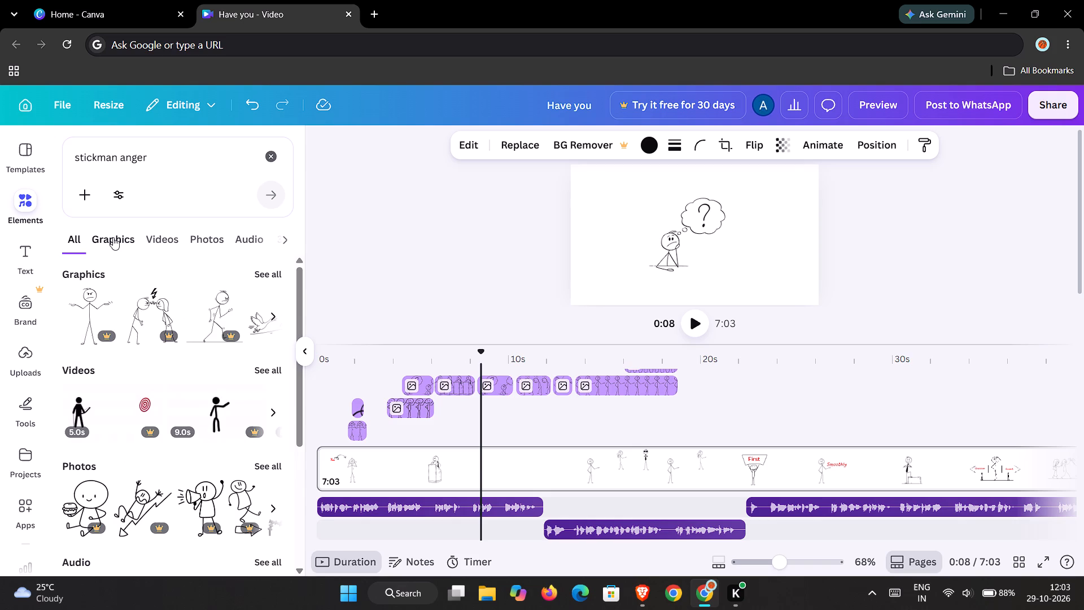
Look through the "stickman anger" graphics once more for a suitable angry stickman.
left_click(113, 237)
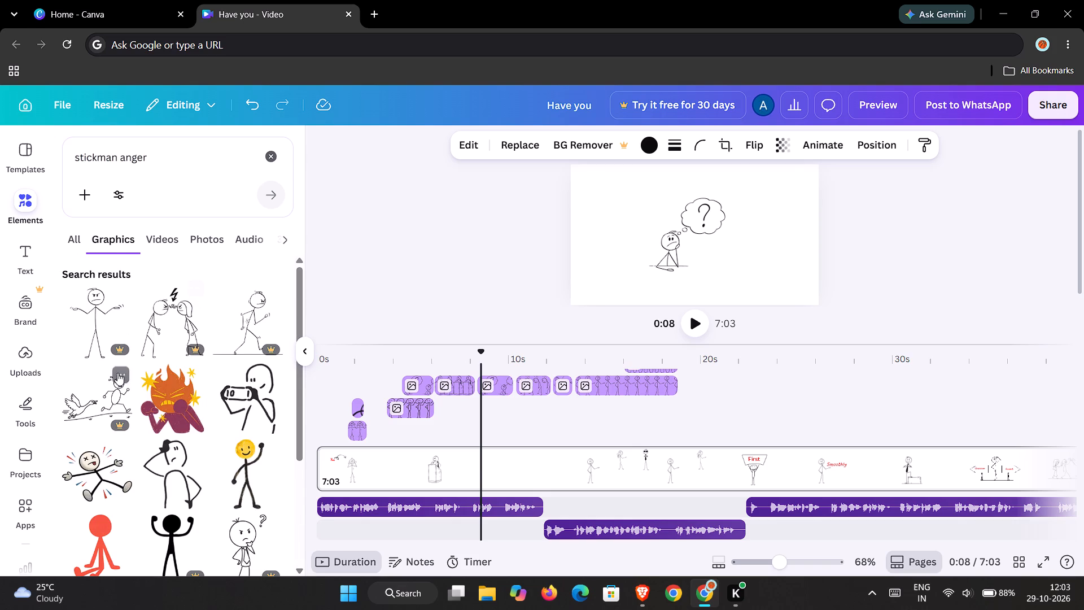
scroll(217, 401, "down", 1)
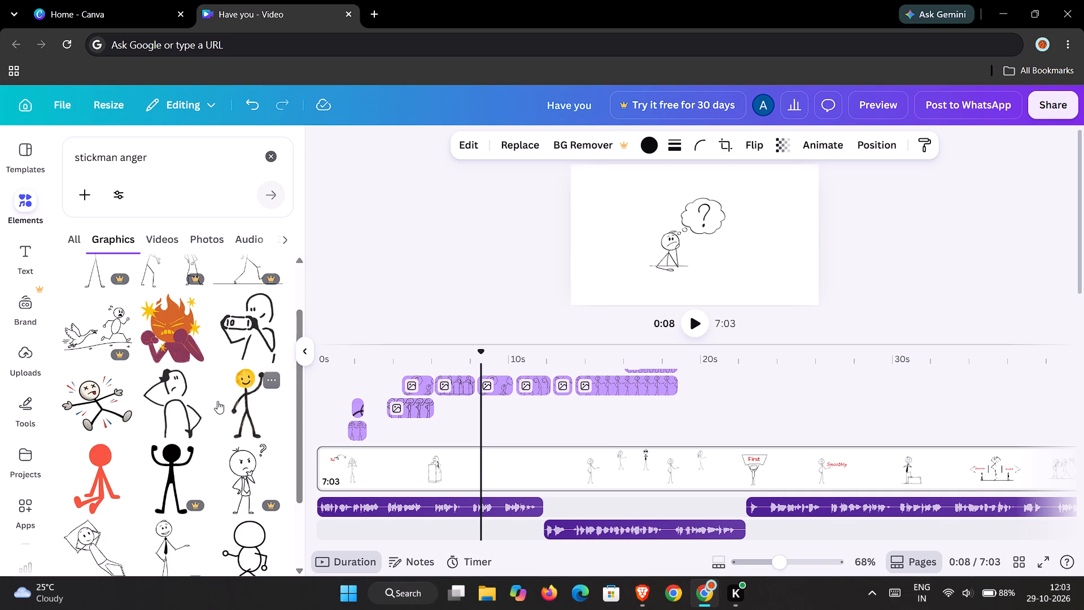
scroll(217, 401, "down", 1)
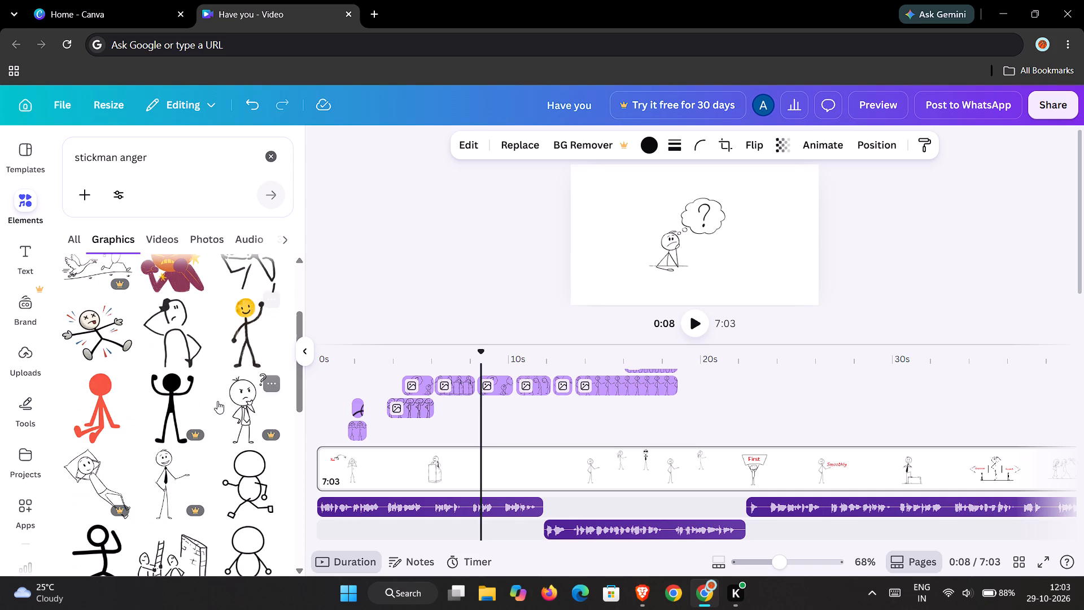
scroll(217, 401, "down", 2)
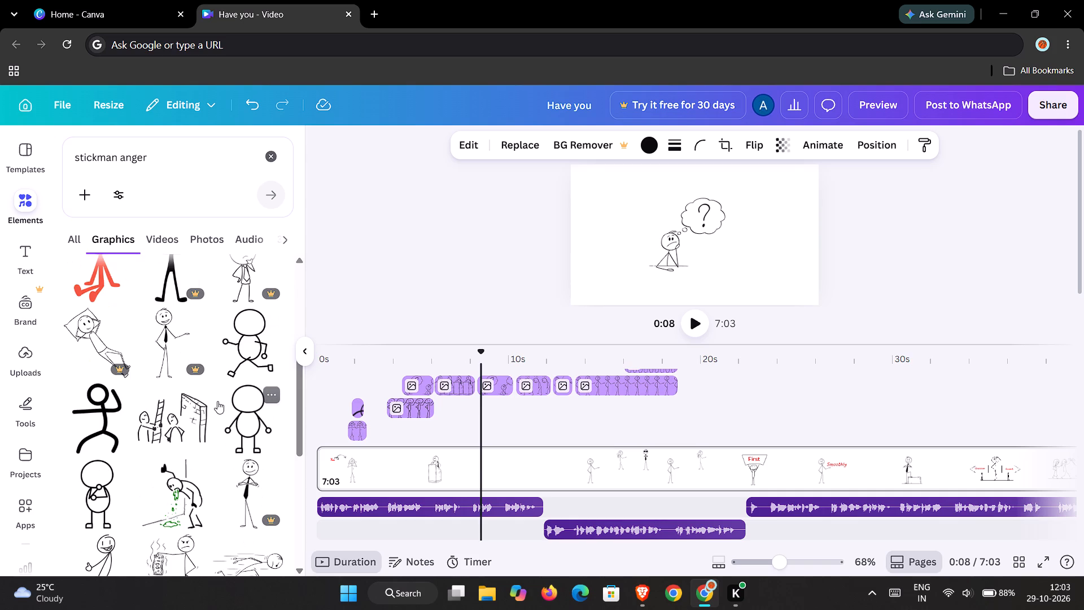
scroll(217, 401, "down", 1)
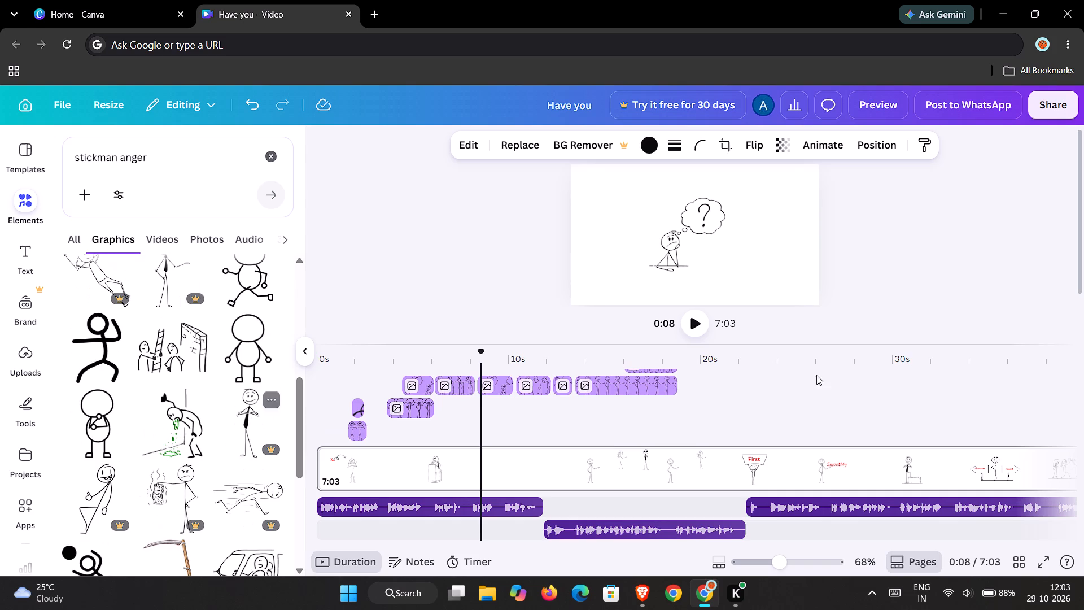
Scrub the timeline between about 8 s and 17 s to review the stickman scenes, ending at about 10.8 s.
left_click_drag(482, 348, 502, 350)
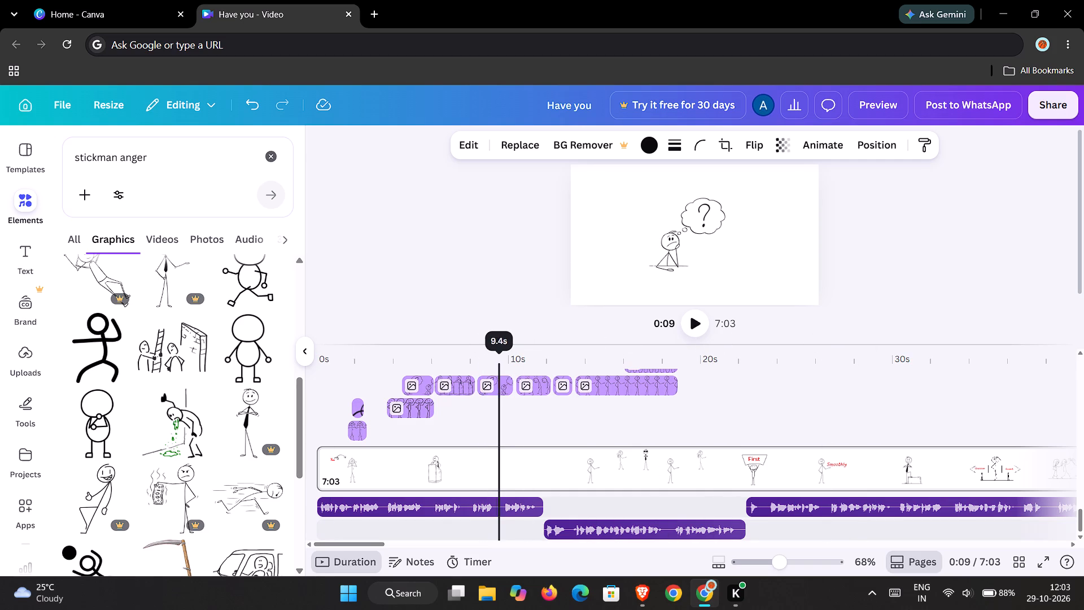
left_click_drag(502, 350, 511, 350)
left_click_drag(513, 351, 480, 367)
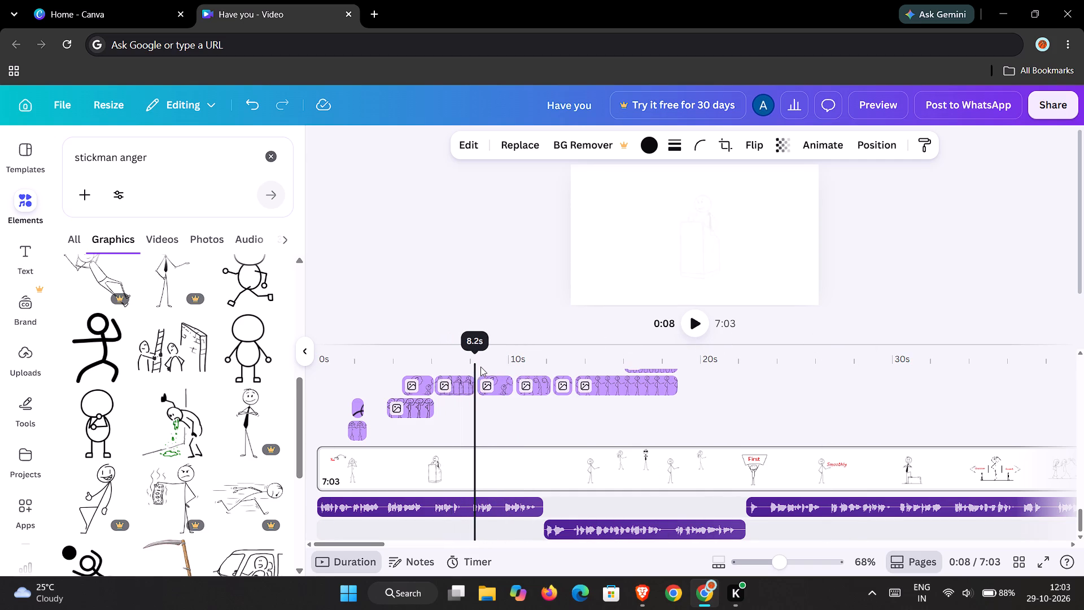
left_click_drag(480, 367, 518, 367)
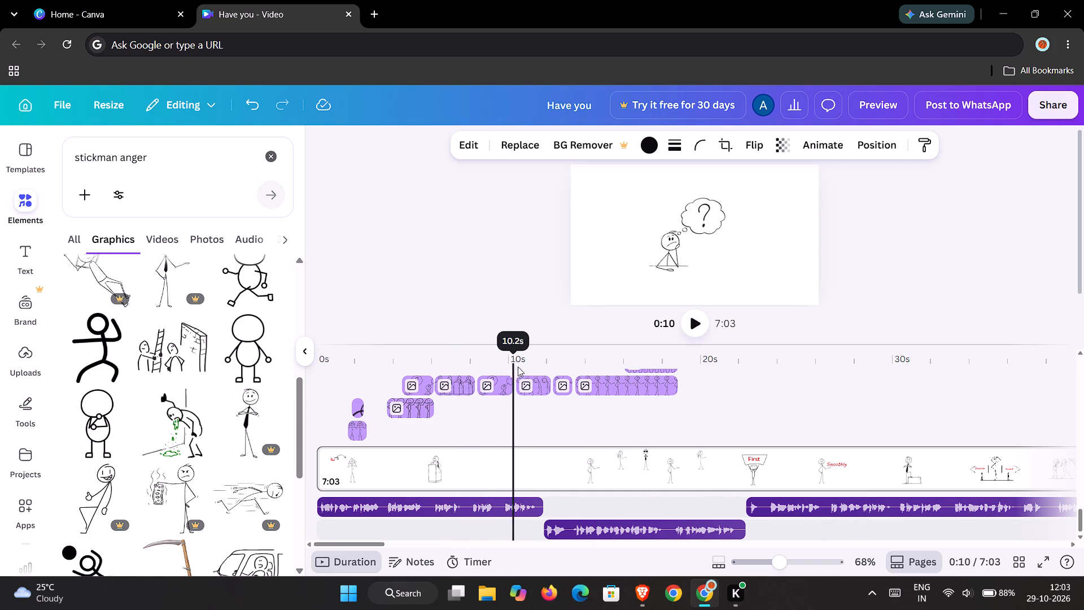
left_click_drag(518, 367, 531, 369)
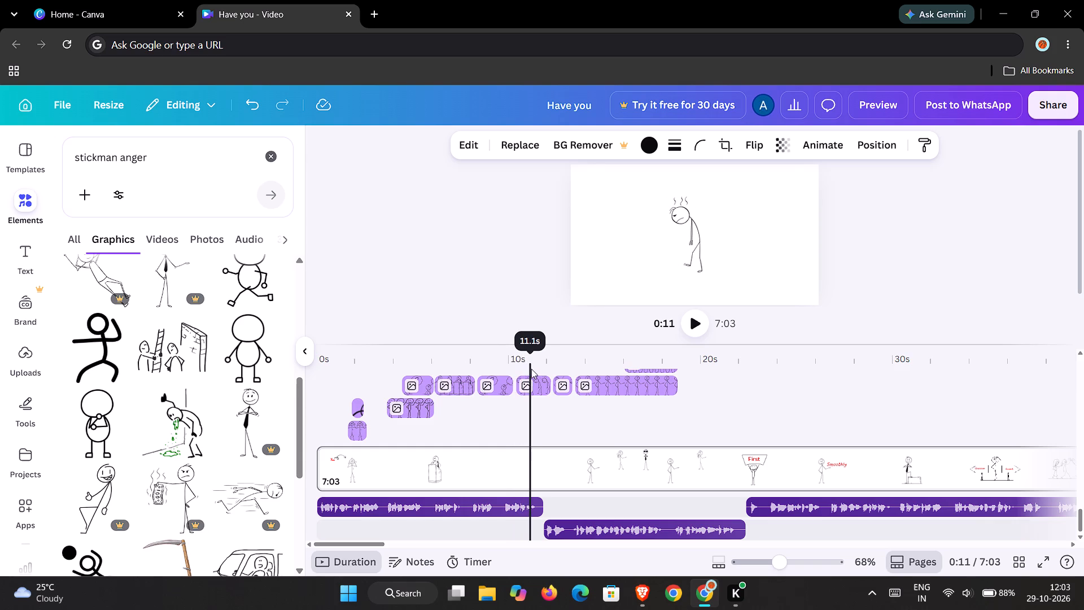
left_click_drag(531, 369, 507, 379)
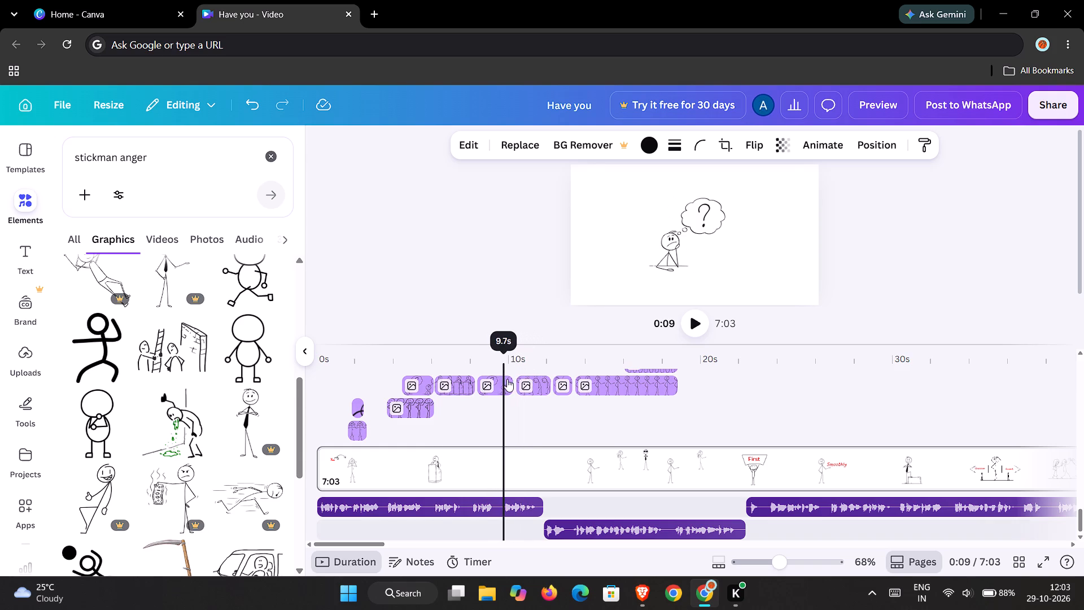
left_click_drag(507, 379, 530, 380)
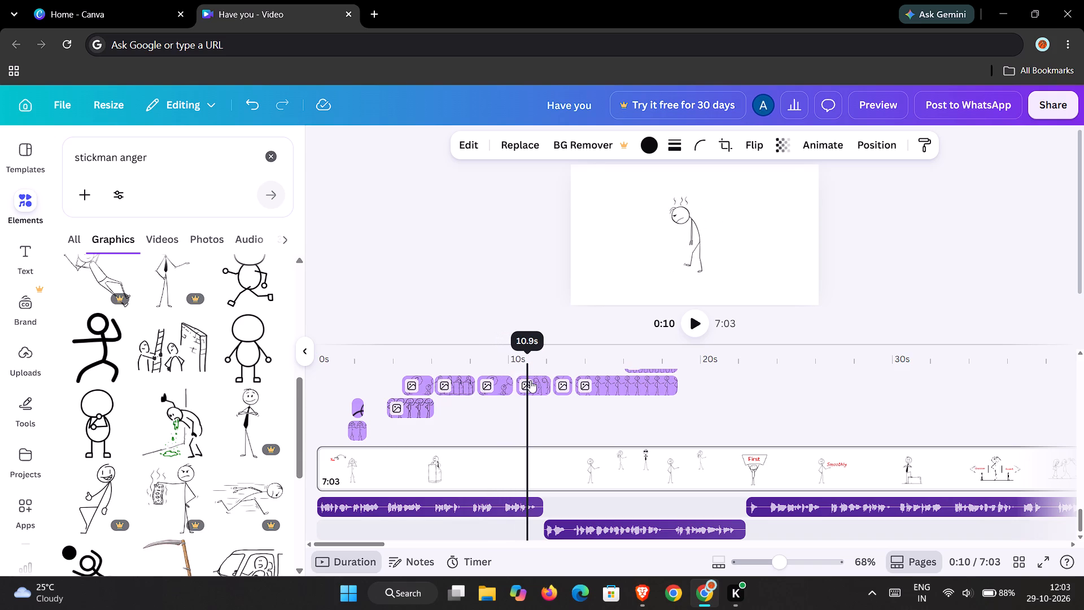
left_click_drag(530, 380, 557, 382)
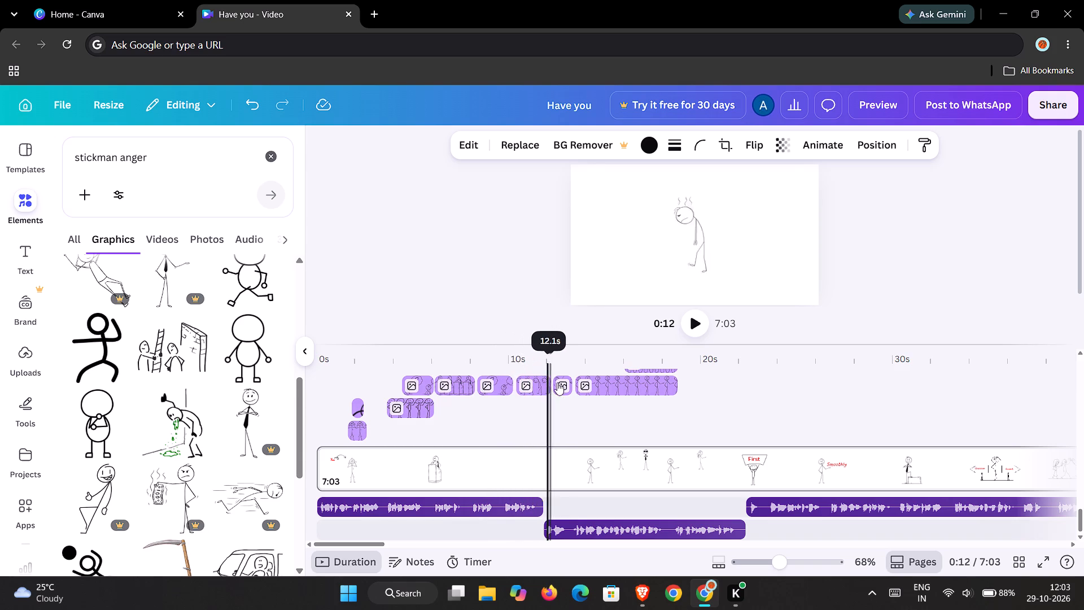
left_click_drag(557, 382, 646, 387)
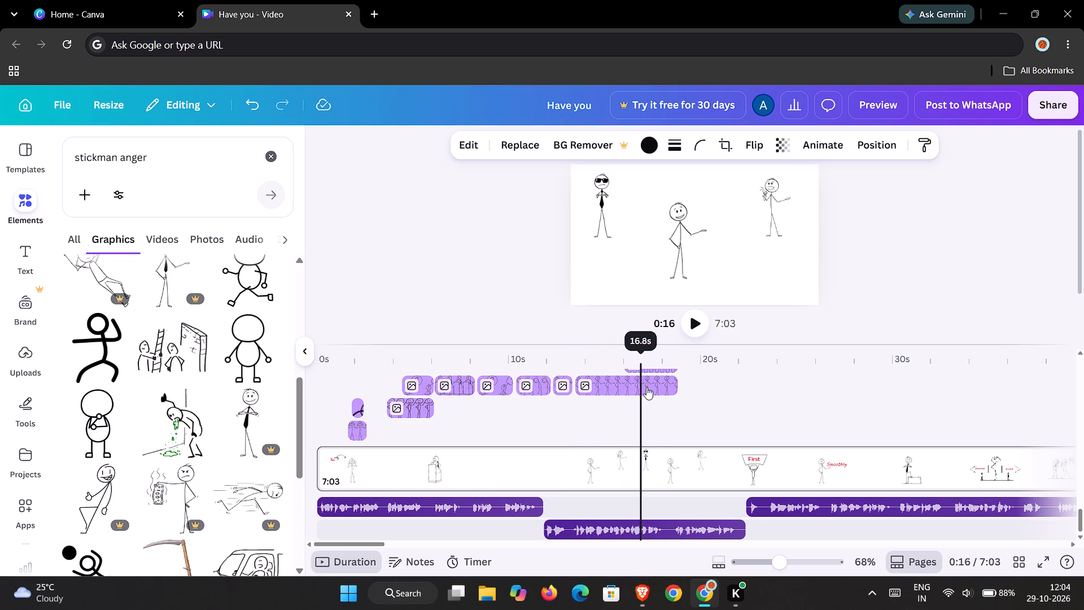
left_click_drag(646, 387, 529, 395)
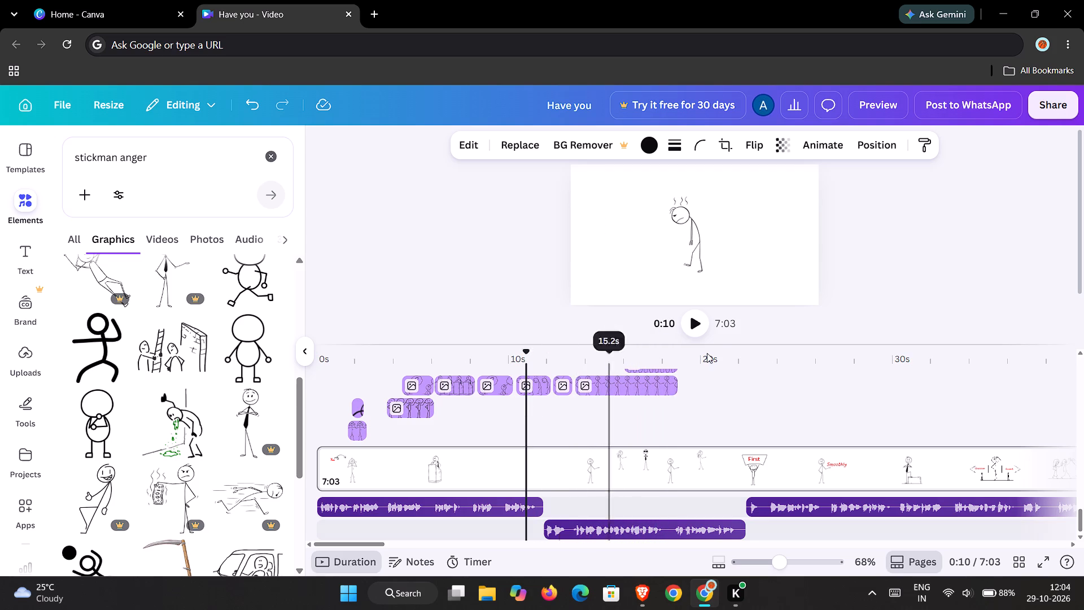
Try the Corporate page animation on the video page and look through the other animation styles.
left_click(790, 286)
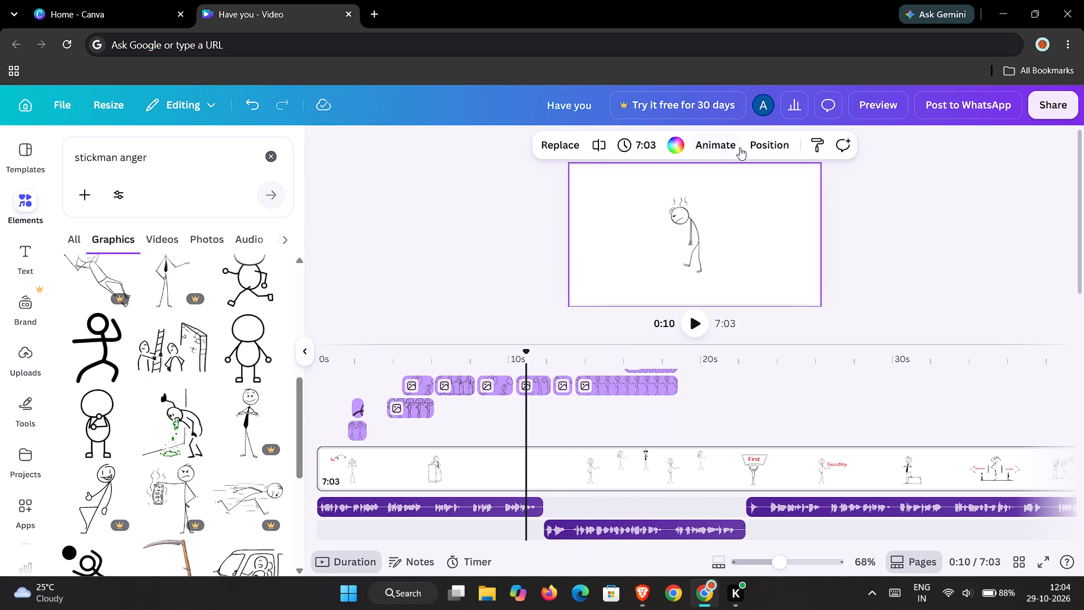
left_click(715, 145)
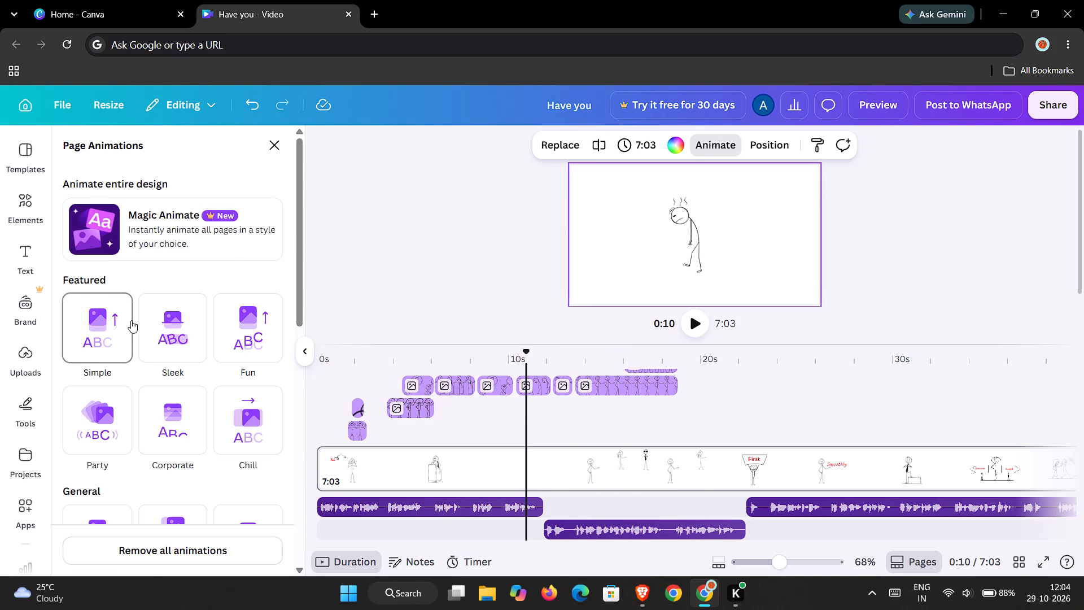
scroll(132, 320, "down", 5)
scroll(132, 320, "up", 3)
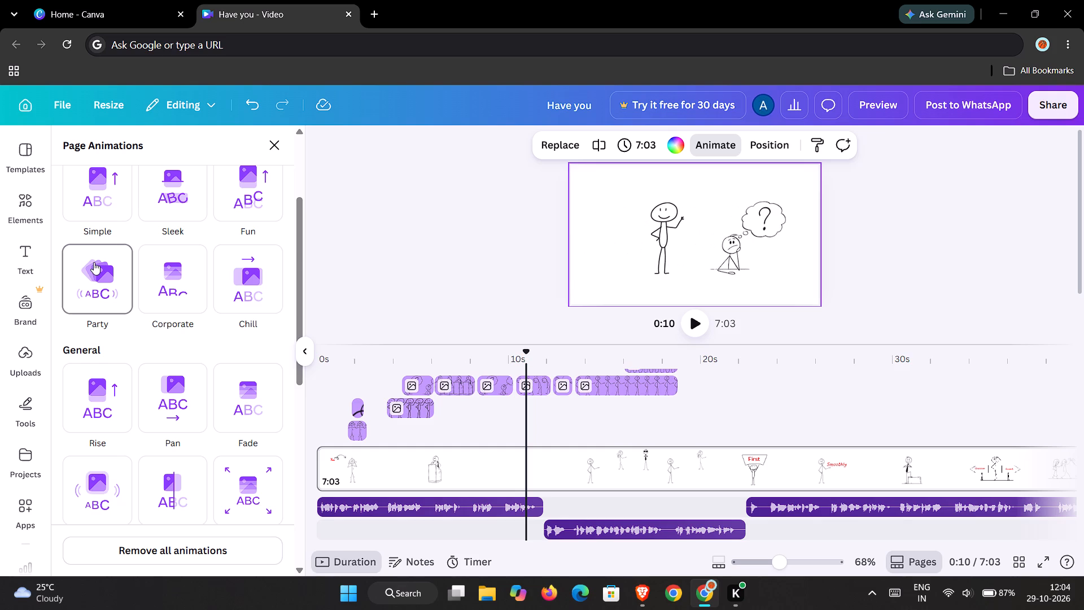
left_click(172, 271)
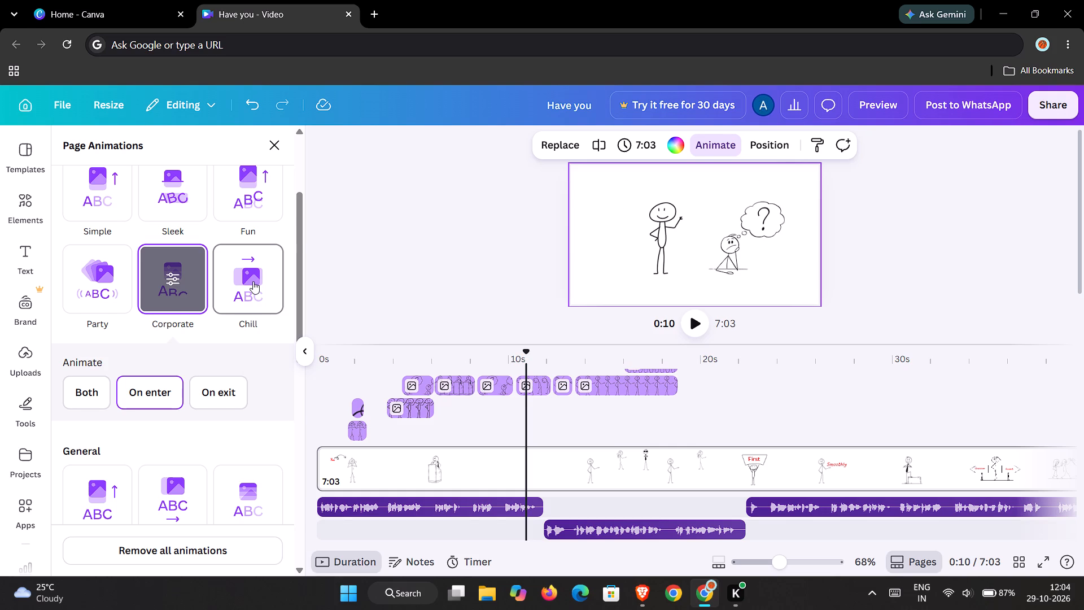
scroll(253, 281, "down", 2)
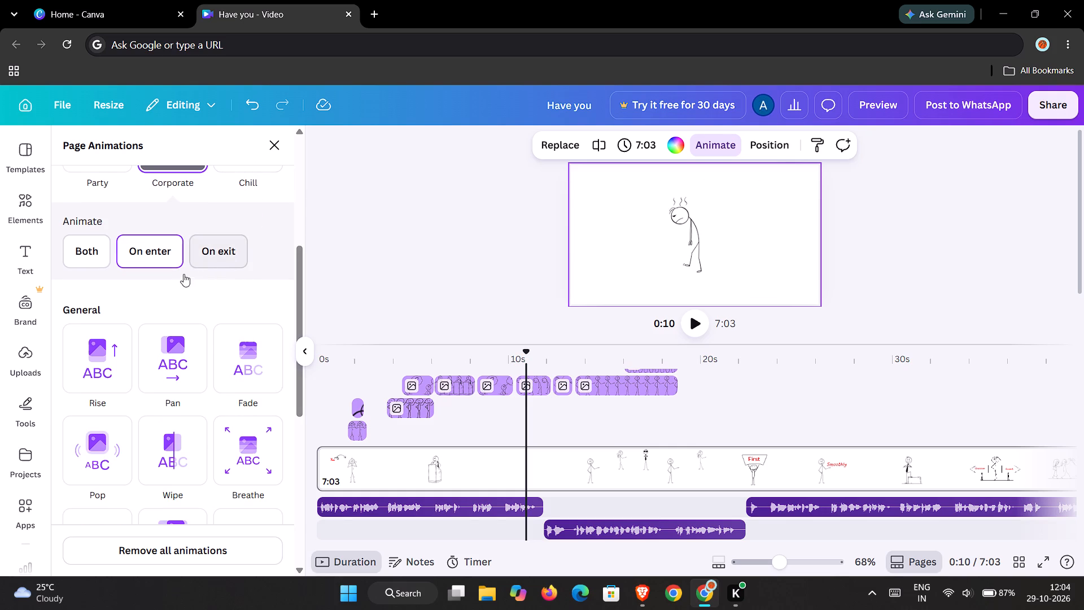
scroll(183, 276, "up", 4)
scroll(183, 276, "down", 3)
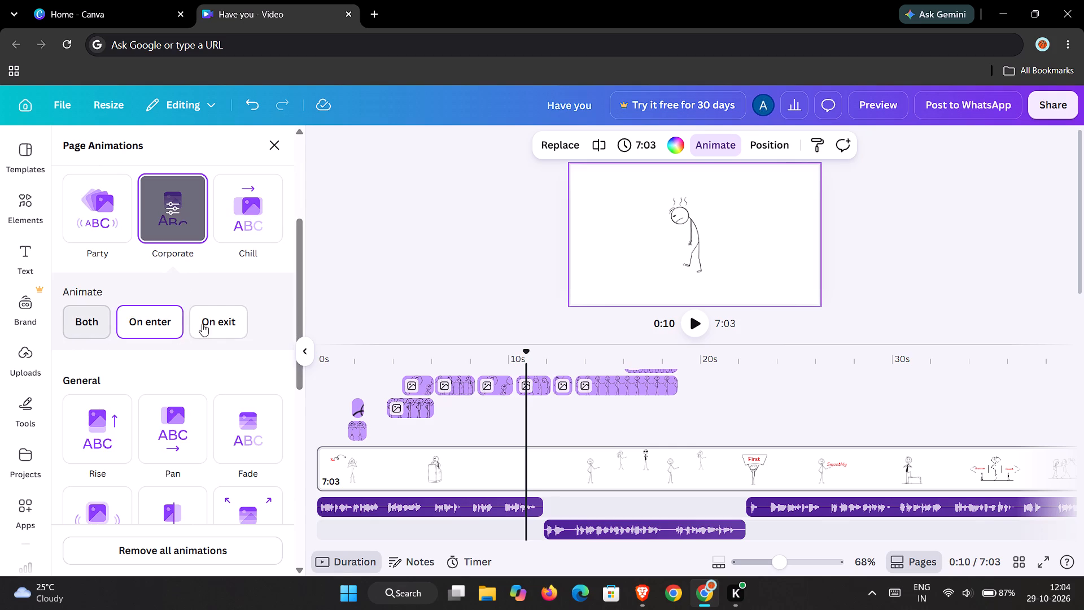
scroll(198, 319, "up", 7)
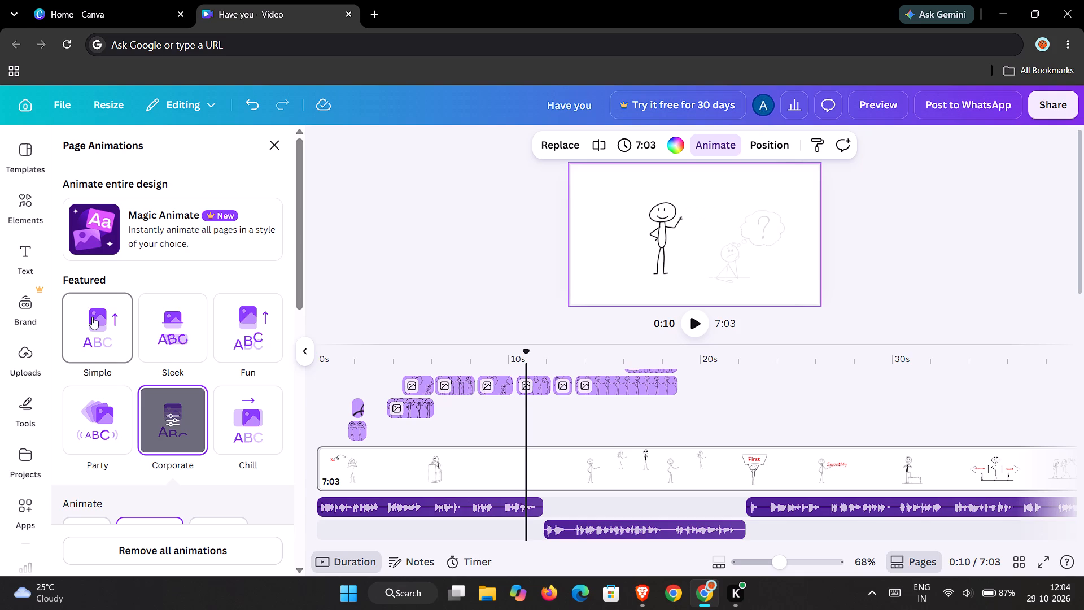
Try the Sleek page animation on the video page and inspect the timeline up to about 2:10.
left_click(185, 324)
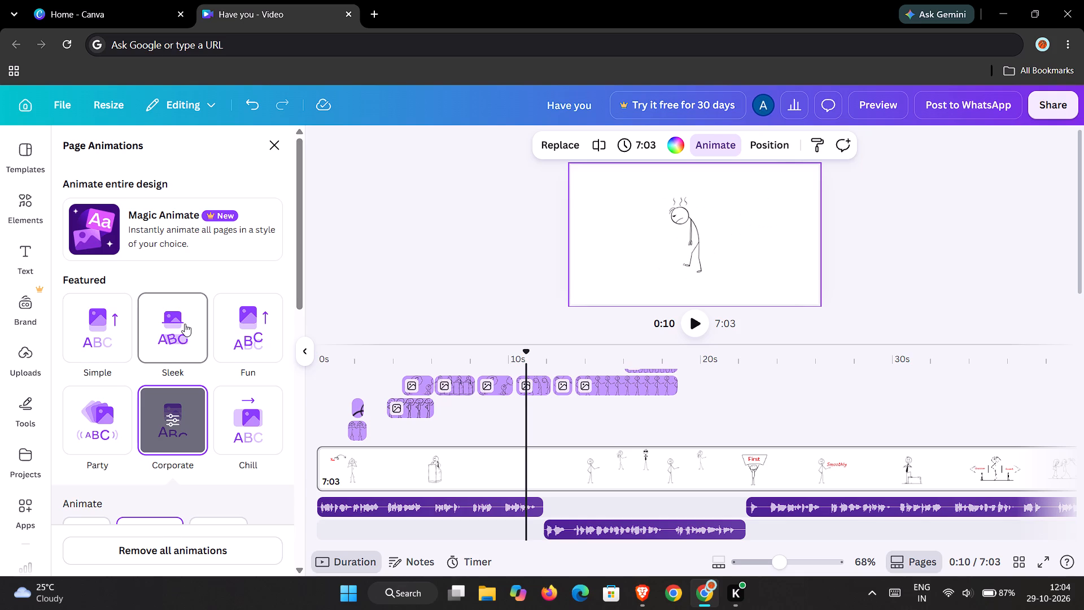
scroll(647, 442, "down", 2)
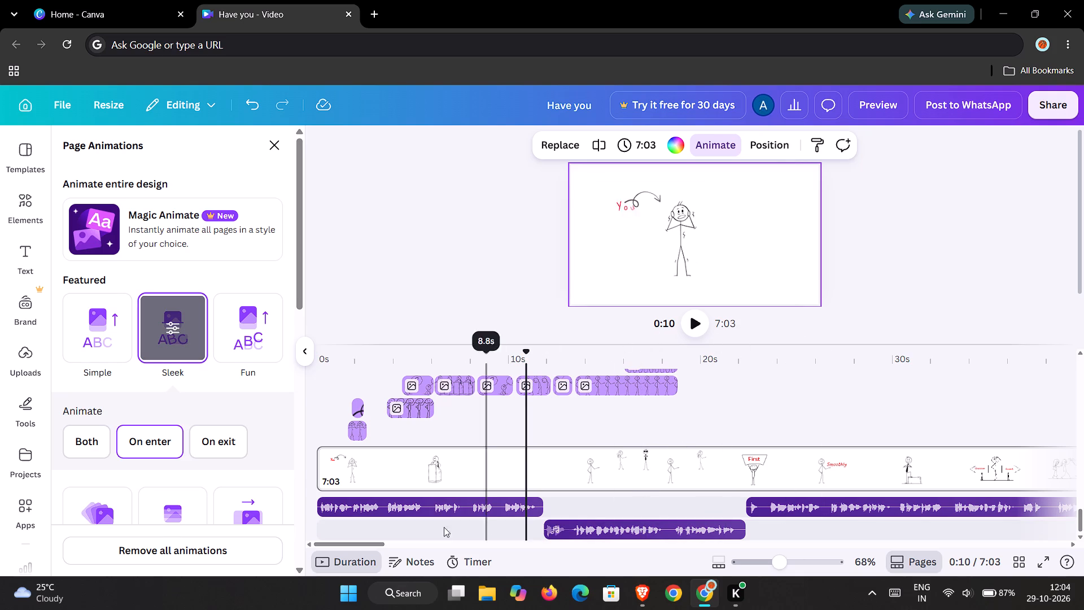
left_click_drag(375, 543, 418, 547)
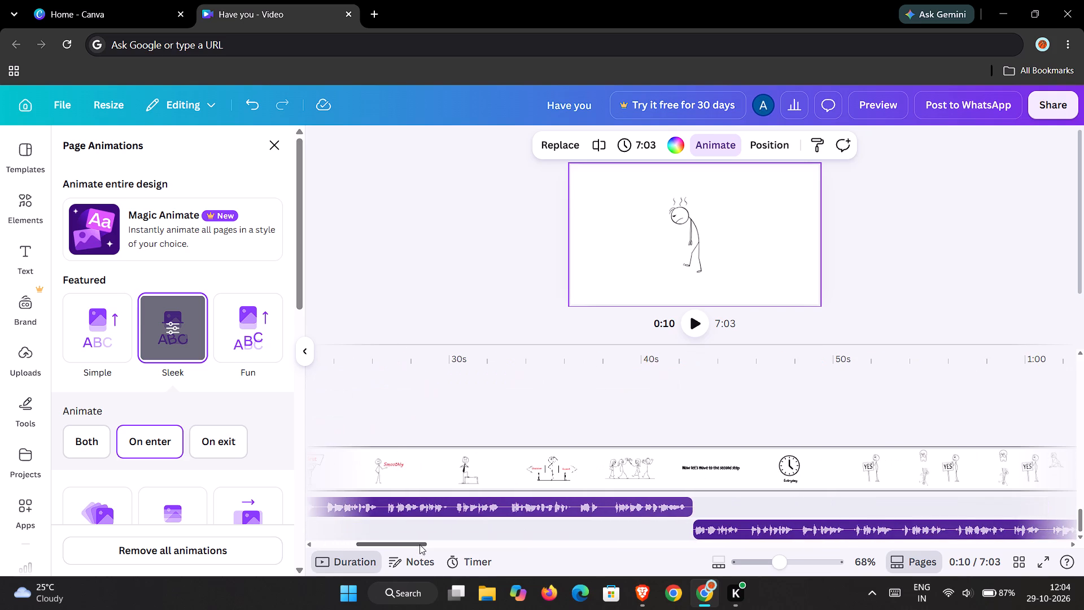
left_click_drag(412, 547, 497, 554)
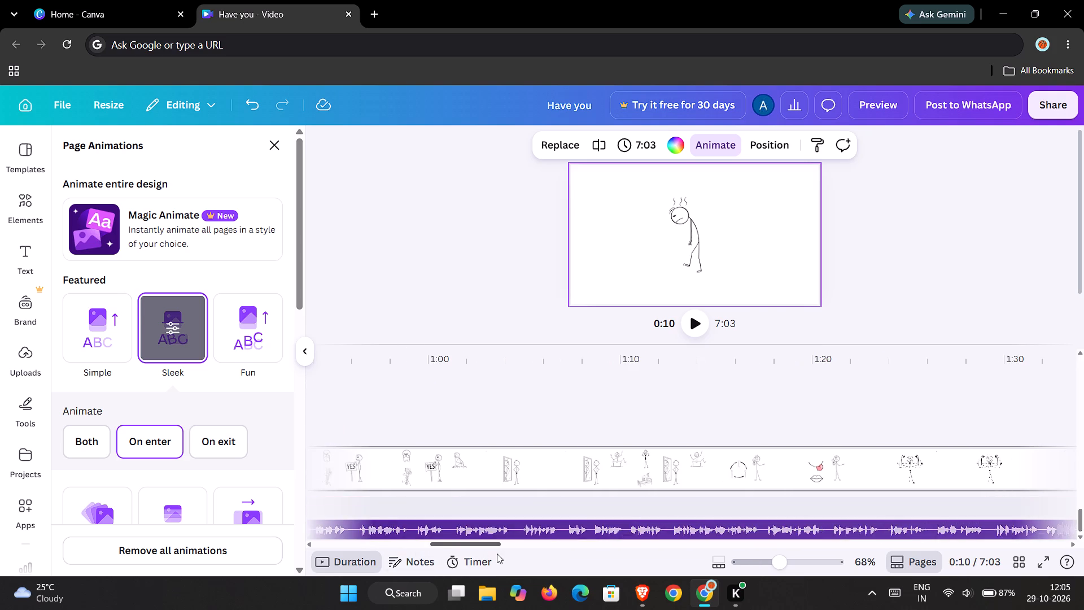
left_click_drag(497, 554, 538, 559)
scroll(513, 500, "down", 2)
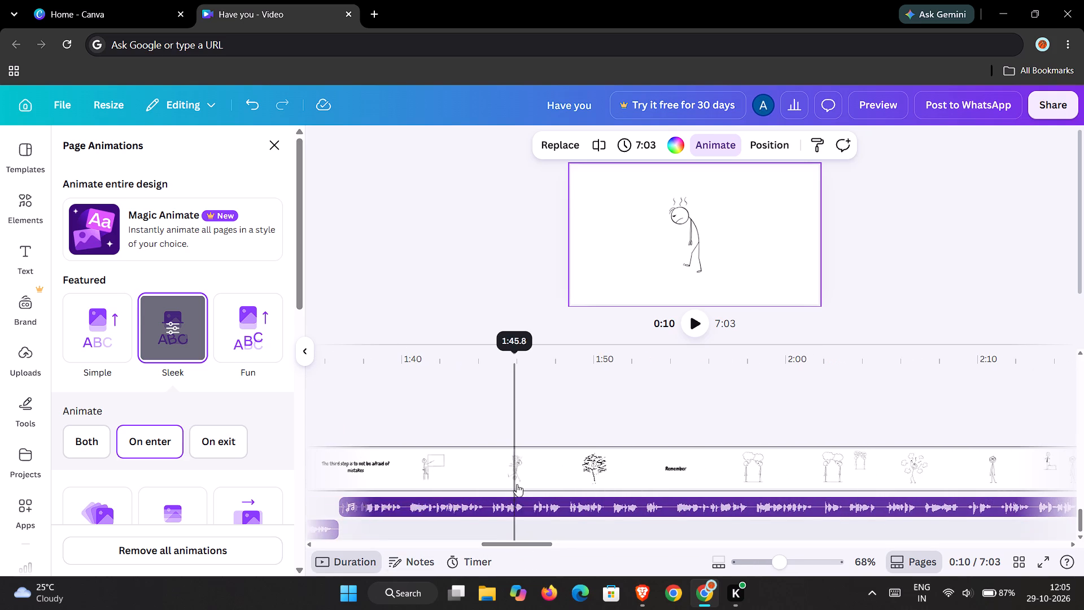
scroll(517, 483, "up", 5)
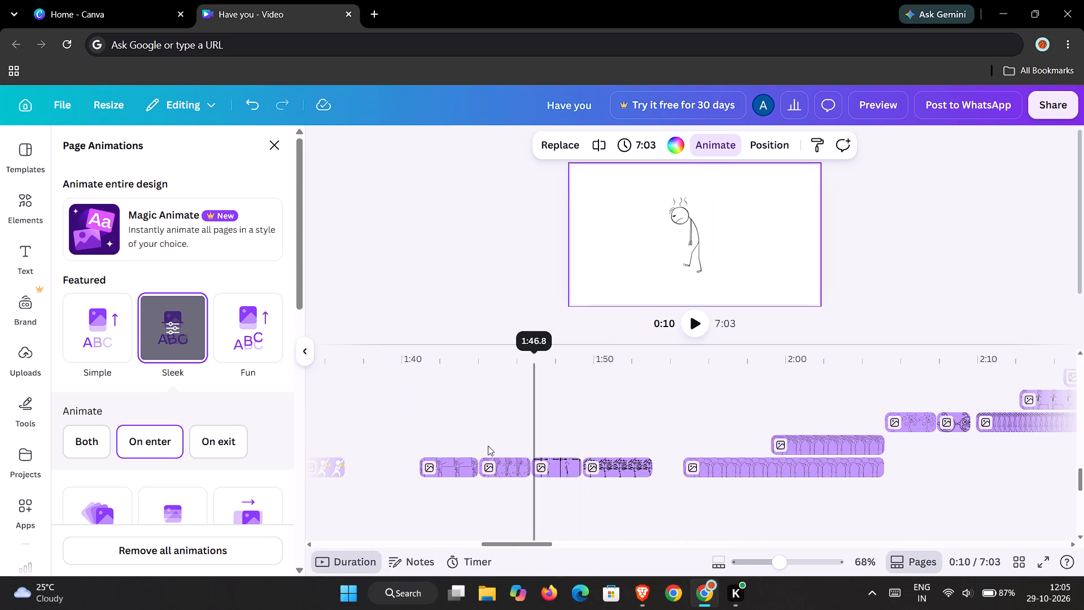
Apply the Fun page animation to the video page and return to the start of the timeline.
left_click(250, 335)
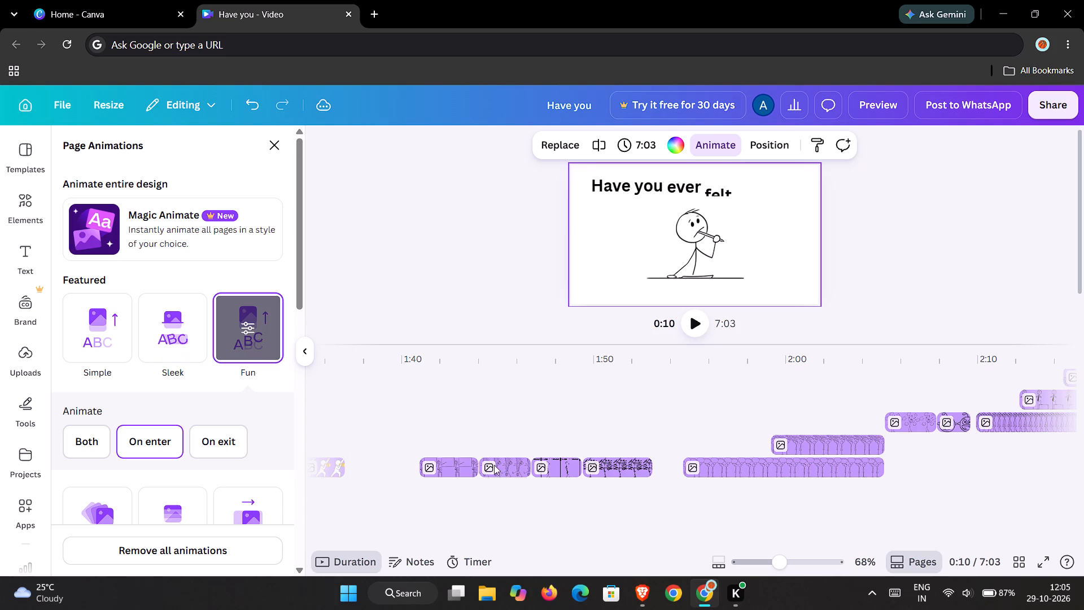
left_click_drag(504, 543, 430, 534)
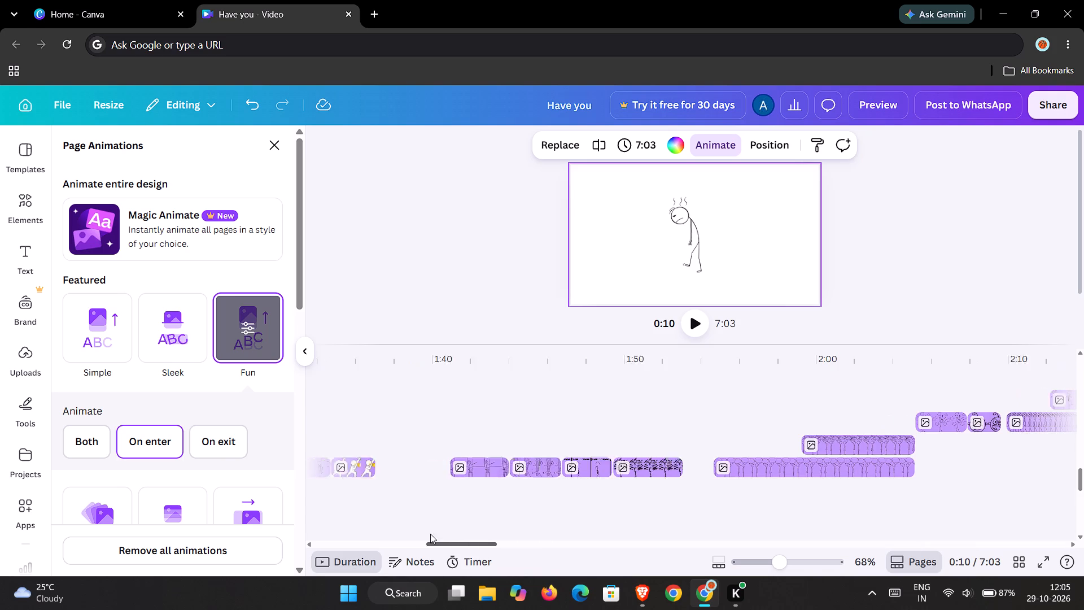
left_click_drag(430, 534, 320, 529)
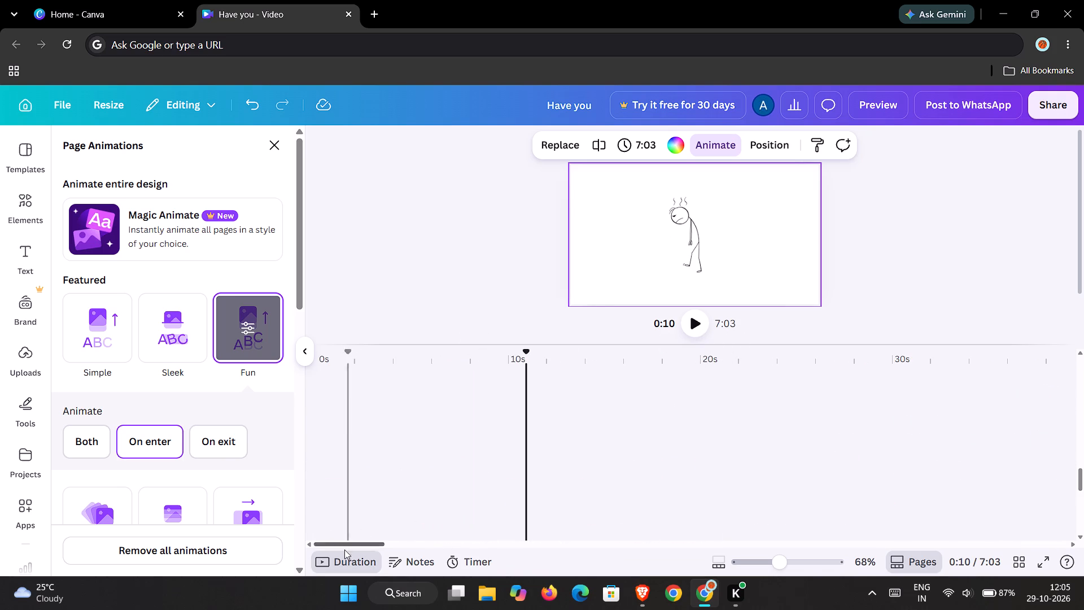
Return the playhead to the start of the video and preview the Fun page animation again.
left_click_drag(353, 542, 321, 542)
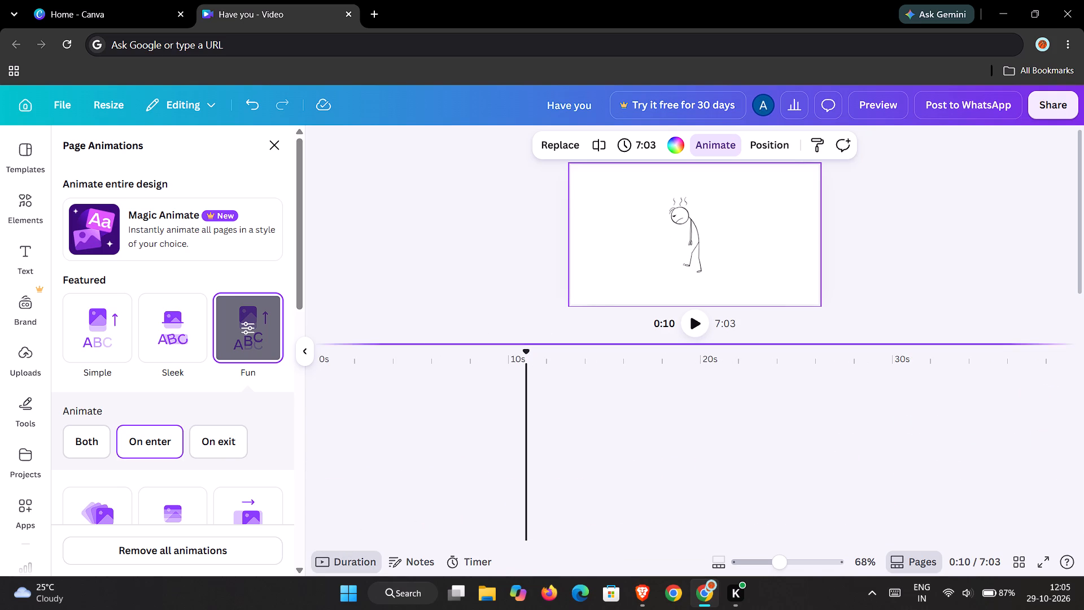
left_click_drag(528, 353, 278, 368)
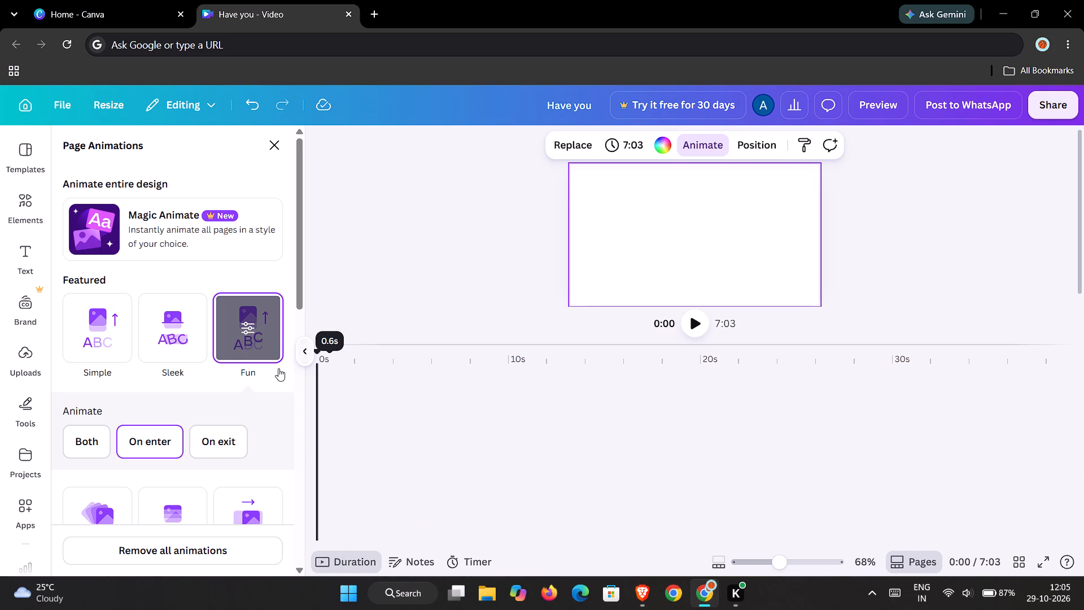
left_click_drag(278, 368, 276, 368)
left_click(247, 328)
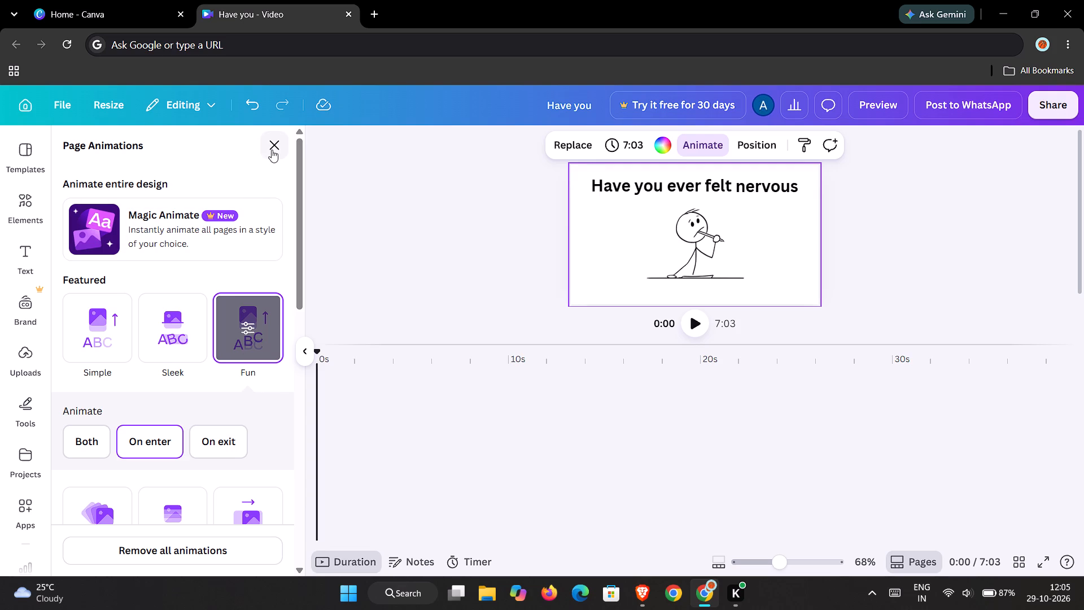
left_click(258, 342)
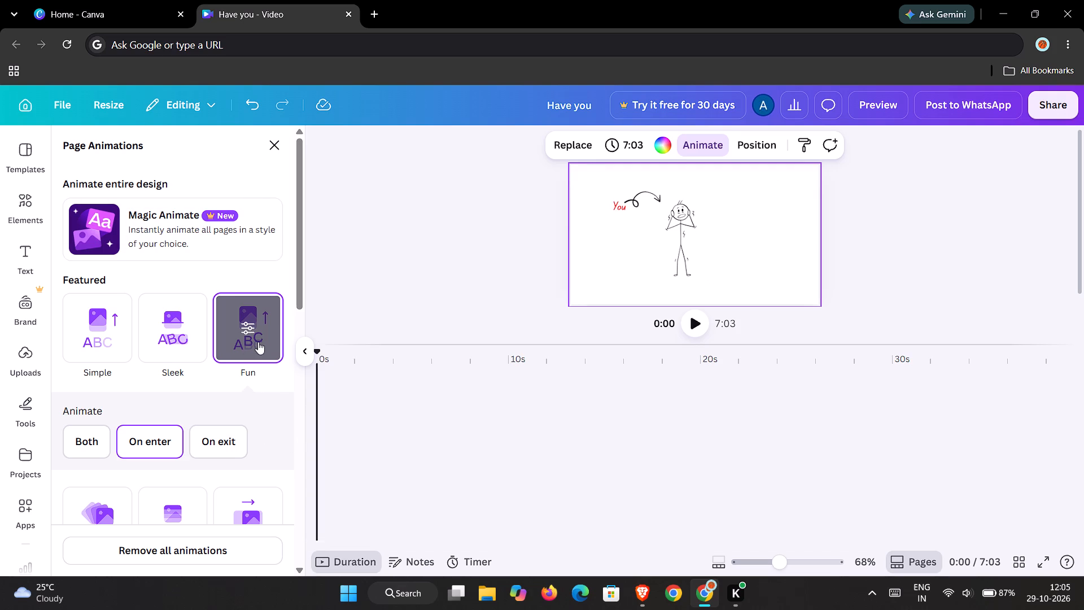
Play the video from the start to about 24 s to review the Fun animation on the stickman scenes and browse other styles.
left_click(698, 324)
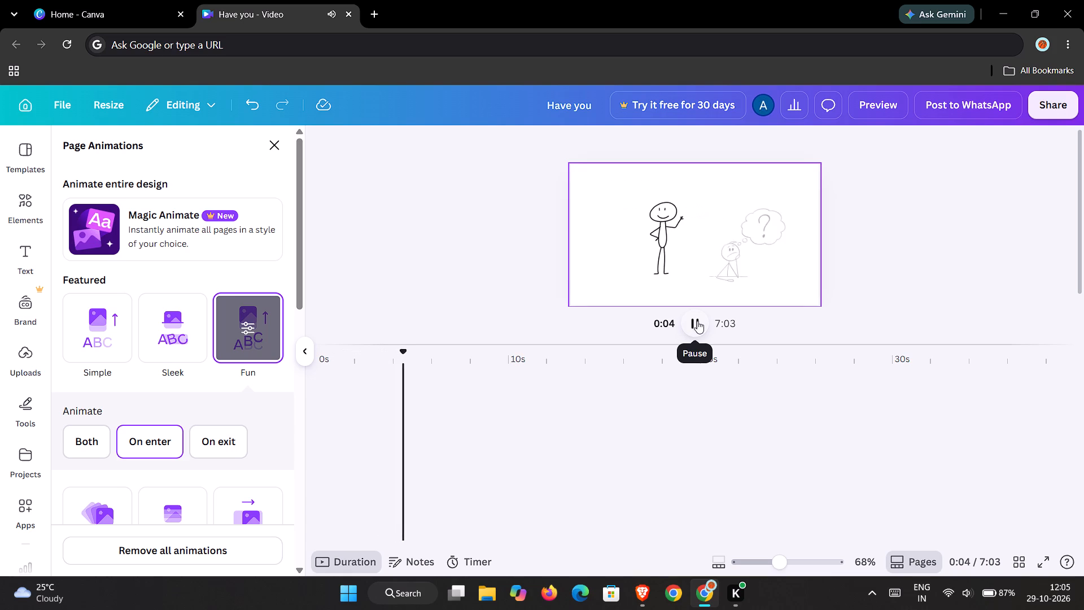
scroll(599, 443, "down", 1)
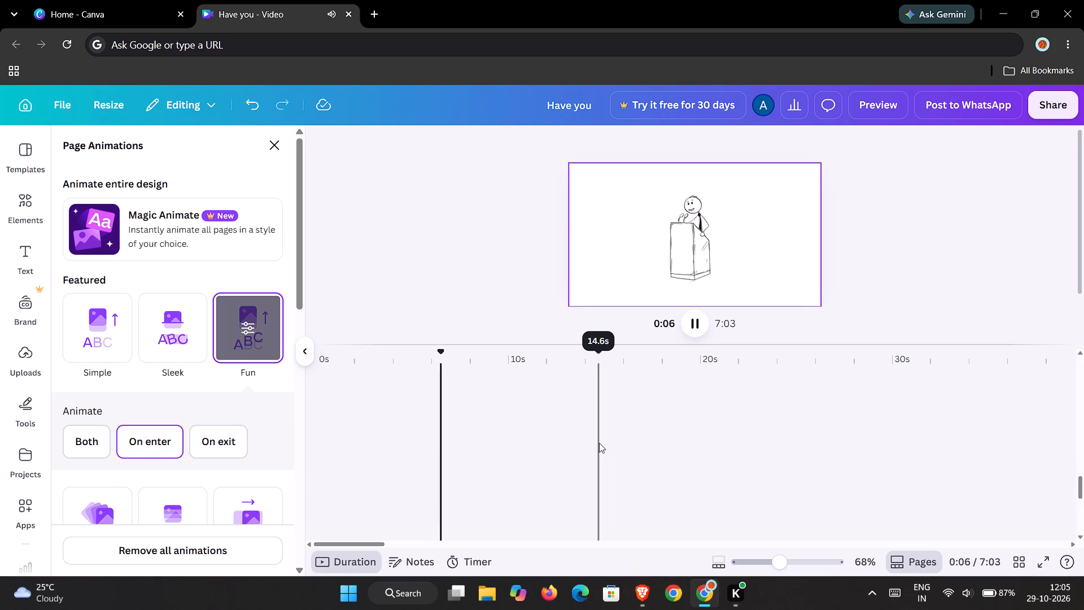
scroll(599, 443, "down", 4)
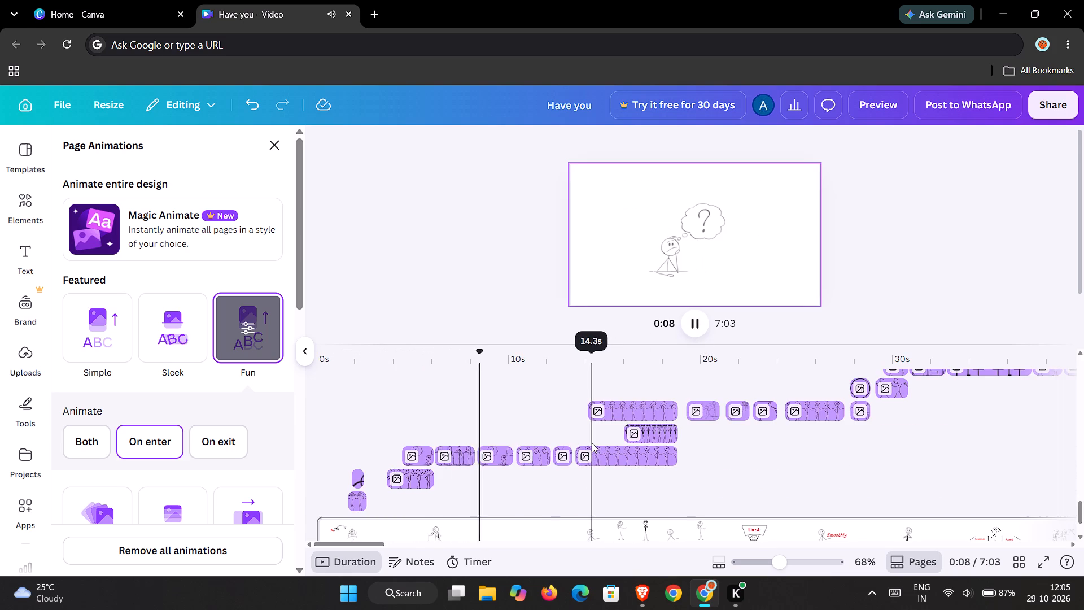
scroll(592, 443, "up", 1)
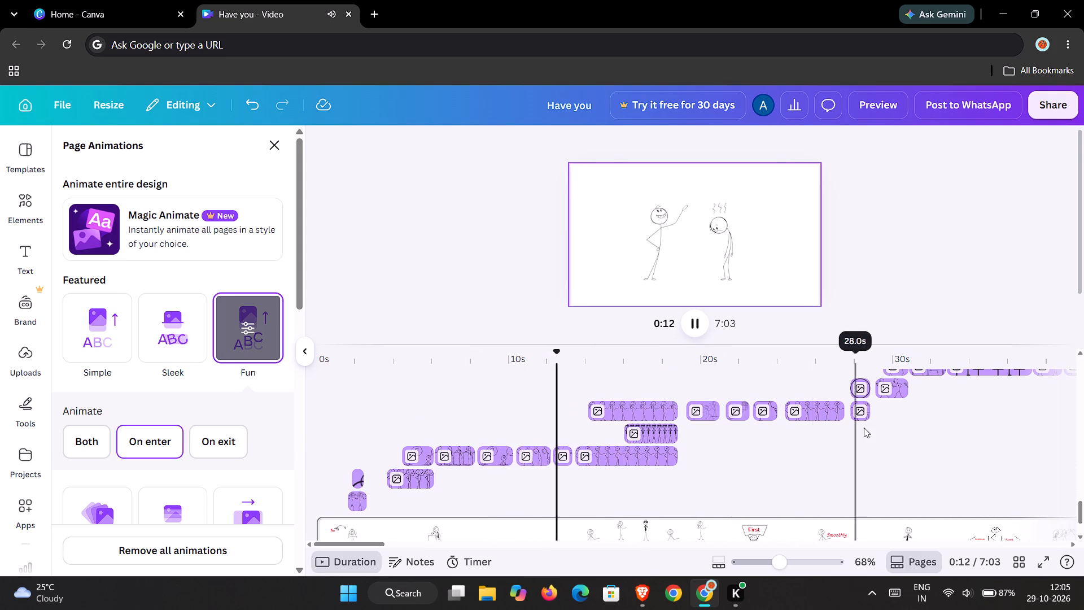
scroll(187, 407, "down", 4)
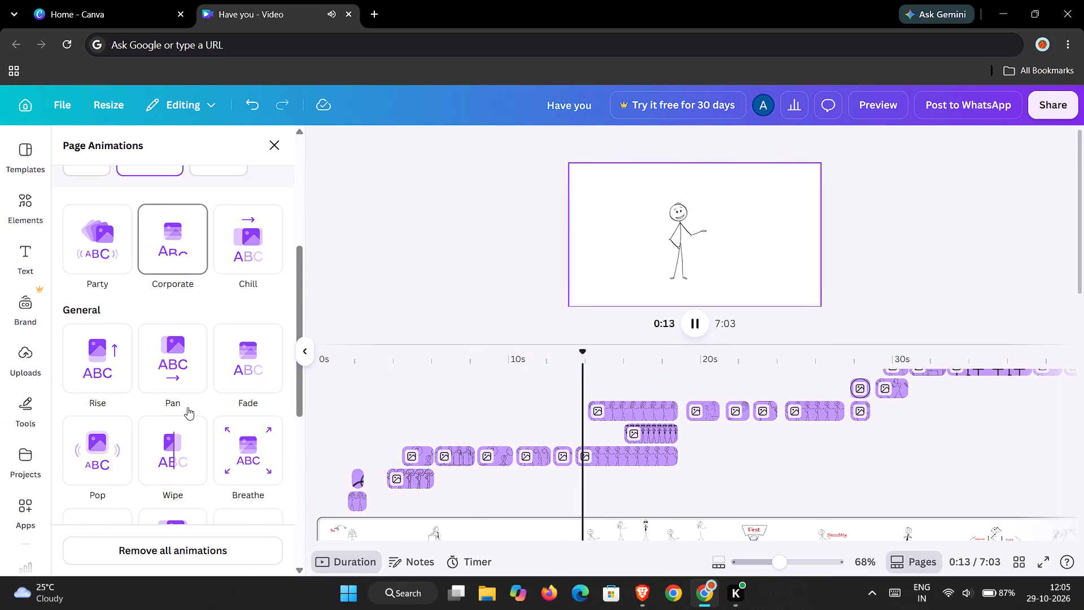
scroll(190, 395, "down", 1)
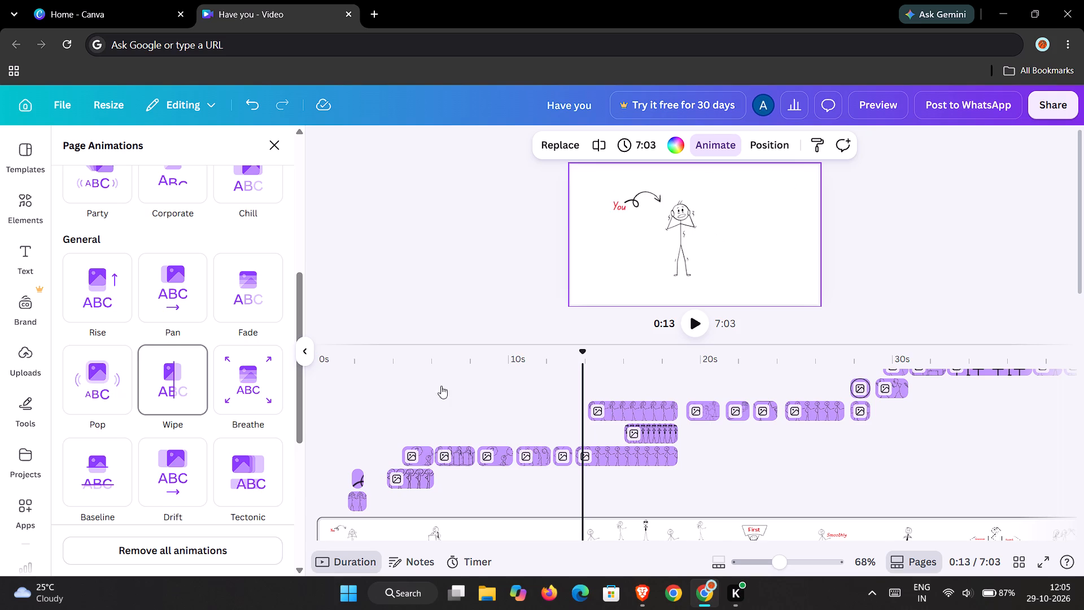
left_click(696, 323)
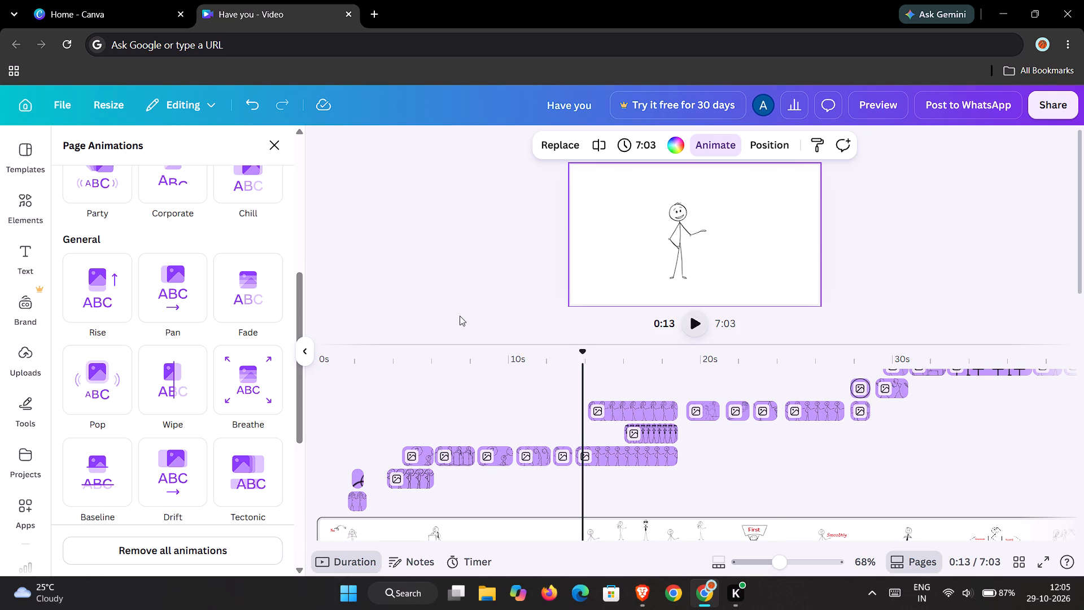
scroll(102, 332, "down", 3)
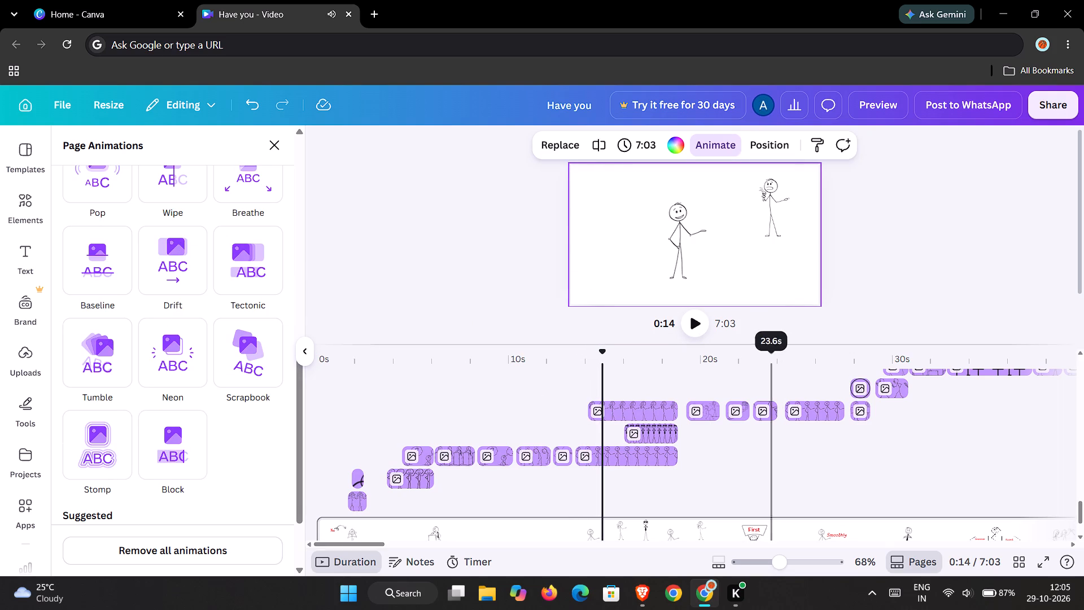
left_click(697, 325)
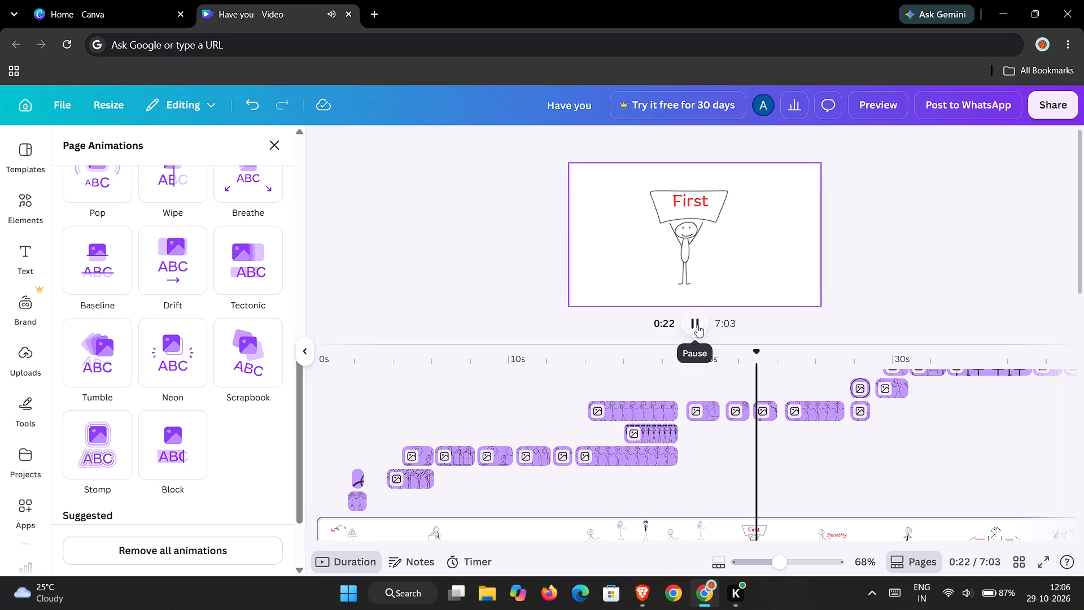
left_click(697, 325)
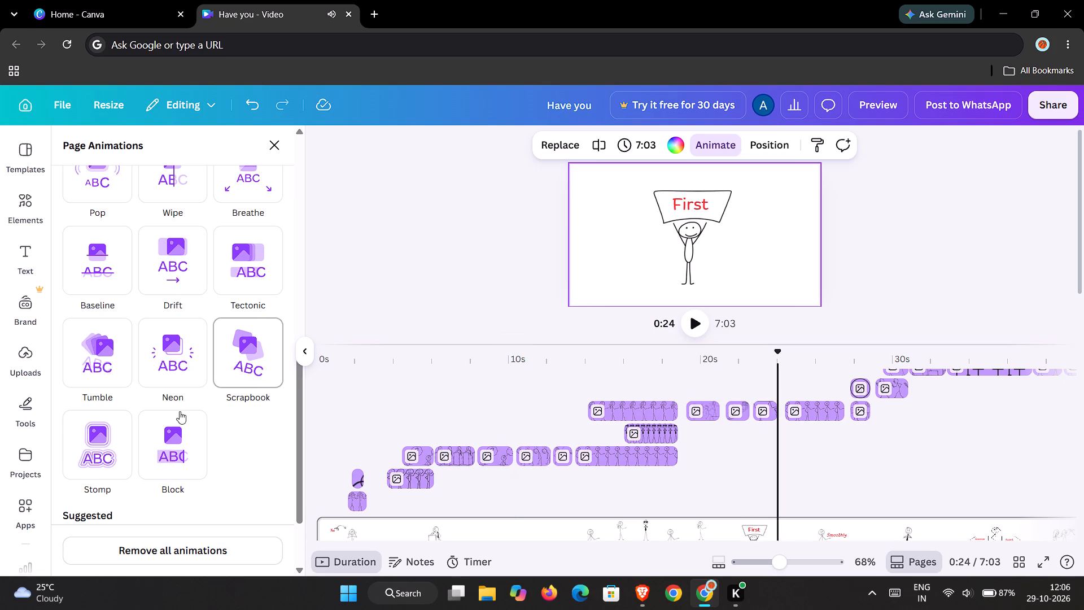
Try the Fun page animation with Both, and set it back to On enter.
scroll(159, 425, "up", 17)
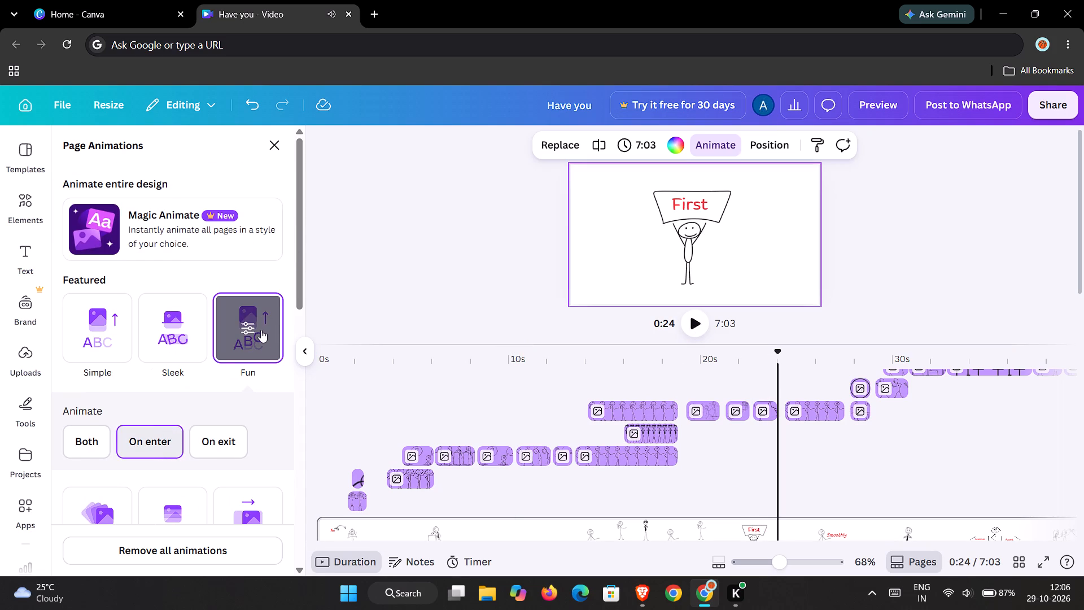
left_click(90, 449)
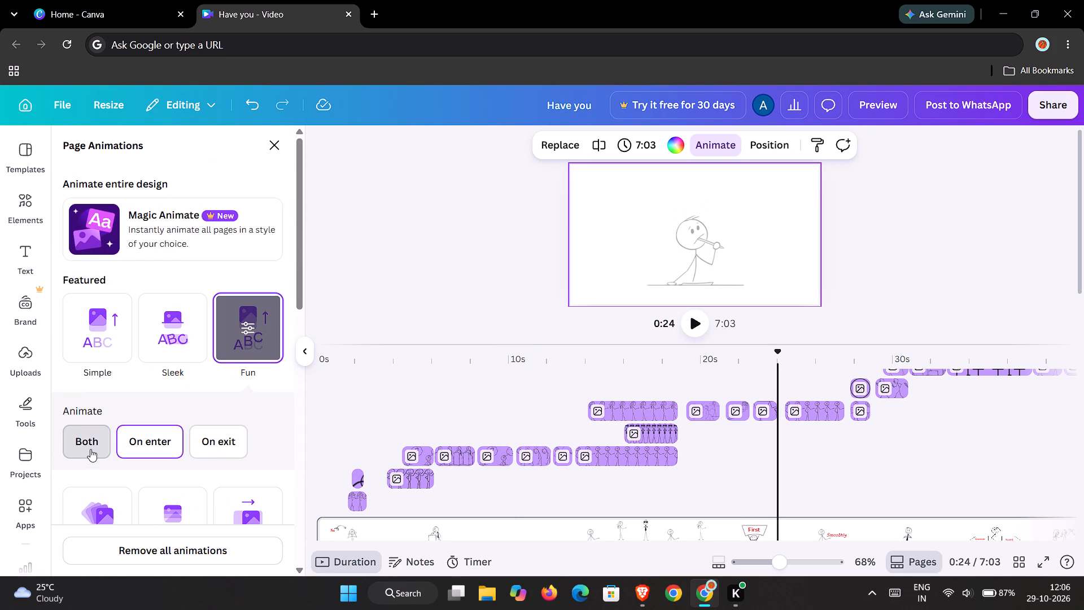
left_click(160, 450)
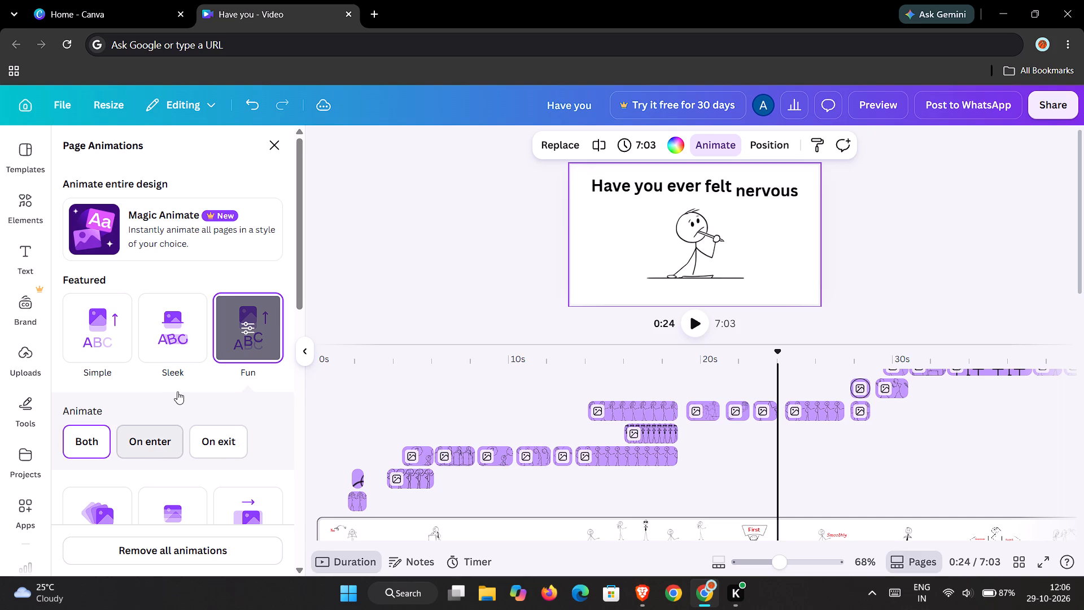
Look through the other page animation styles and inspect the timeline tracks with the playhead at about 25 s.
scroll(697, 476, "down", 2)
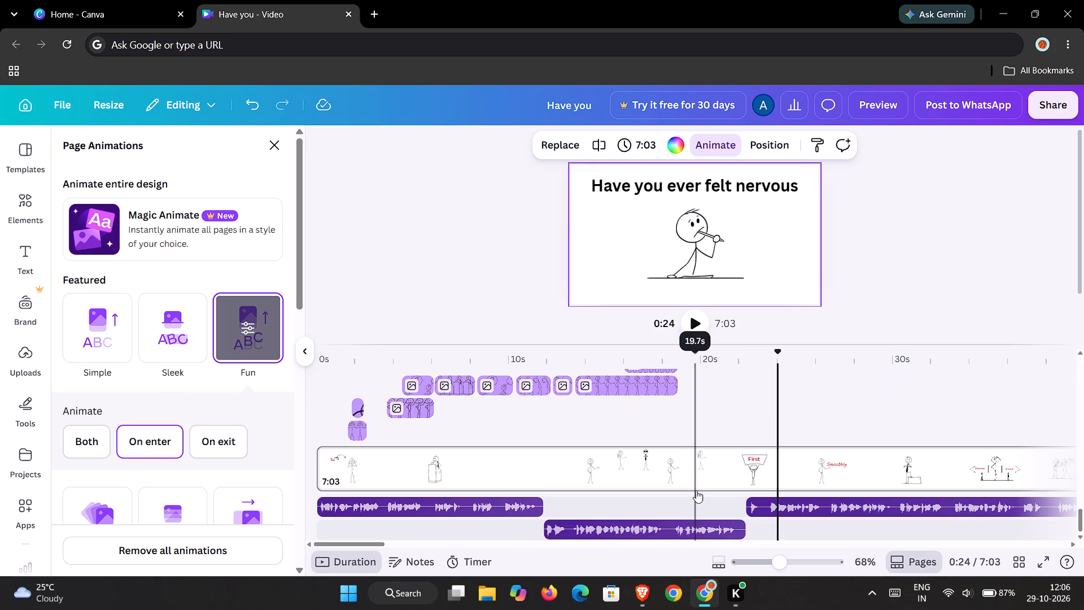
scroll(224, 421, "down", 2)
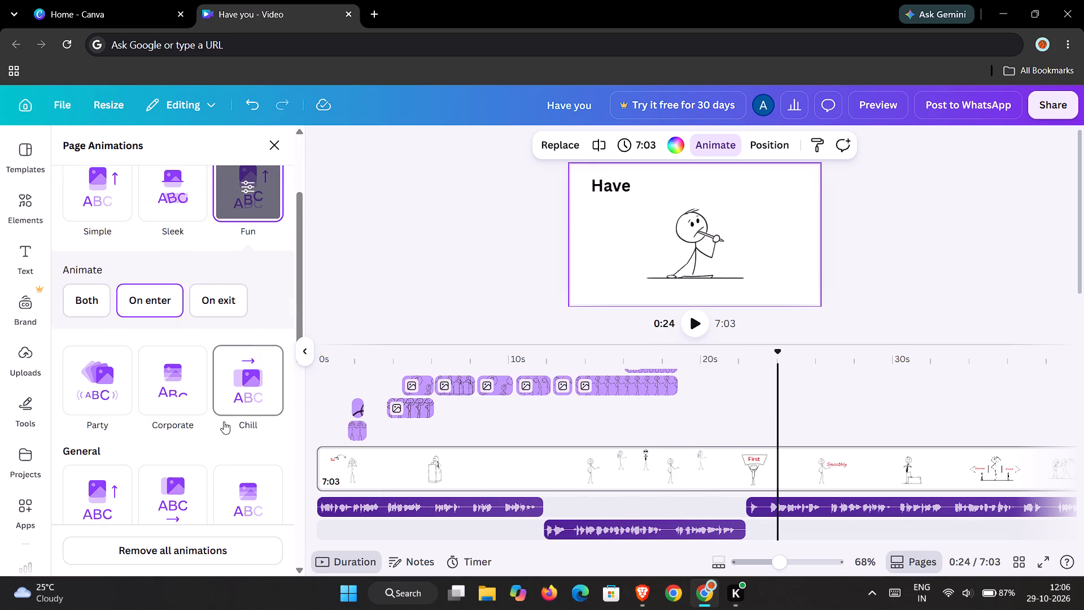
scroll(224, 421, "down", 1)
scroll(155, 334, "down", 2)
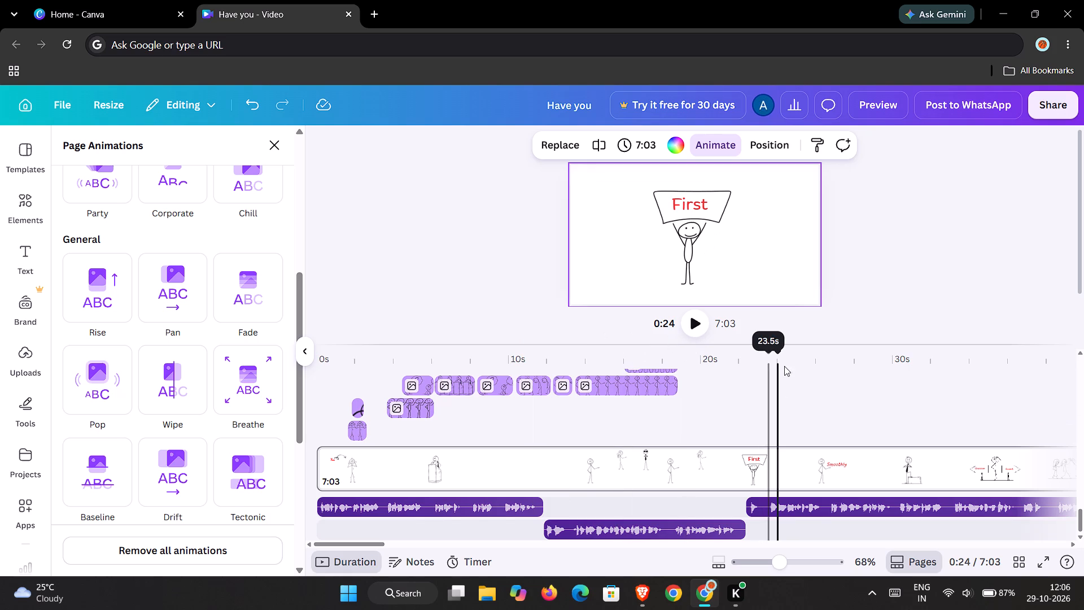
left_click_drag(781, 352, 803, 355)
scroll(653, 432, "up", 1)
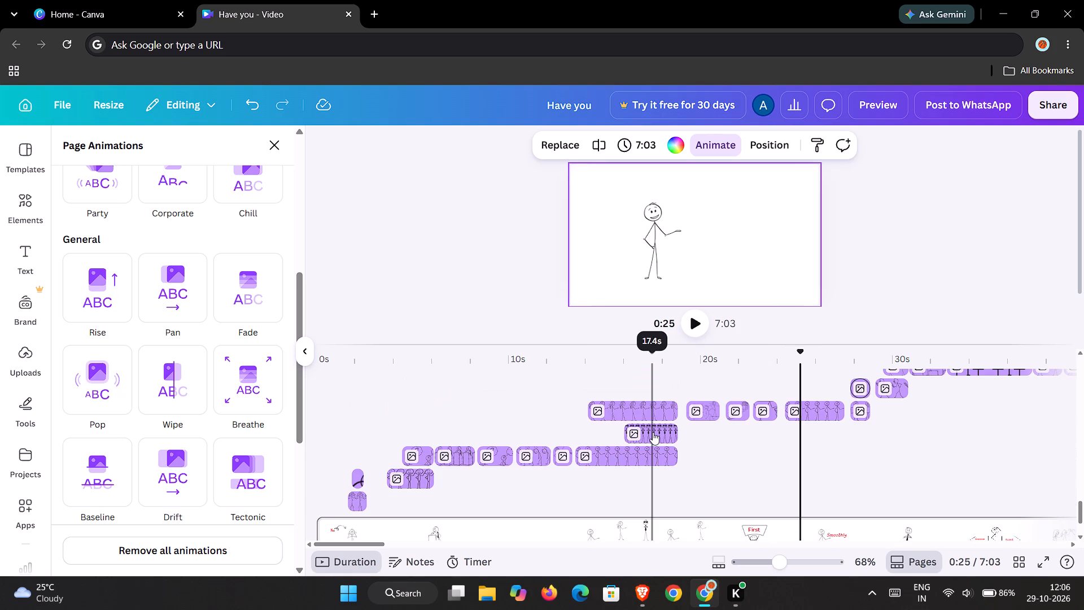
scroll(653, 432, "up", 9)
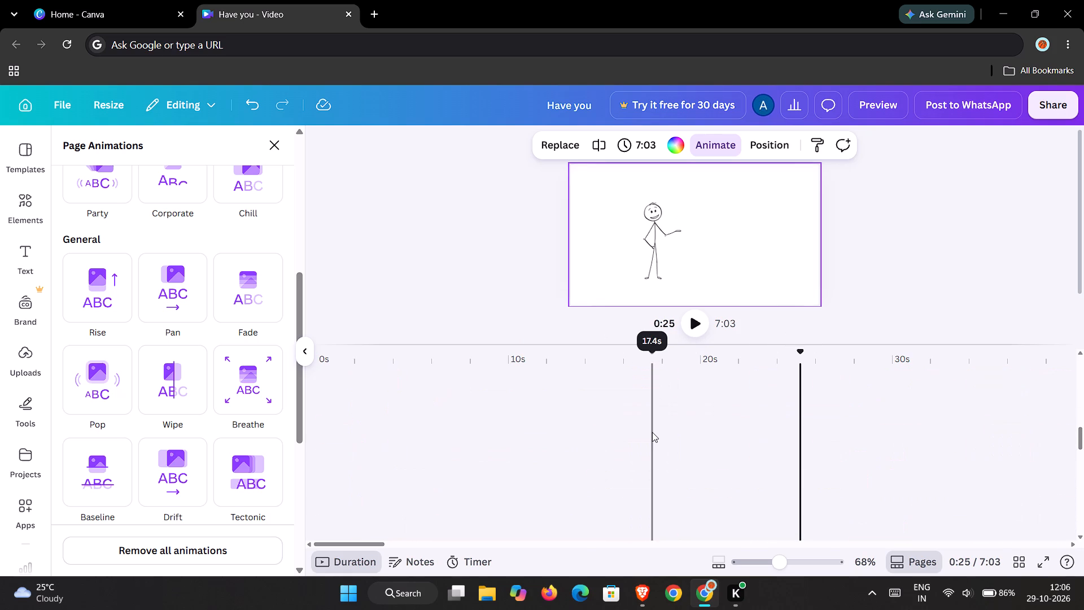
scroll(652, 432, "down", 12)
scroll(578, 463, "down", 2)
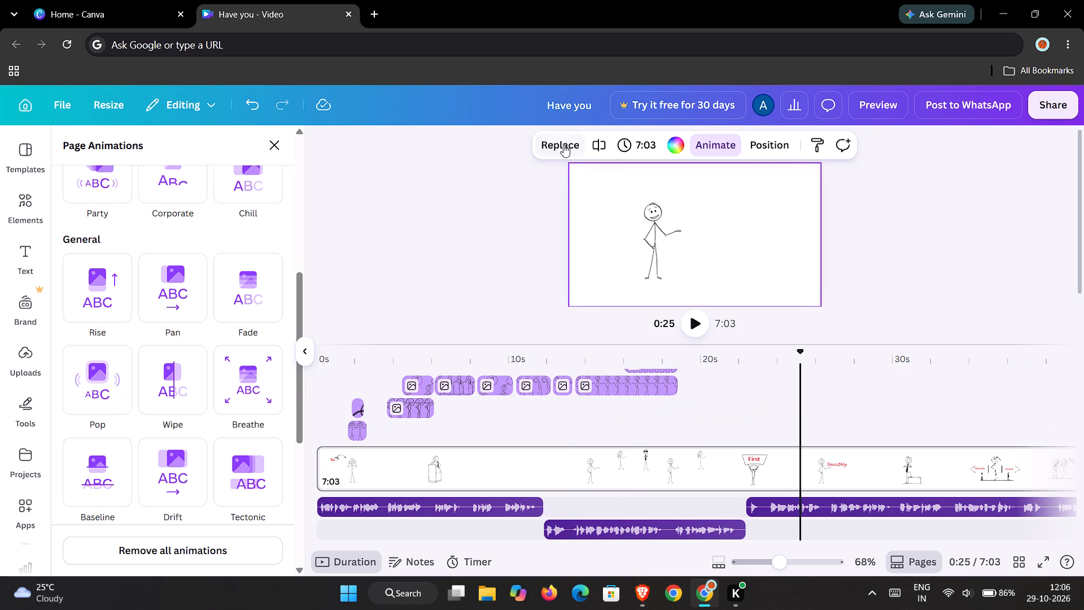
Open the page's layer list, look through its stickman graphics and text layers, and close it.
left_click(766, 150)
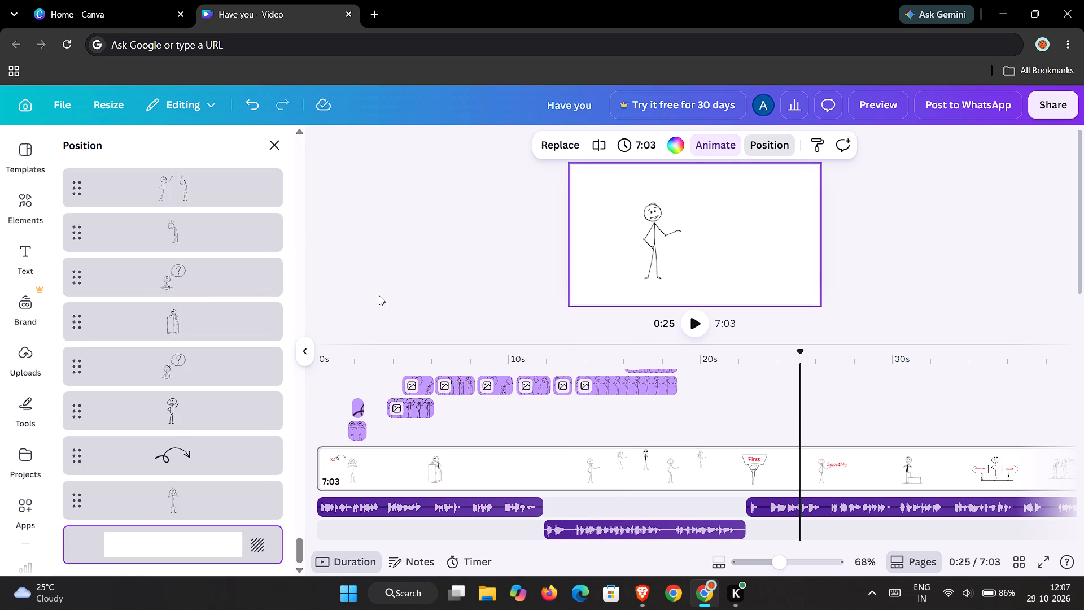
scroll(149, 293, "down", 3)
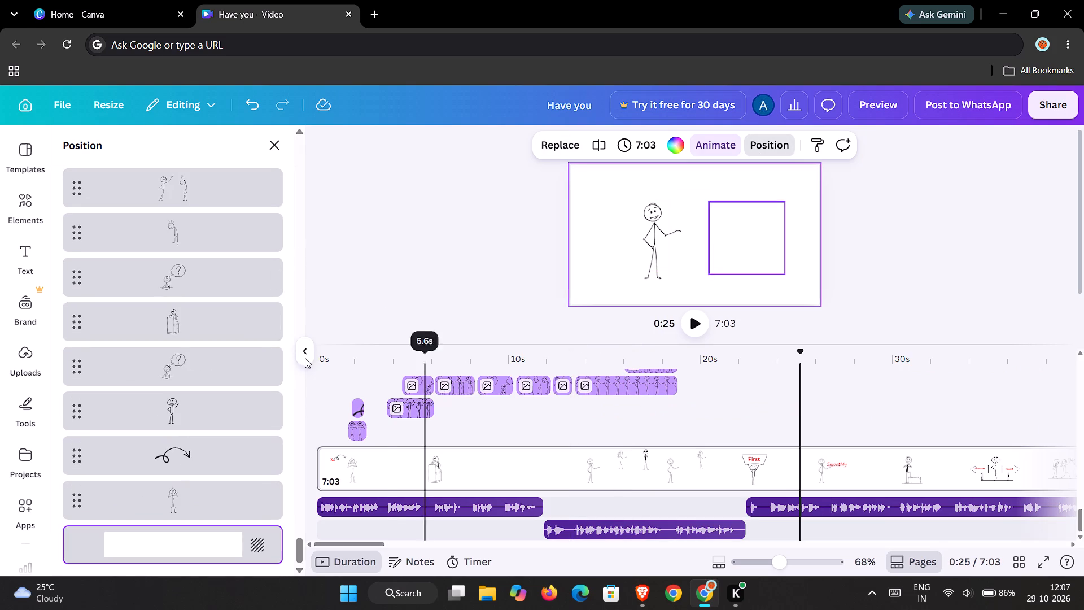
scroll(228, 321, "up", 4)
scroll(164, 316, "up", 5)
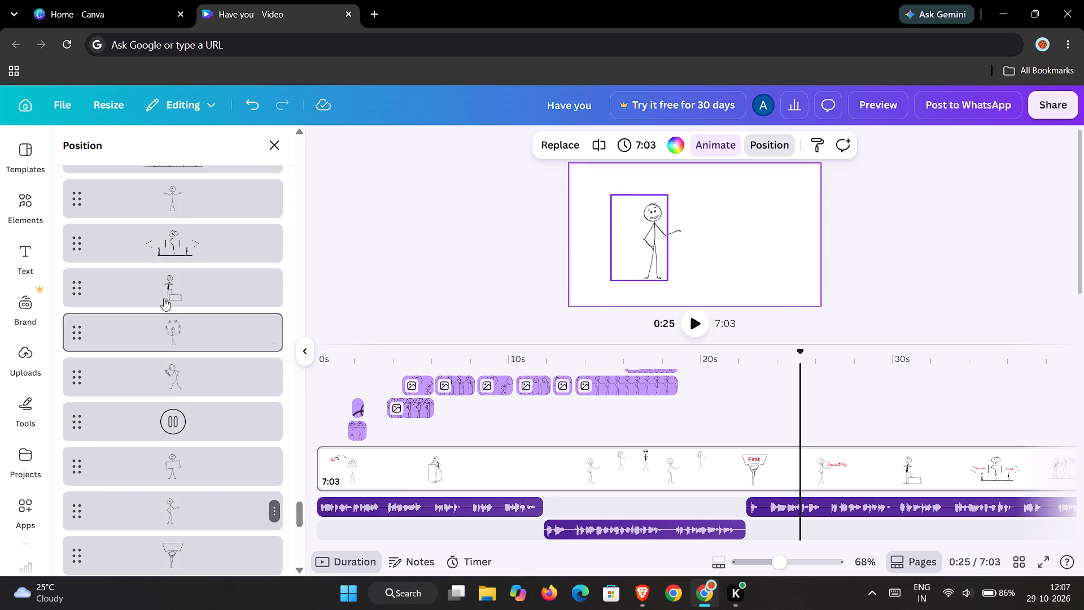
scroll(164, 298, "up", 19)
scroll(169, 262, "down", 5)
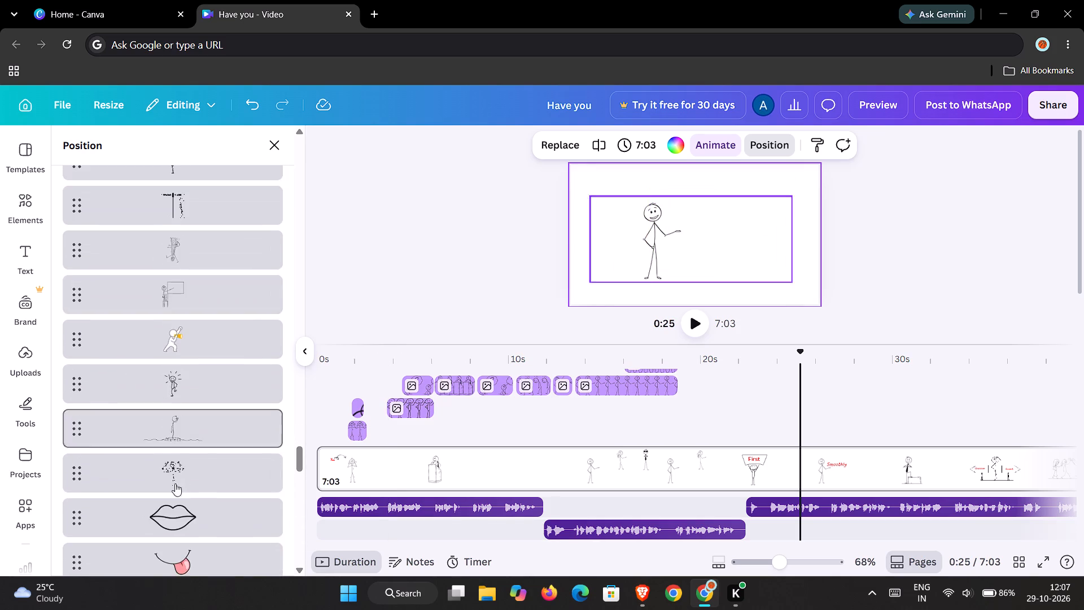
scroll(162, 446, "down", 3)
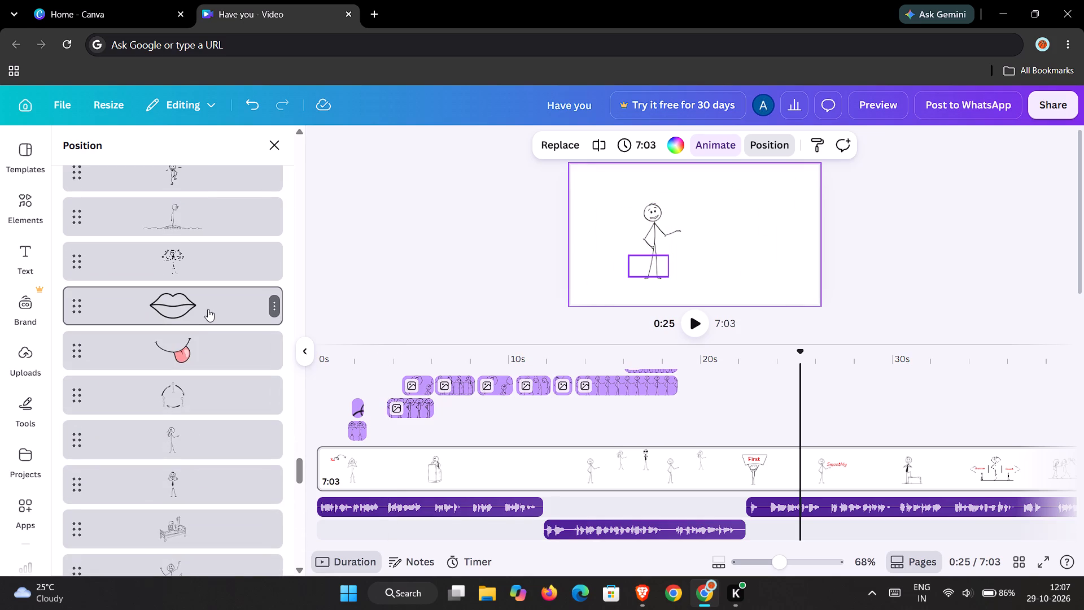
scroll(208, 309, "up", 20)
scroll(208, 309, "up", 7)
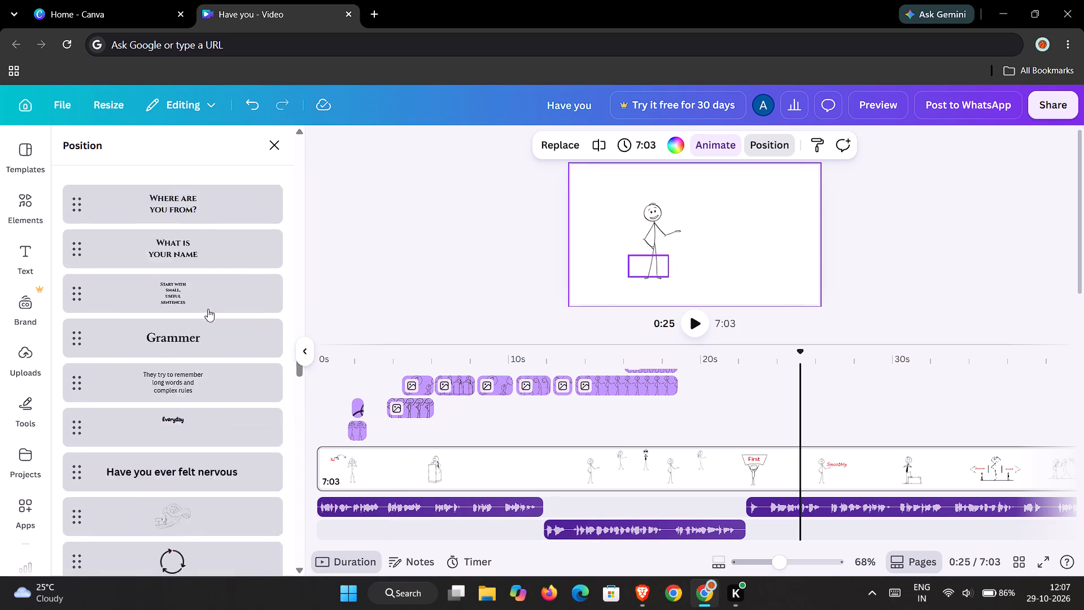
scroll(208, 309, "up", 20)
scroll(208, 309, "up", 20)
scroll(208, 309, "up", 7)
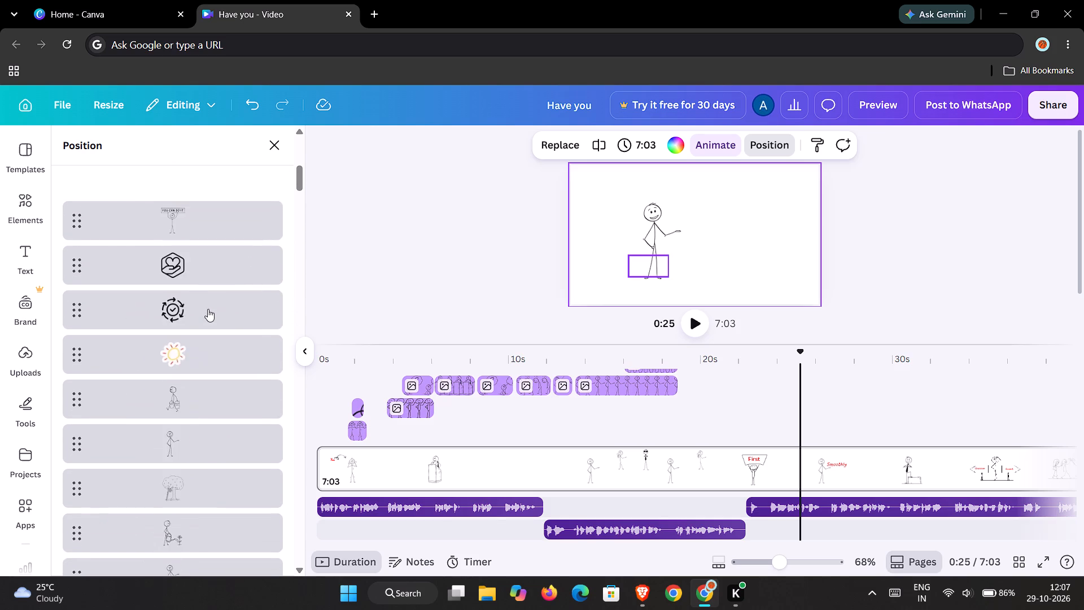
scroll(208, 309, "up", 14)
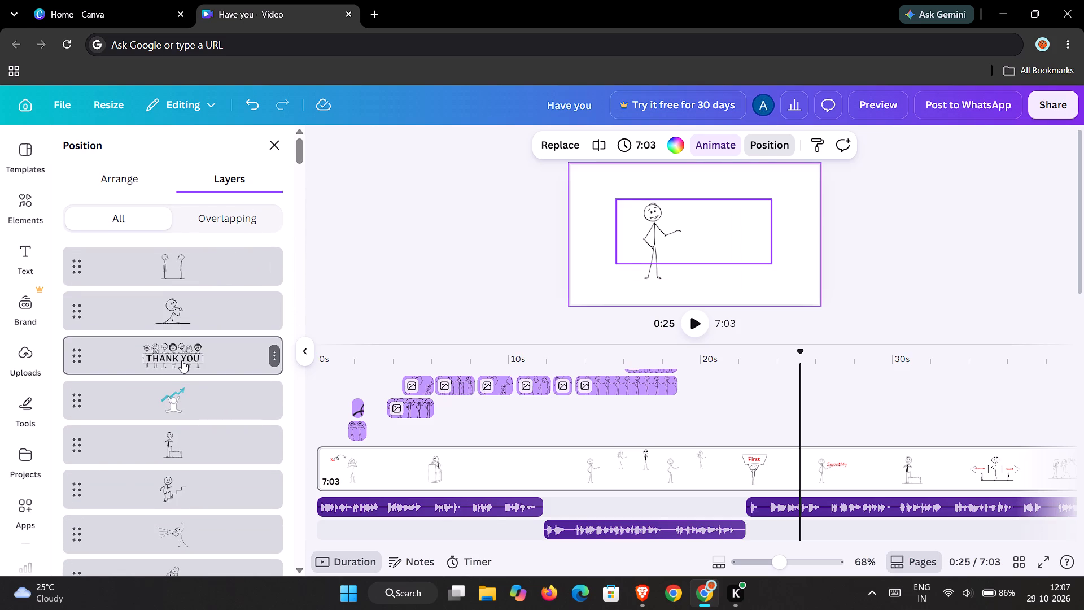
scroll(182, 360, "down", 1)
left_click(274, 141)
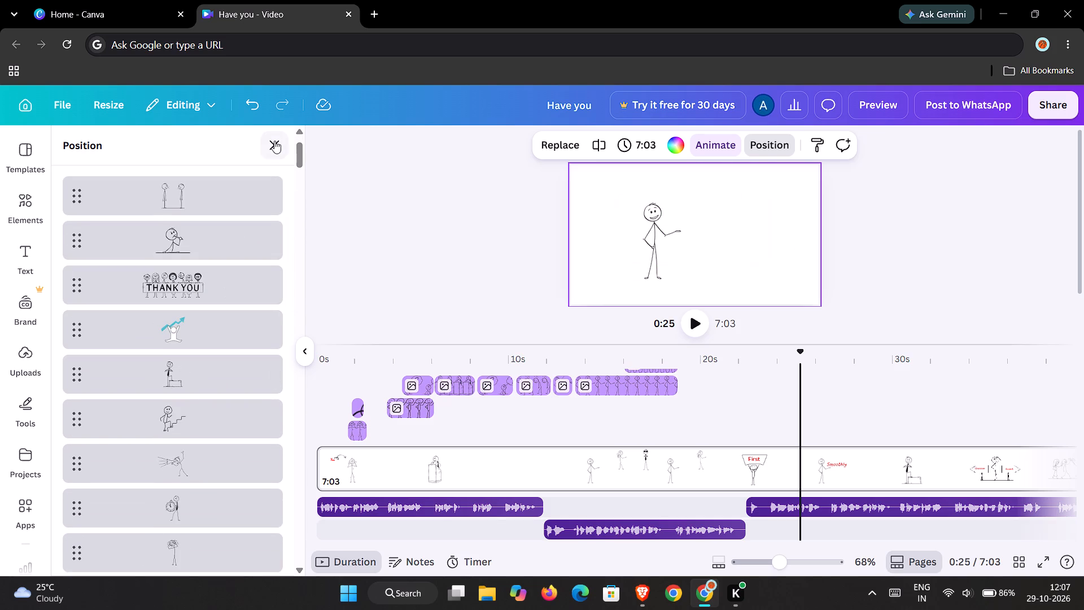
Compare the General page animation styles on the stickman video and apply Baseline with On enter.
scroll(156, 341, "down", 1)
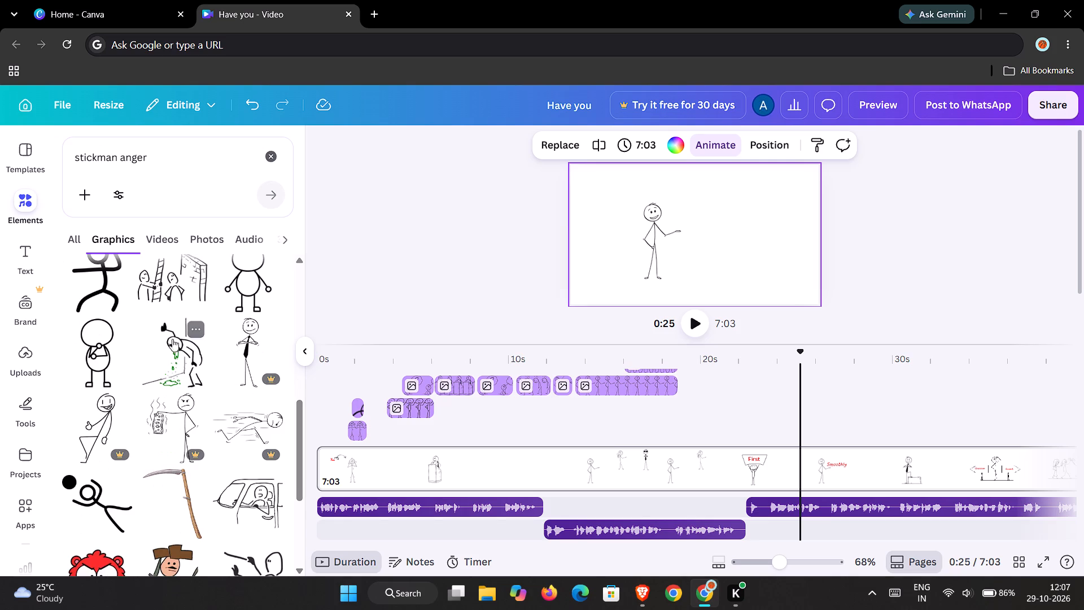
left_click(705, 145)
scroll(130, 324, "down", 5)
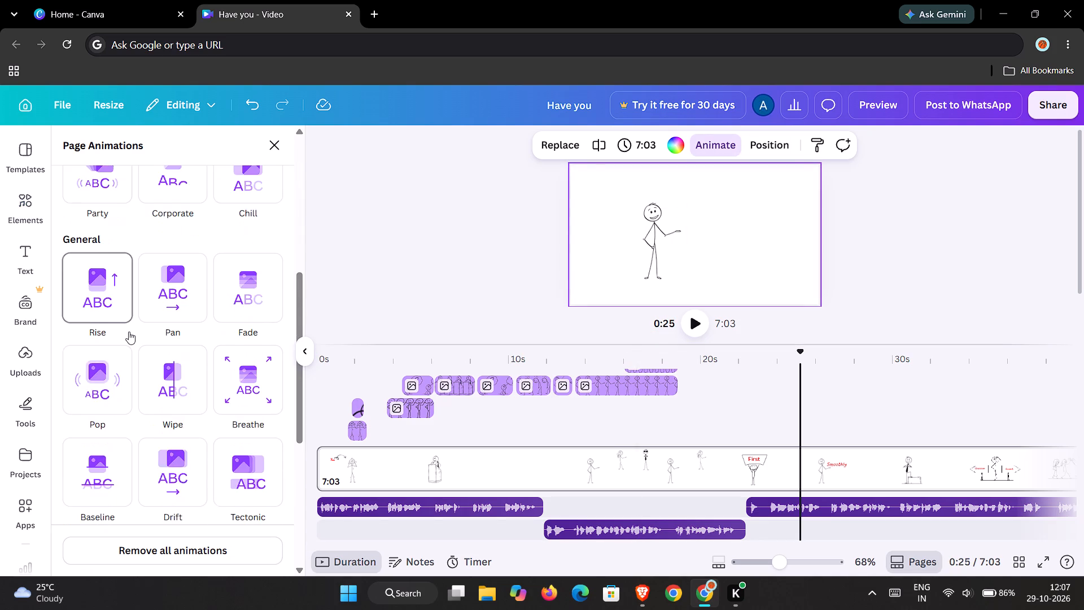
scroll(129, 332, "down", 1)
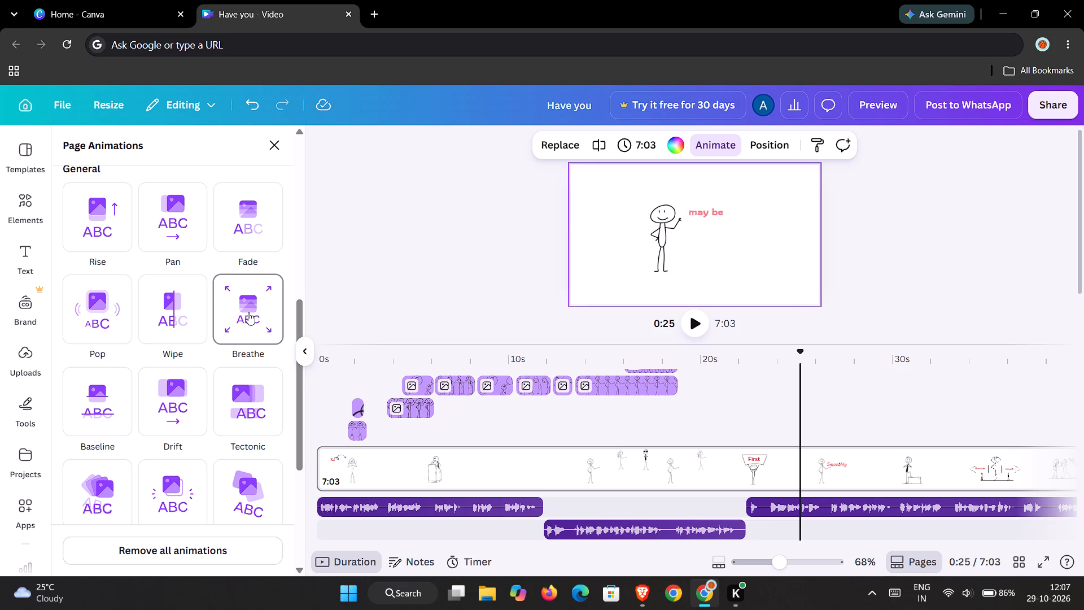
scroll(117, 363, "down", 1)
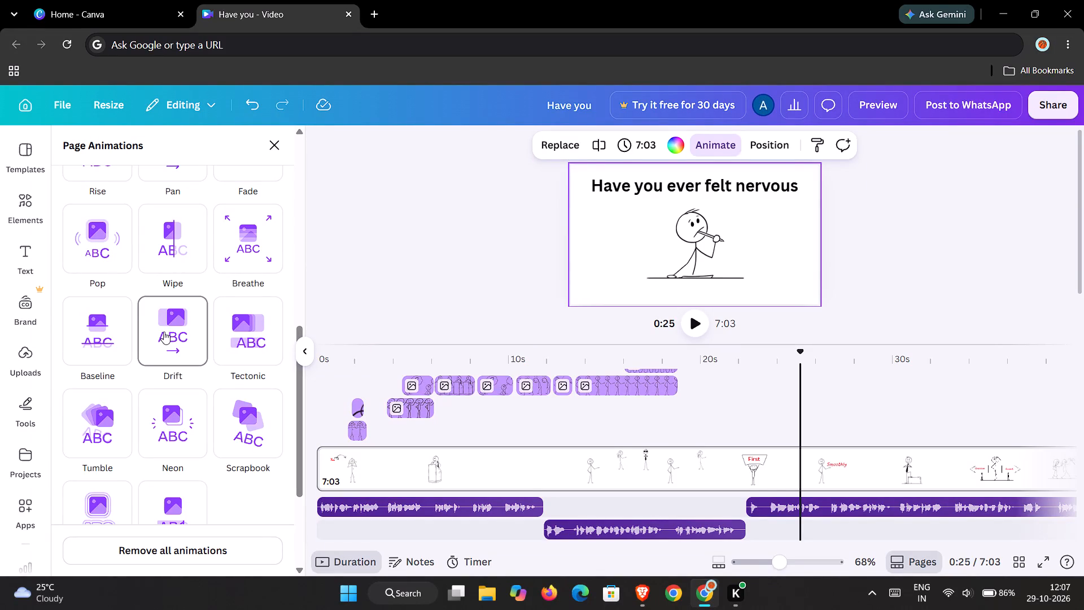
scroll(164, 332, "down", 2)
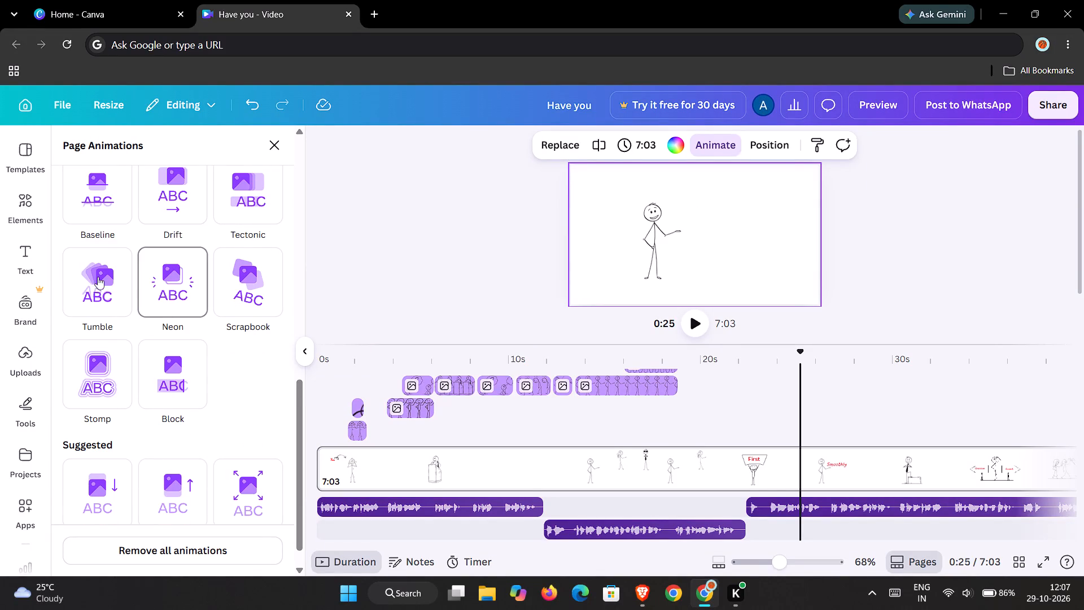
scroll(92, 310, "down", 3)
scroll(93, 310, "up", 5)
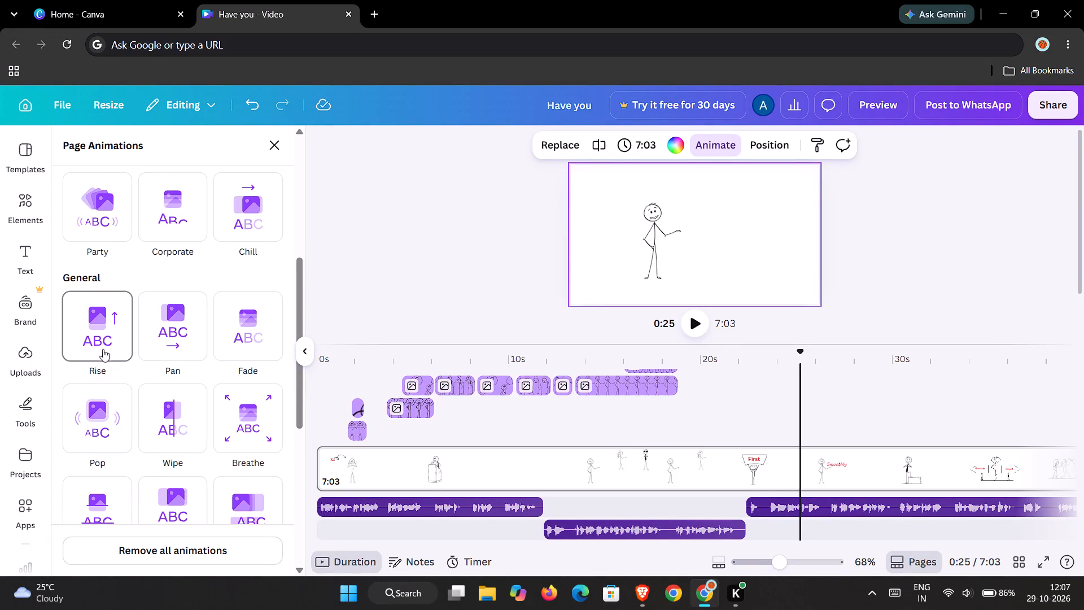
scroll(106, 368, "down", 1)
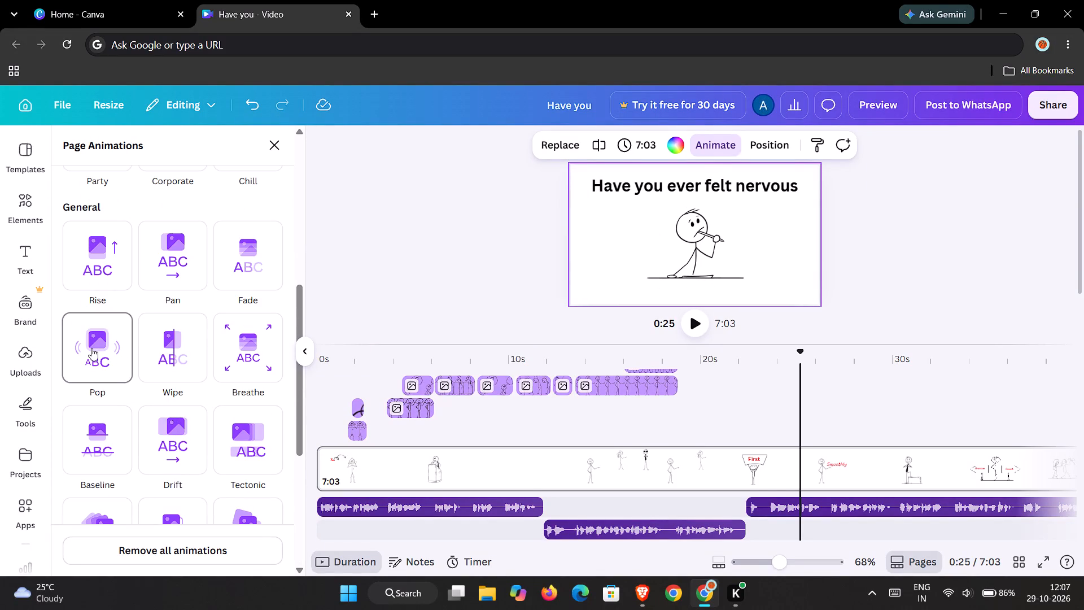
scroll(139, 325, "down", 1)
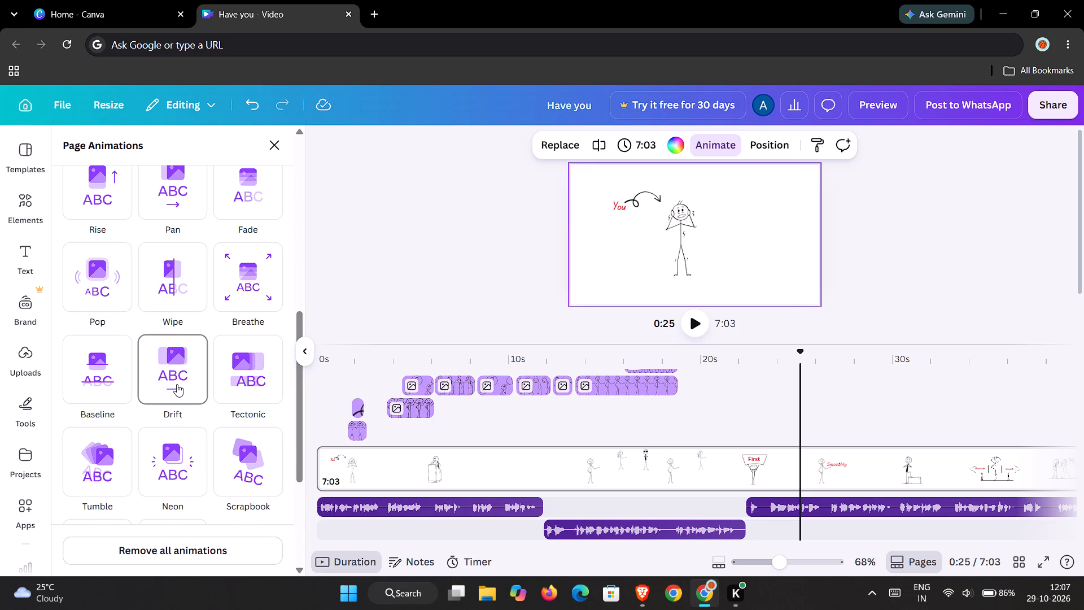
left_click(95, 383)
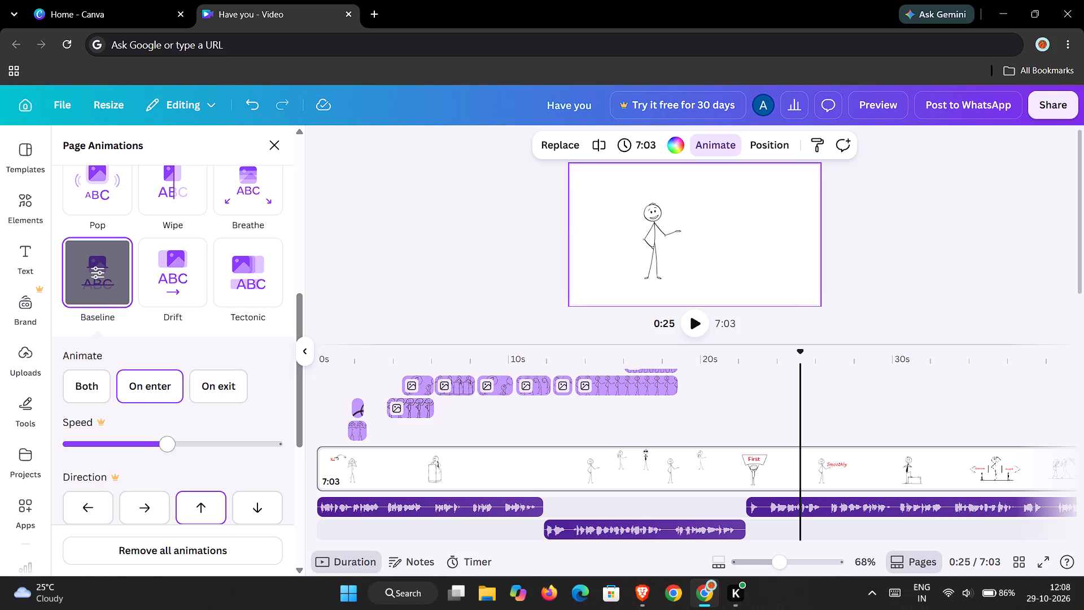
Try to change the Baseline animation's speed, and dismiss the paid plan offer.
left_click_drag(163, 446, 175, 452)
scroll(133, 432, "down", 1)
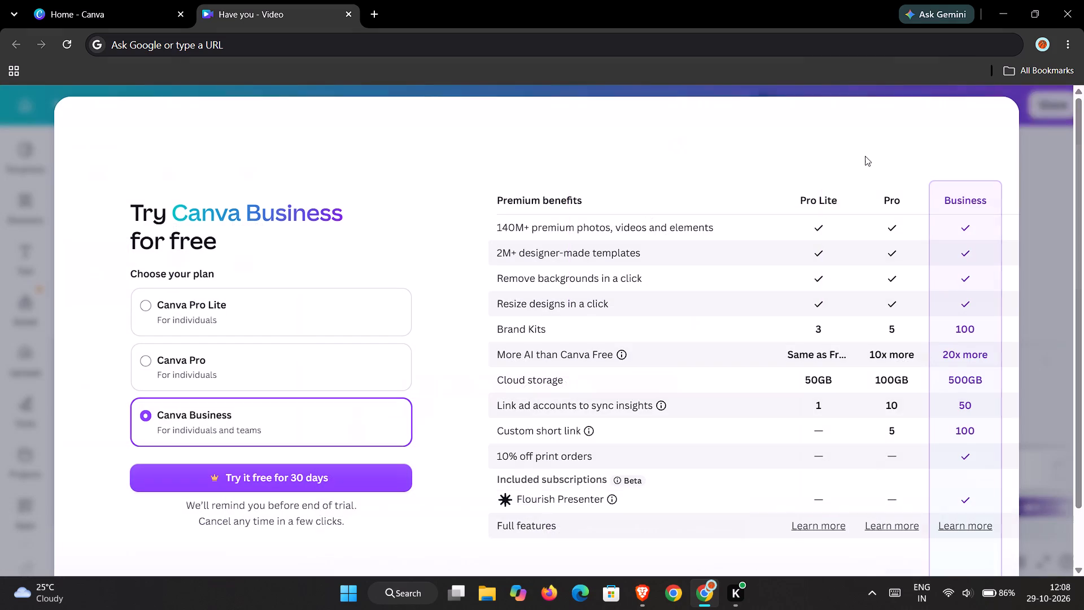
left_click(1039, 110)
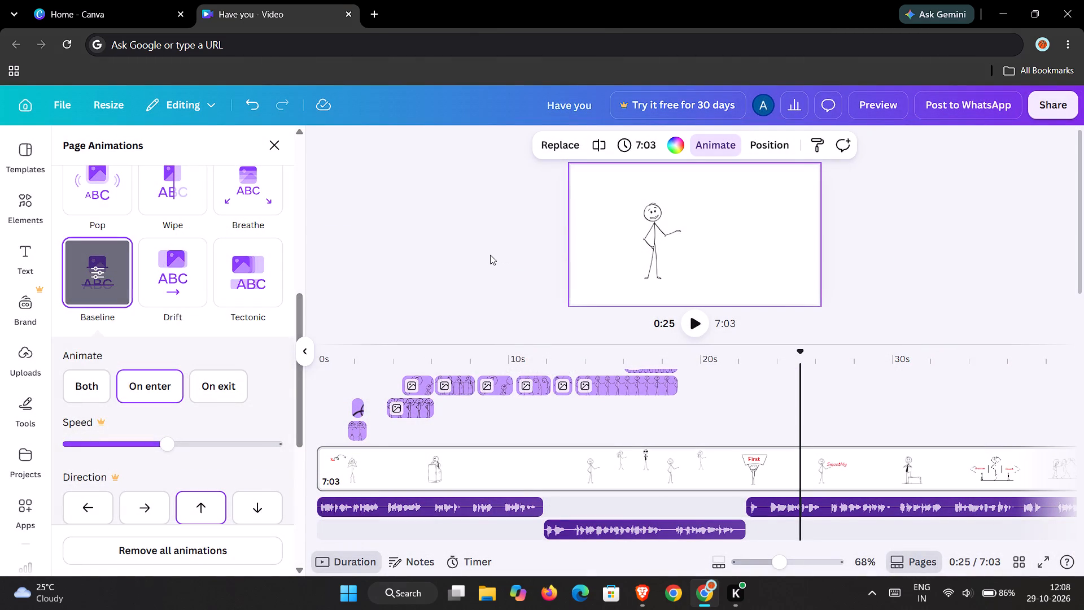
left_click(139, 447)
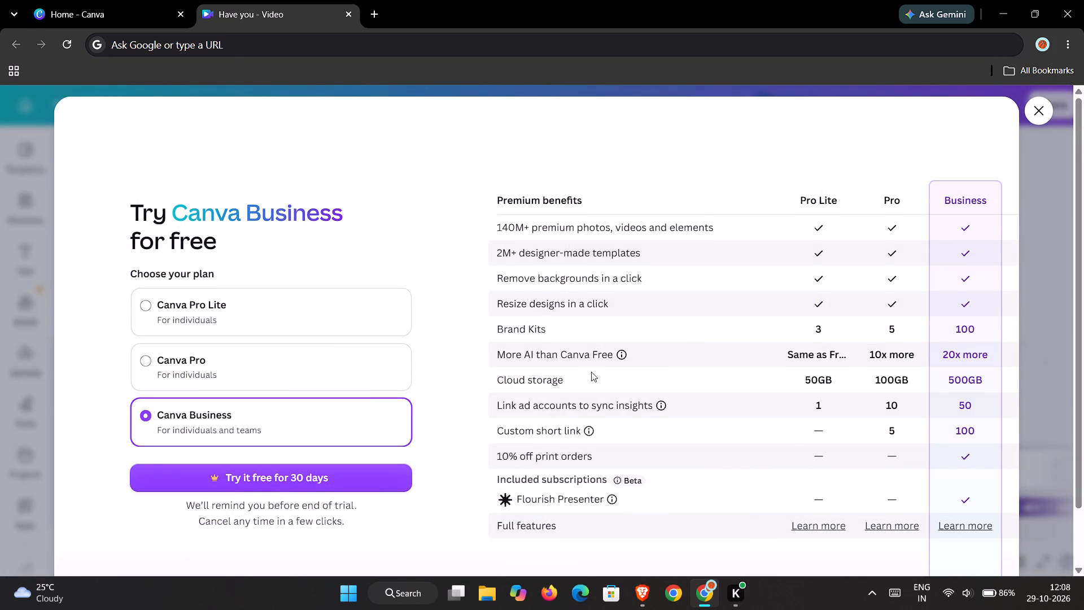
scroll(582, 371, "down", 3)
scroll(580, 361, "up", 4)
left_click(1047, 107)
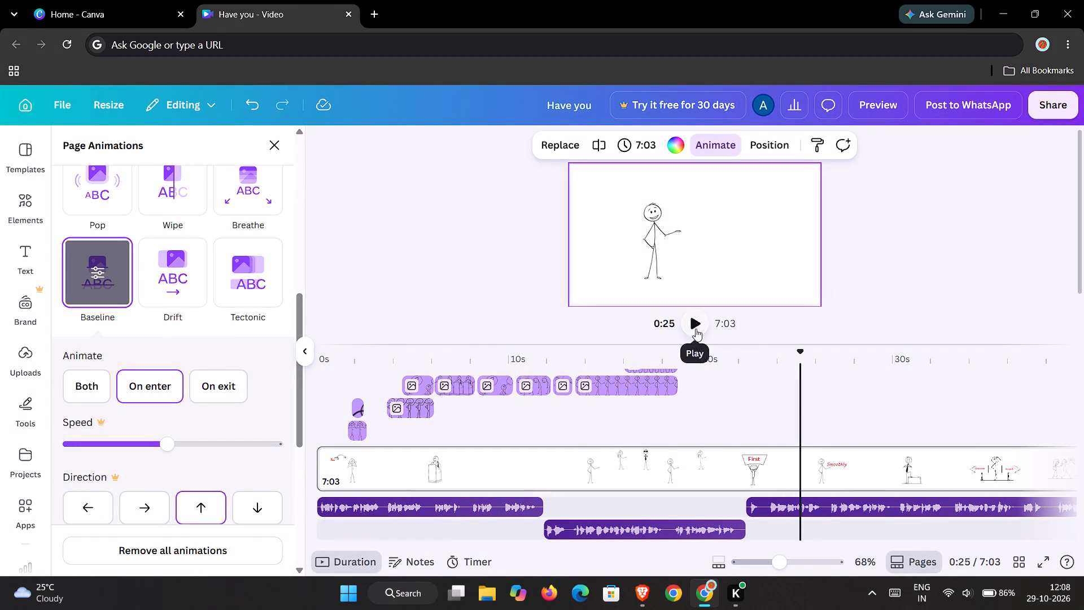
Play the video from about 1 s to review the Baseline animation on the opening stickman scenes.
left_click_drag(804, 356, 499, 372)
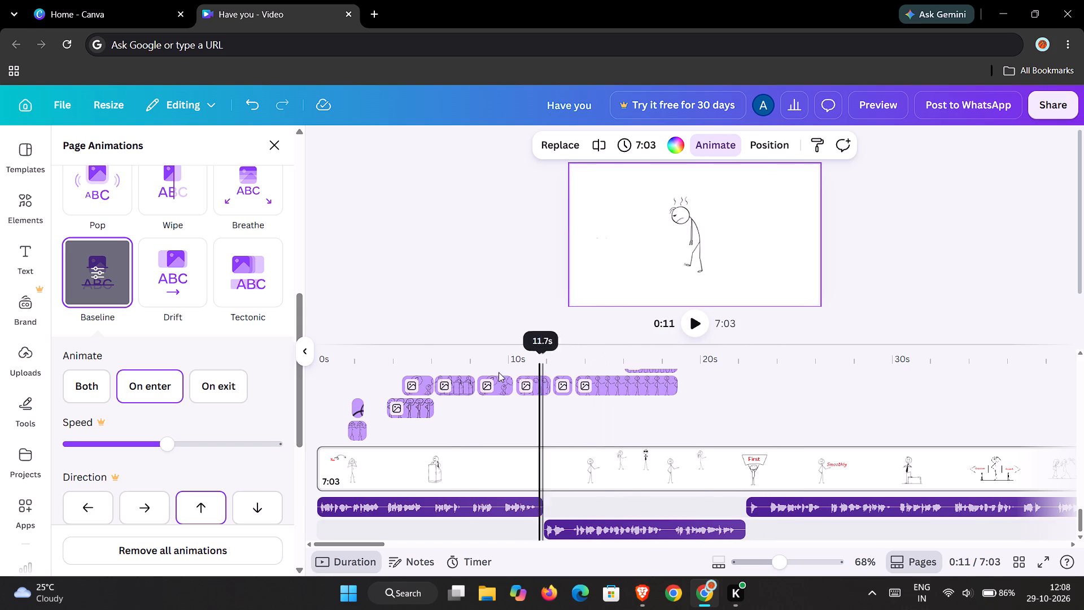
left_click_drag(499, 372, 346, 382)
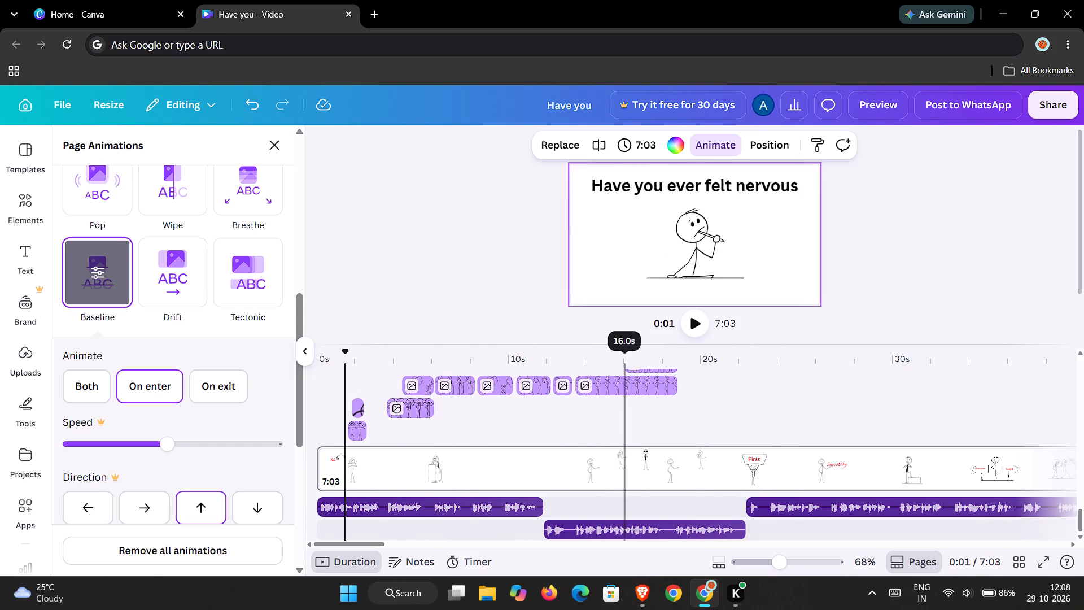
left_click(692, 321)
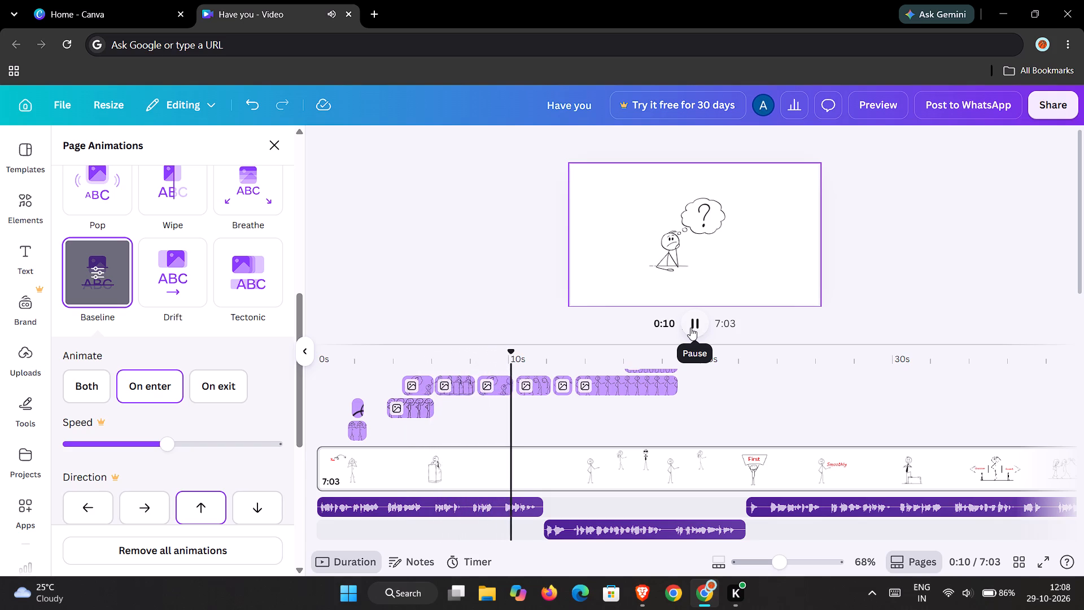
Inspect the timeline's graphic and audio tracks between about 40 s and 1:50 while the video plays.
scroll(639, 434, "down", 2)
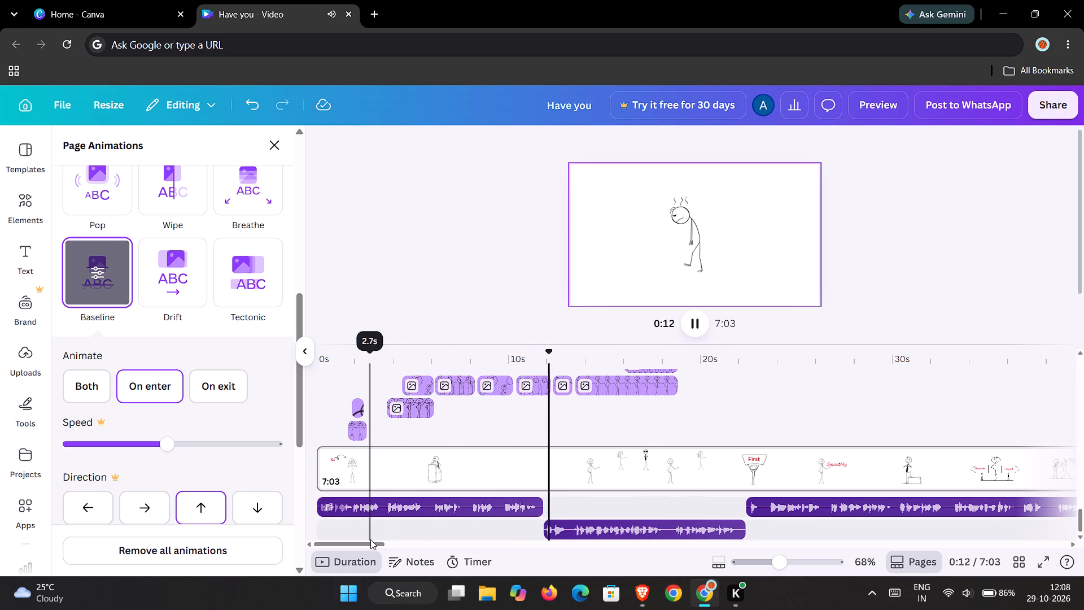
left_click_drag(370, 543, 439, 552)
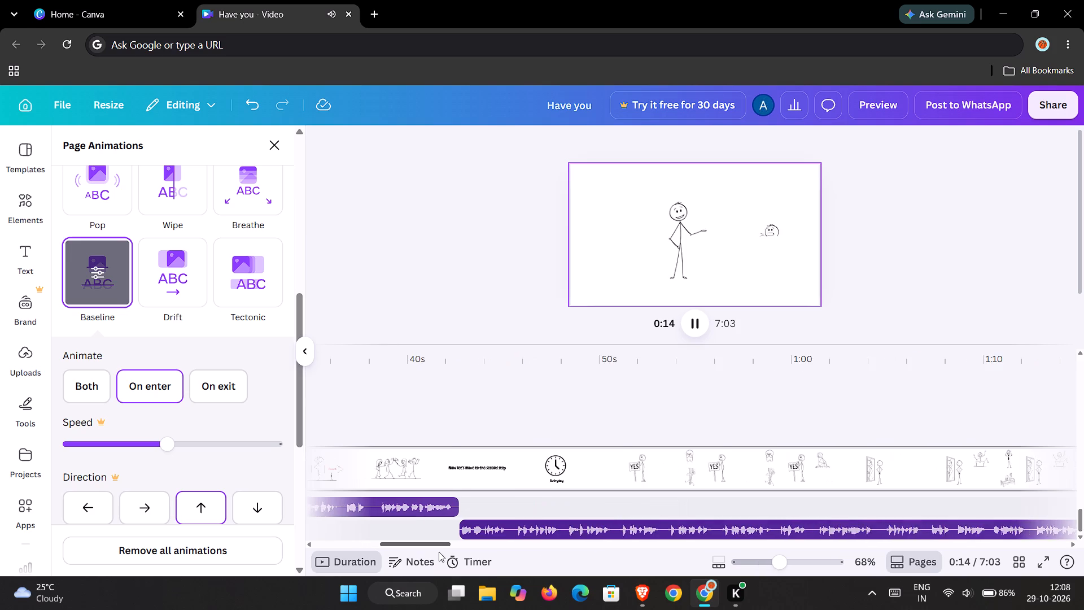
left_click_drag(439, 552, 440, 552)
scroll(591, 406, "down", 2)
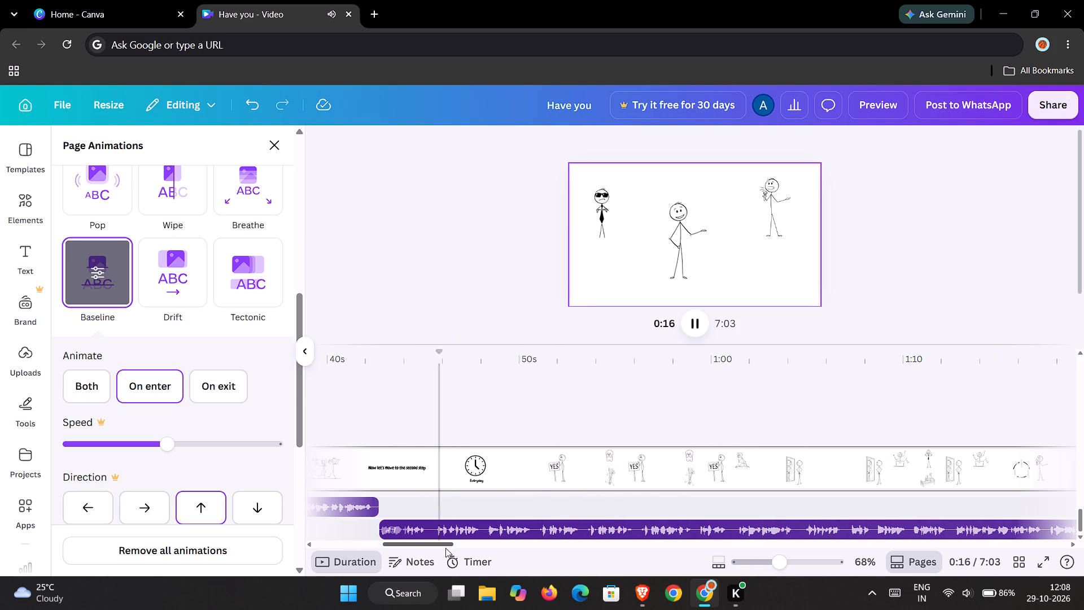
left_click_drag(445, 544, 504, 544)
scroll(457, 390, "up", 3)
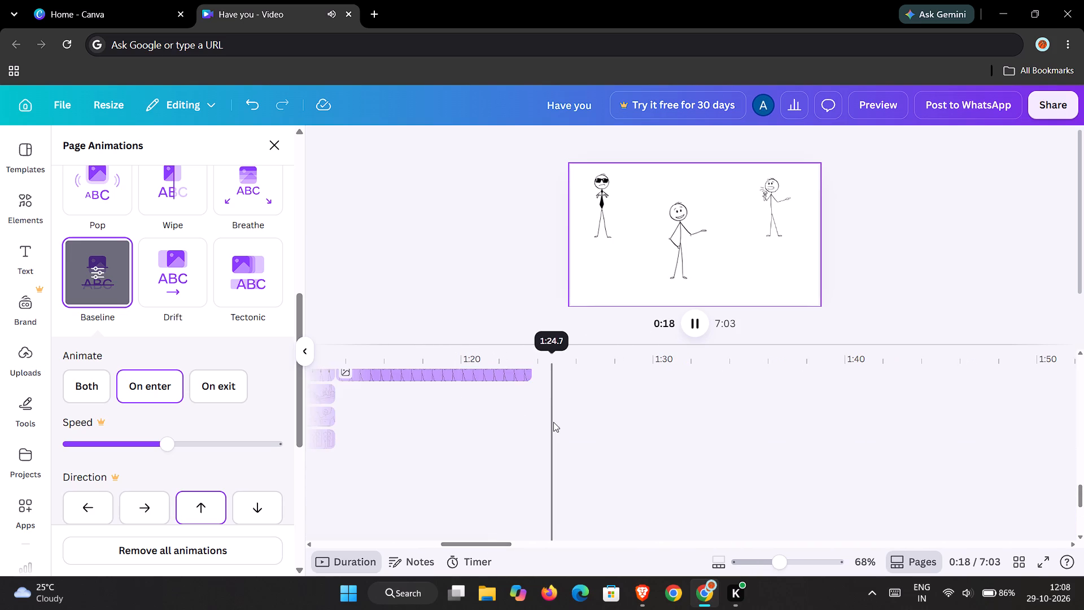
scroll(553, 422, "up", 2)
scroll(555, 429, "down", 1)
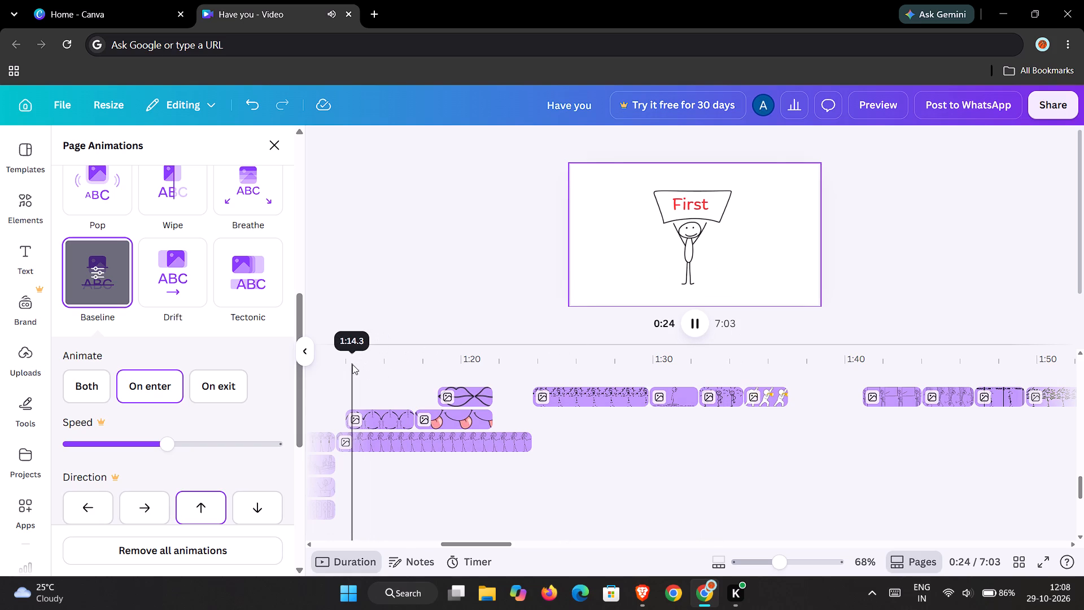
left_click_drag(464, 544, 449, 546)
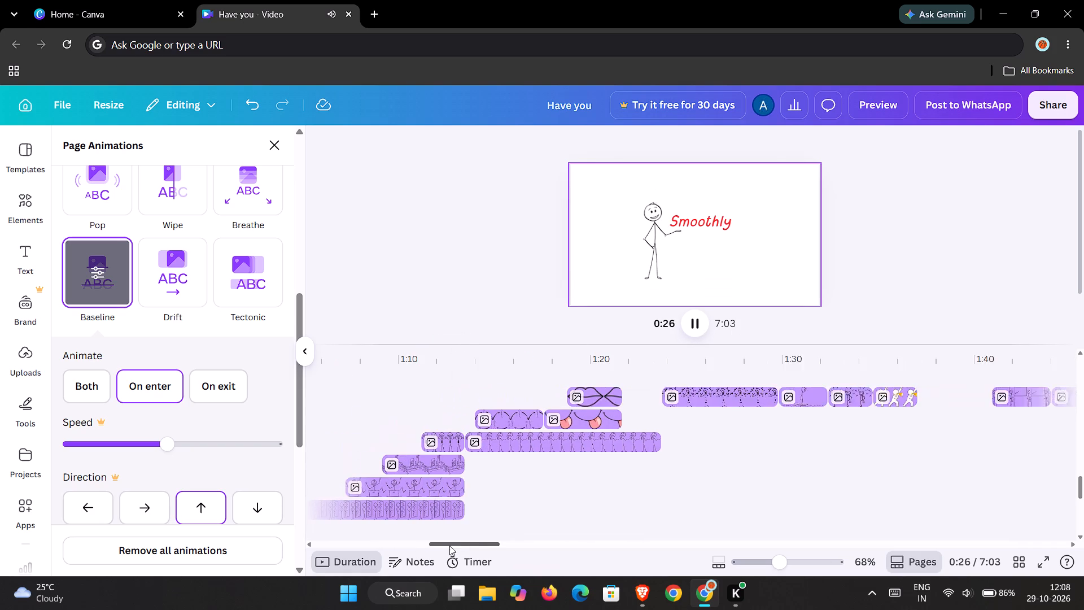
left_click_drag(449, 546, 434, 554)
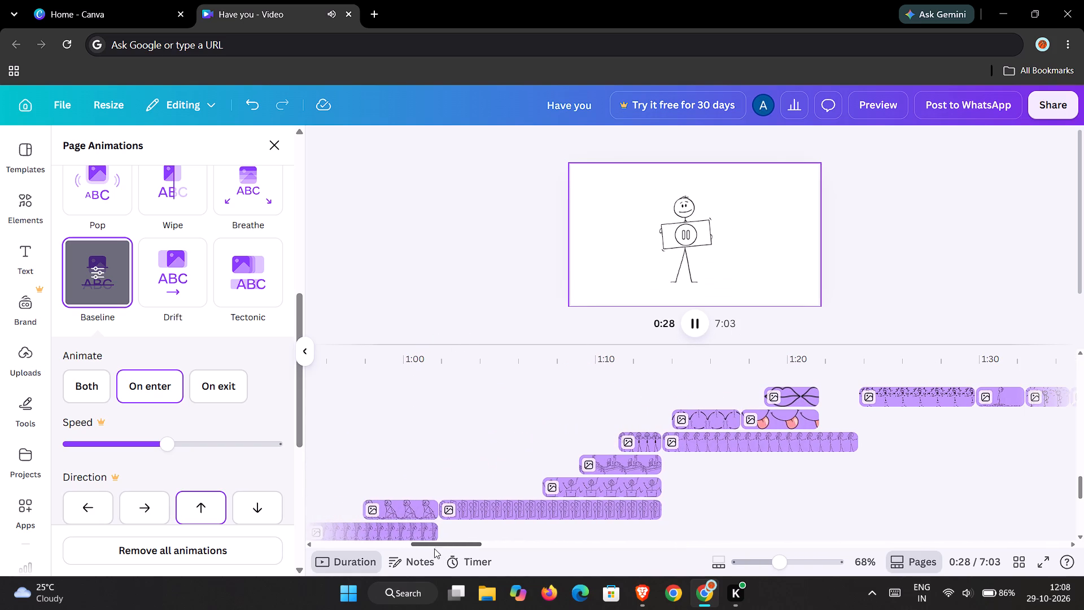
scroll(443, 502, "down", 2)
left_click_drag(452, 543, 434, 543)
Play the video from 0:49 to 1:07 to review the YES sign and mirror scenes, and close the page animations.
left_click(400, 352)
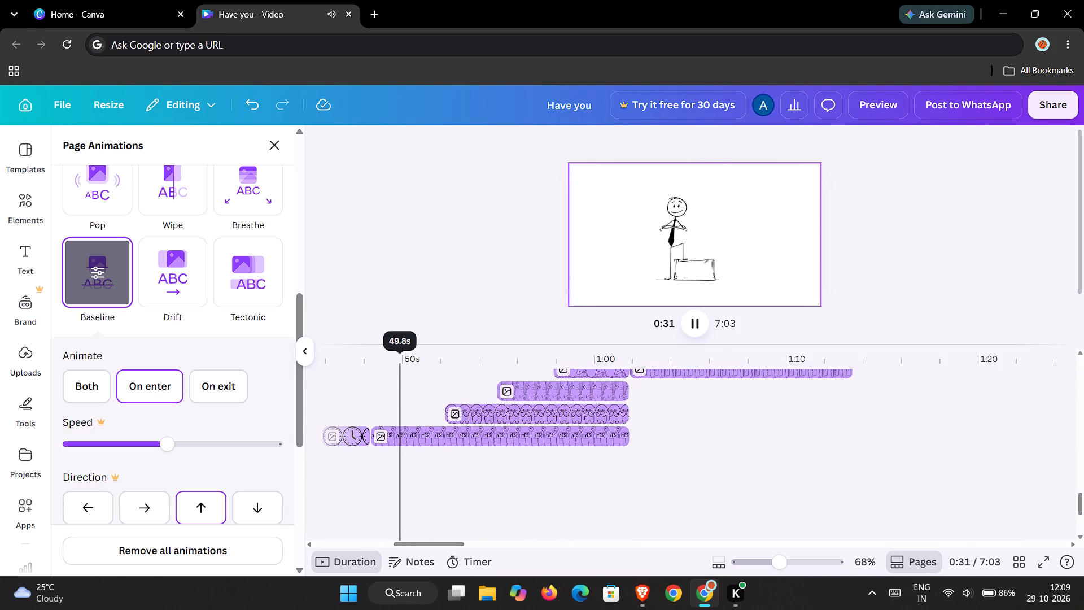
left_click(696, 326)
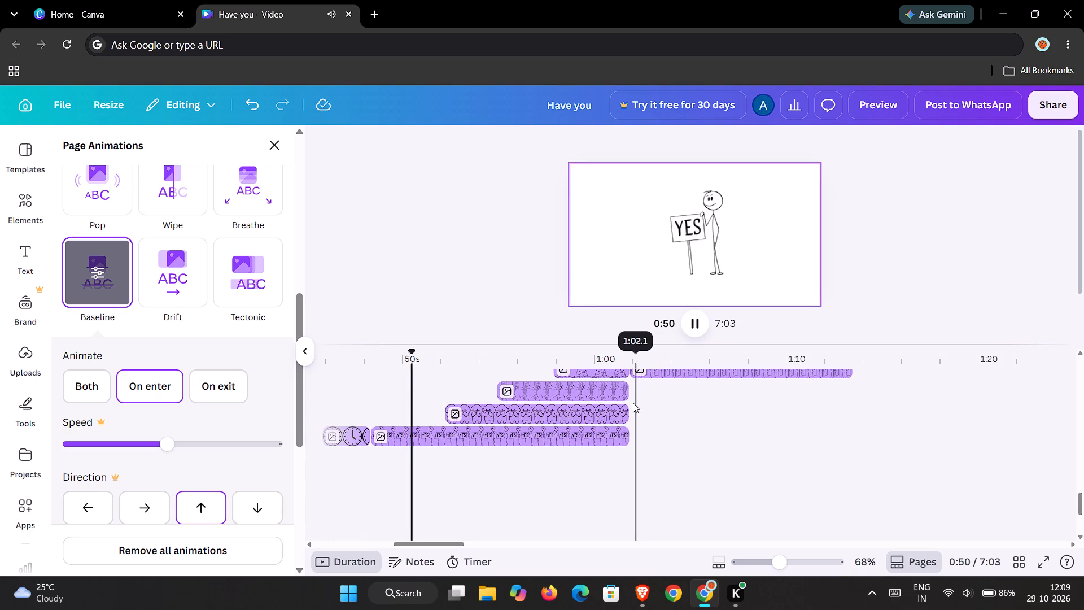
scroll(591, 456, "up", 1)
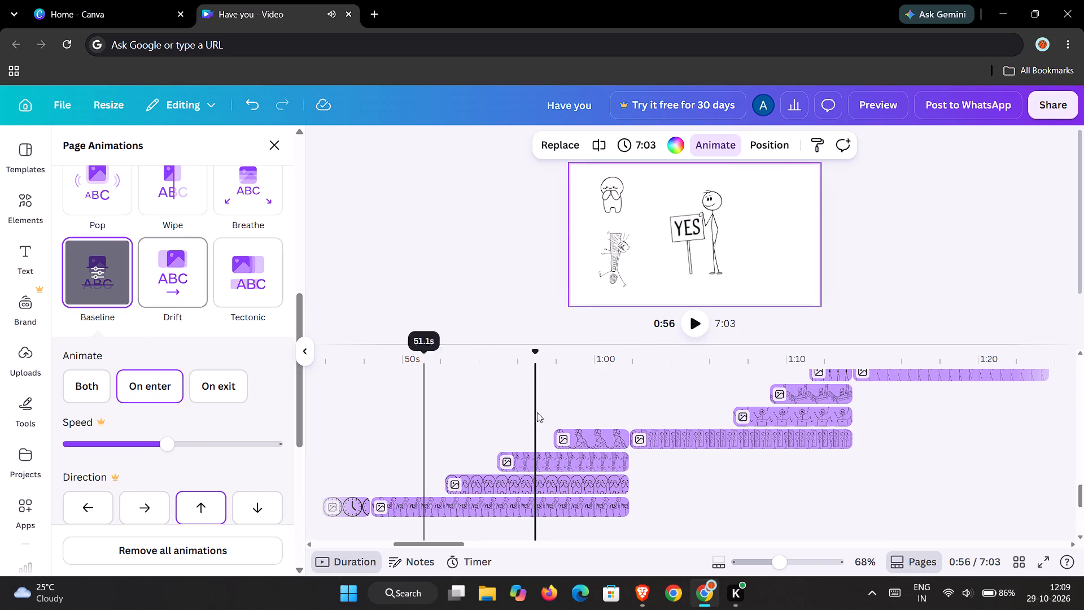
left_click(696, 330)
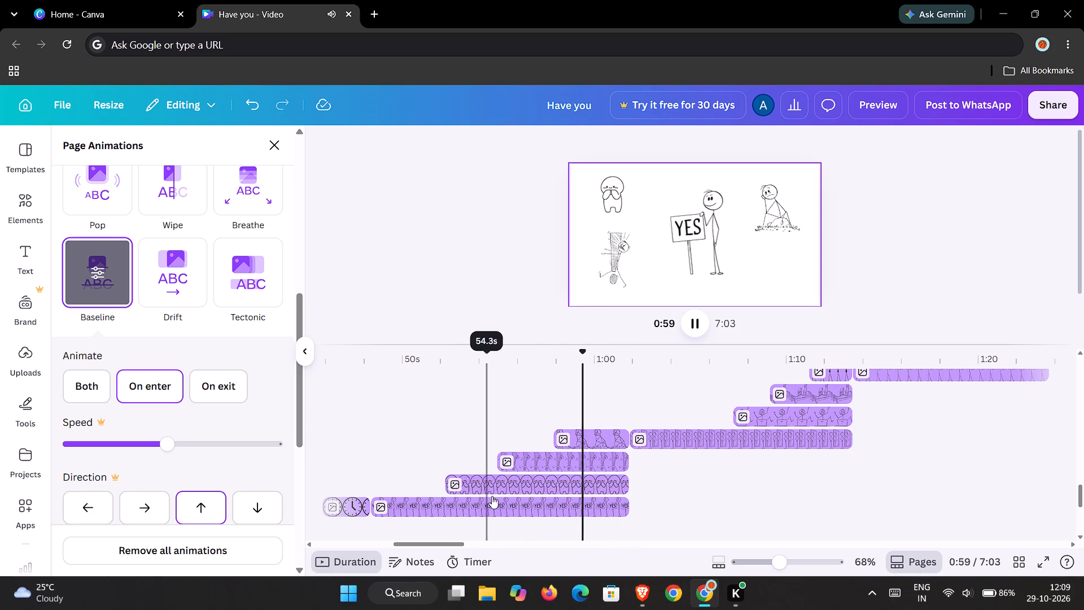
scroll(492, 492, "down", 3)
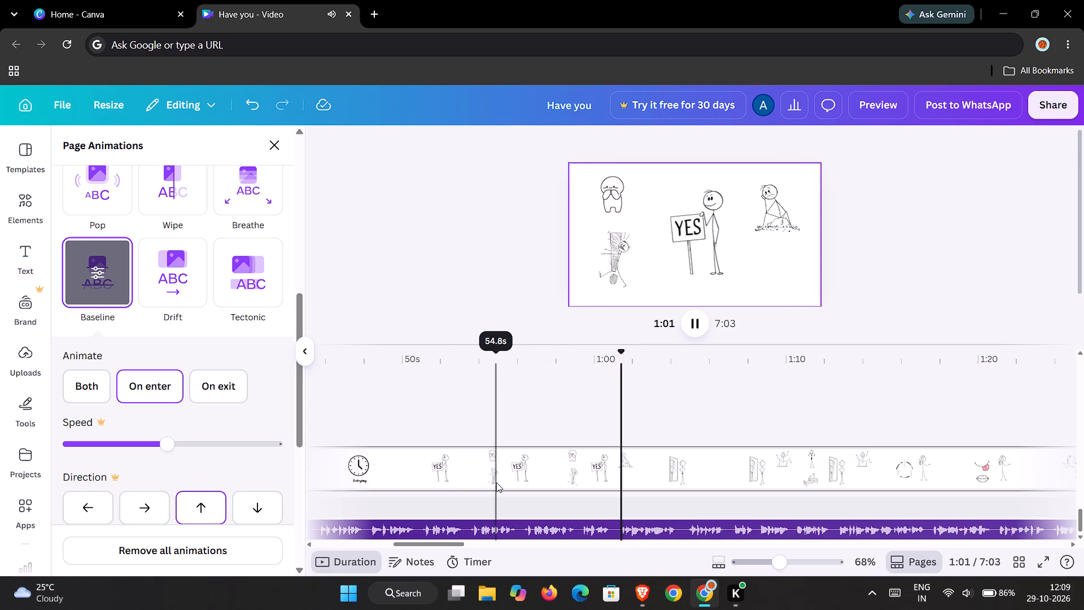
scroll(499, 481, "down", 1)
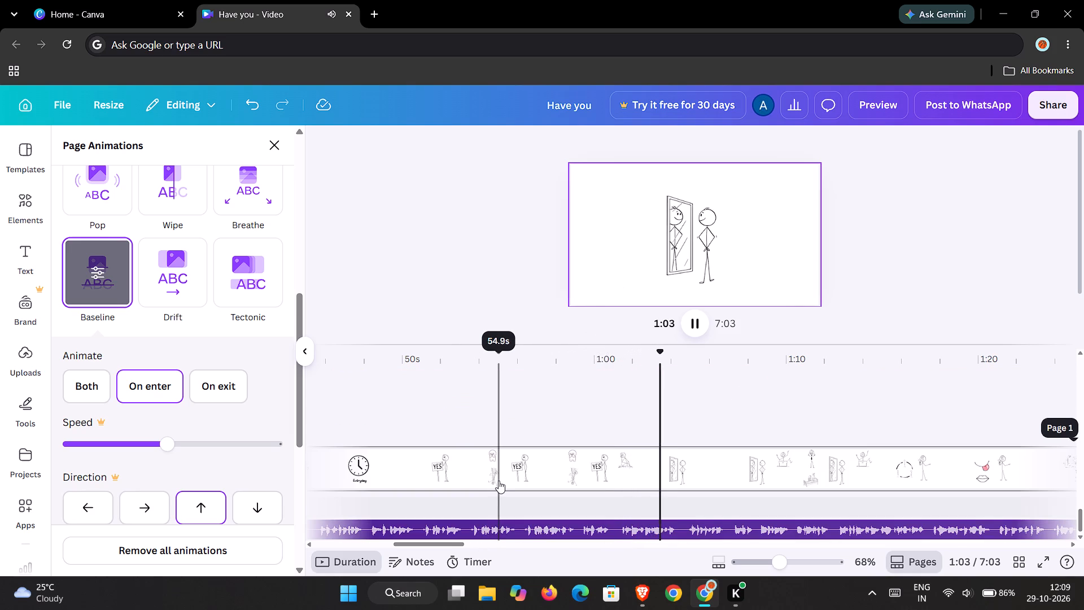
scroll(269, 358, "up", 6)
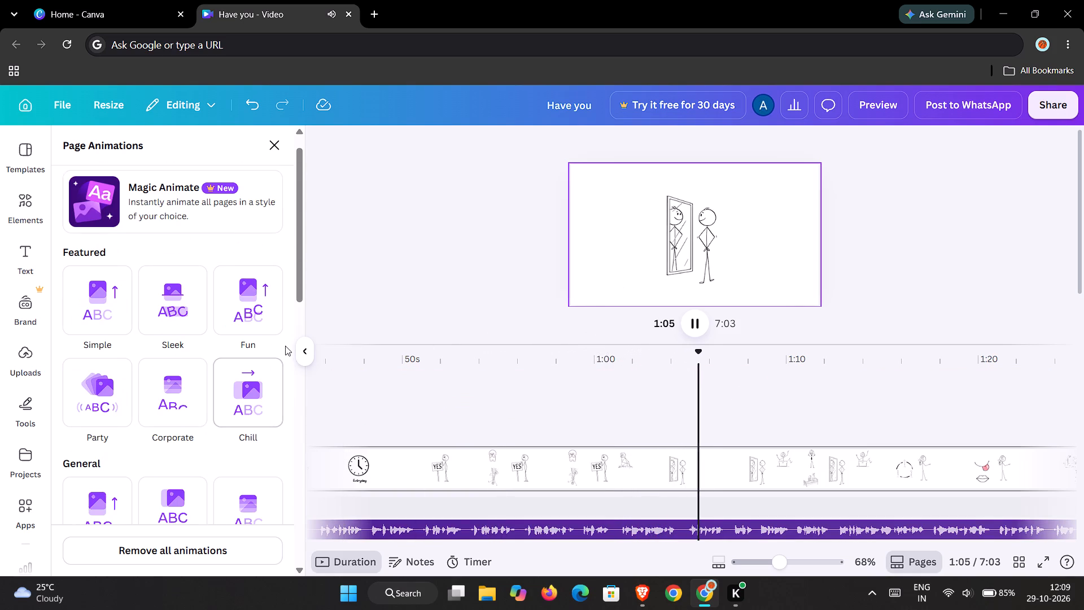
scroll(294, 315, "up", 4)
left_click(273, 147)
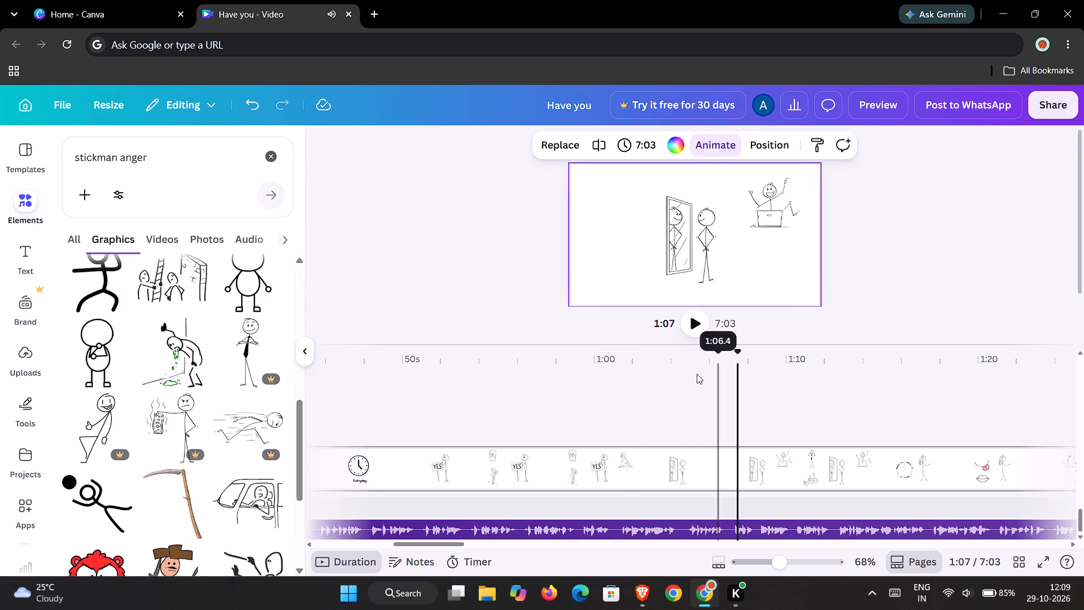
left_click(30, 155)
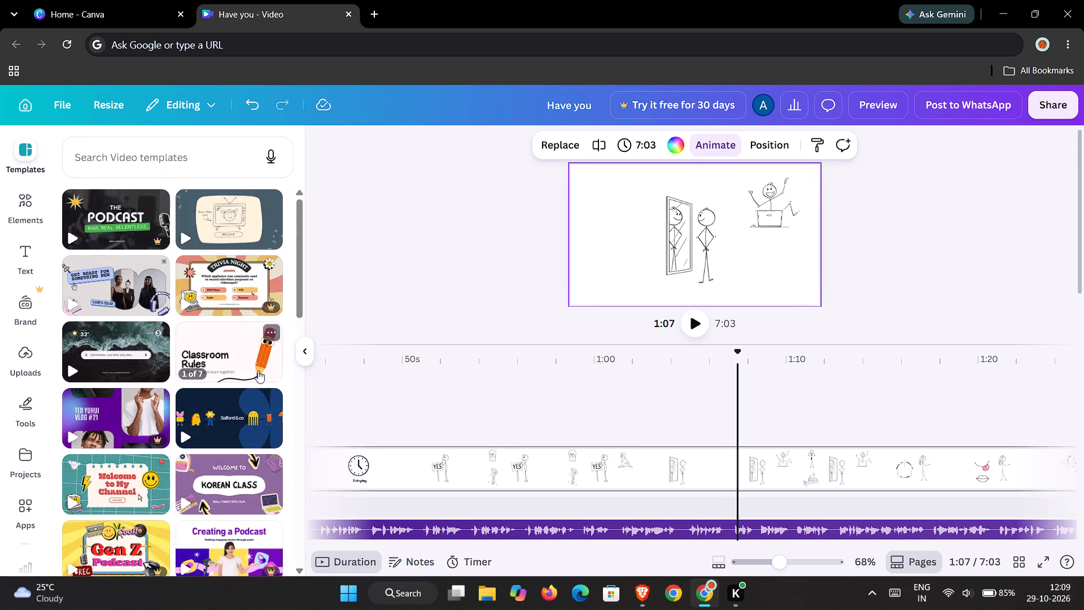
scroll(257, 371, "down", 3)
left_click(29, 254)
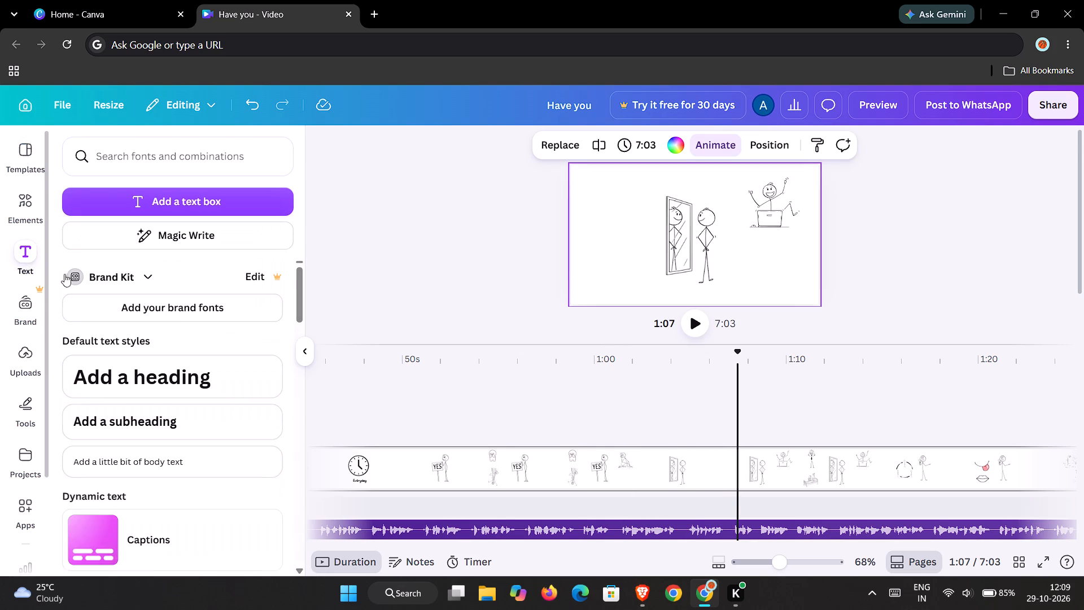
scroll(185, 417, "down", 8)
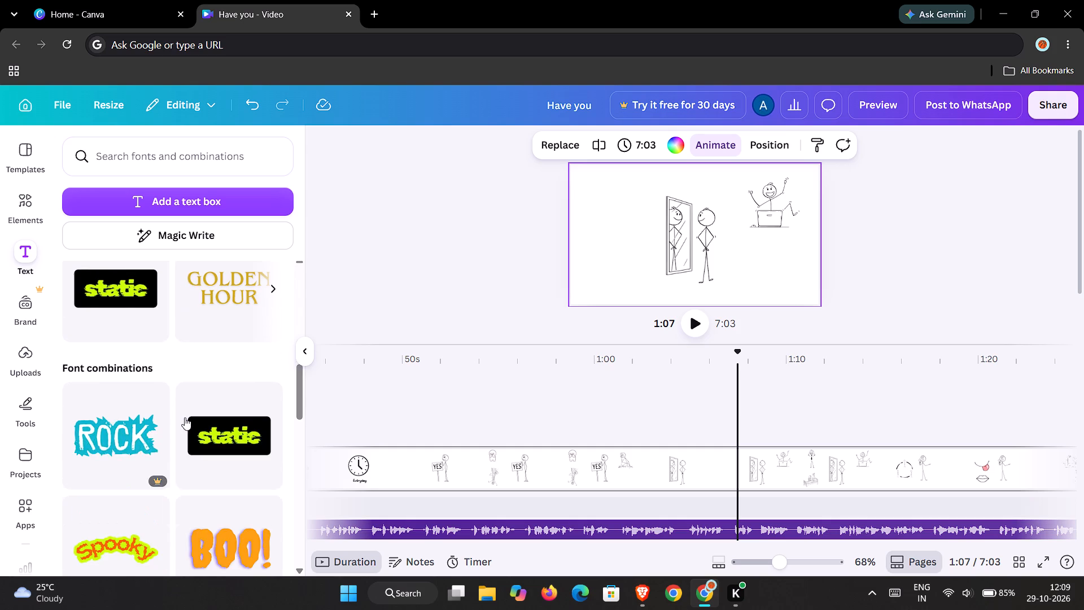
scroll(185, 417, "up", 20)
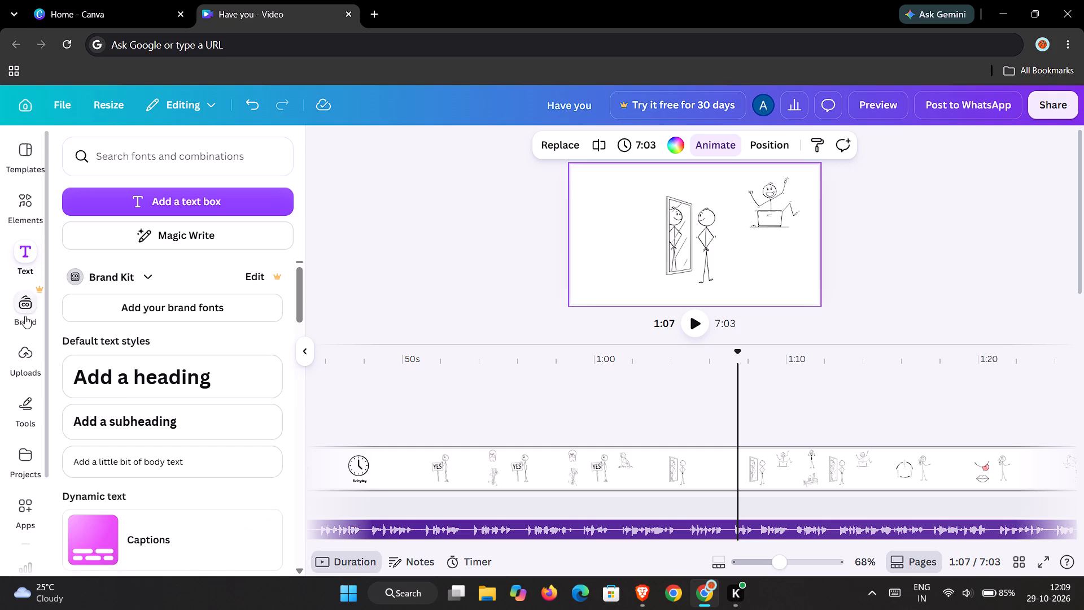
Add the arguing couple graphic with the lightning bolt from the "stickman anger" results at 0:12 in the video.
left_click(27, 216)
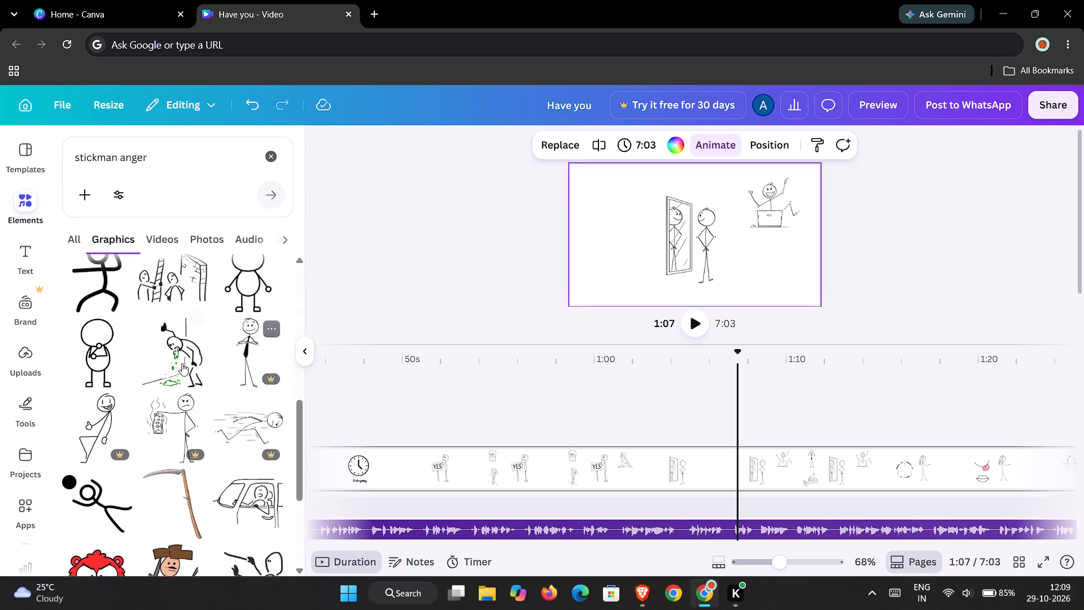
scroll(182, 363, "up", 17)
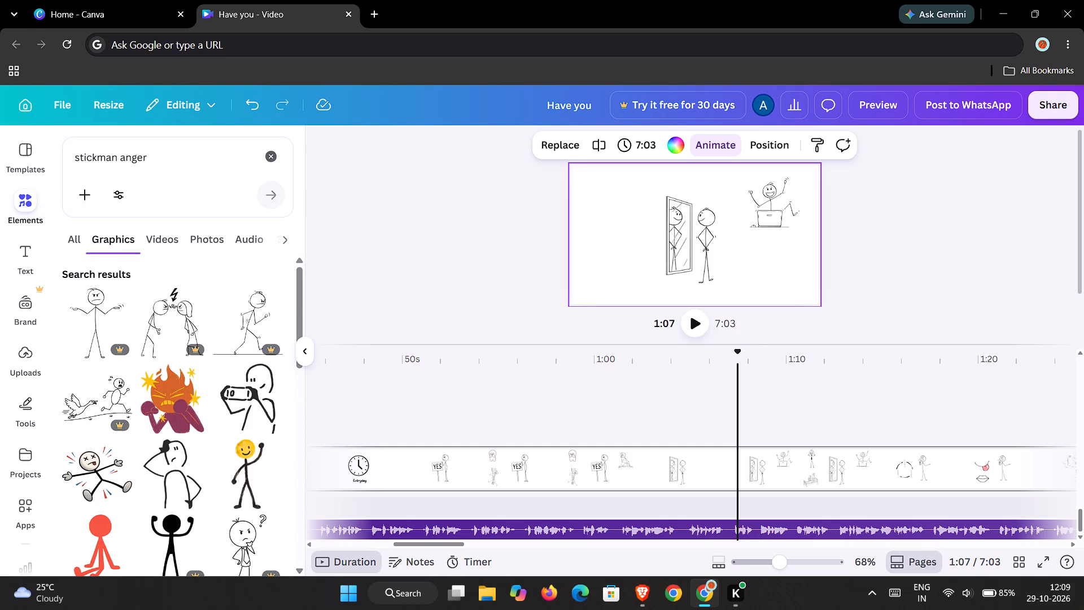
scroll(737, 355, "up", 1)
left_click_drag(737, 355, 743, 356)
scroll(564, 452, "up", 2)
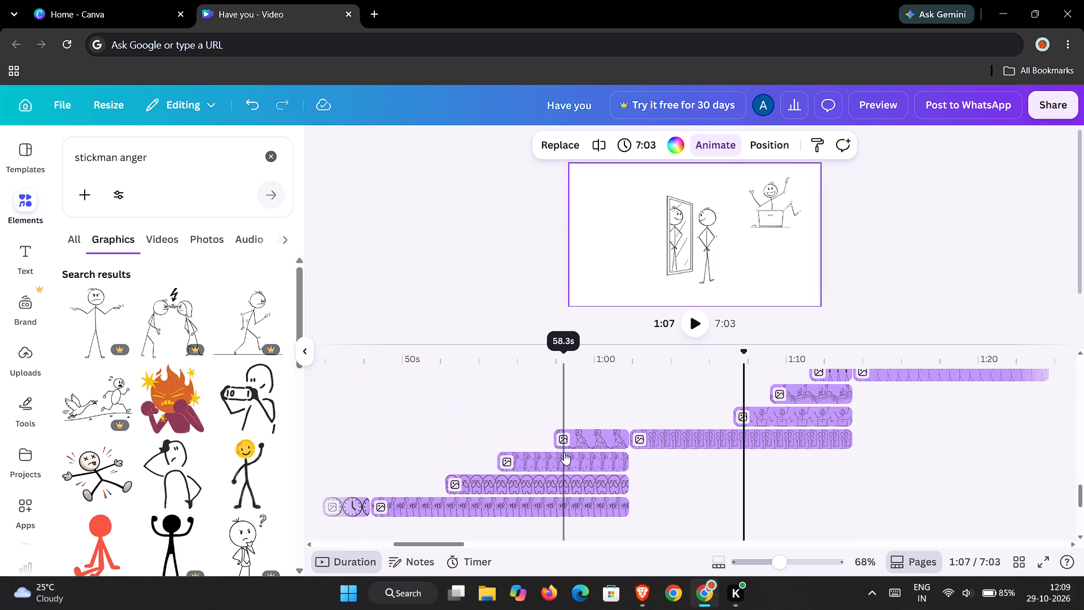
scroll(564, 452, "up", 2)
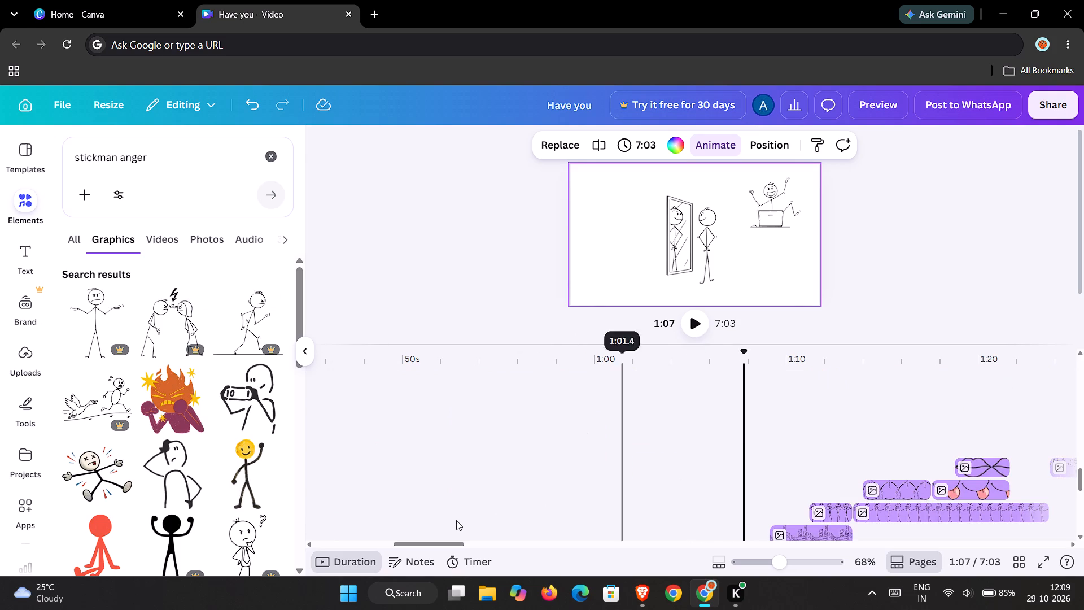
left_click_drag(441, 542, 369, 548)
scroll(479, 477, "down", 4)
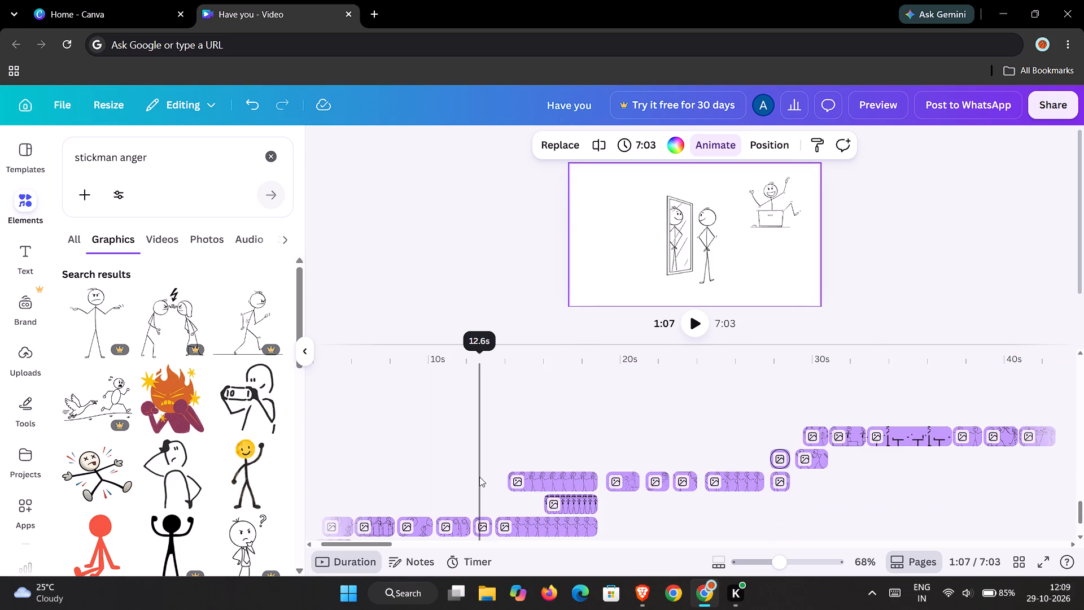
scroll(479, 494, "down", 1)
scroll(479, 495, "up", 2)
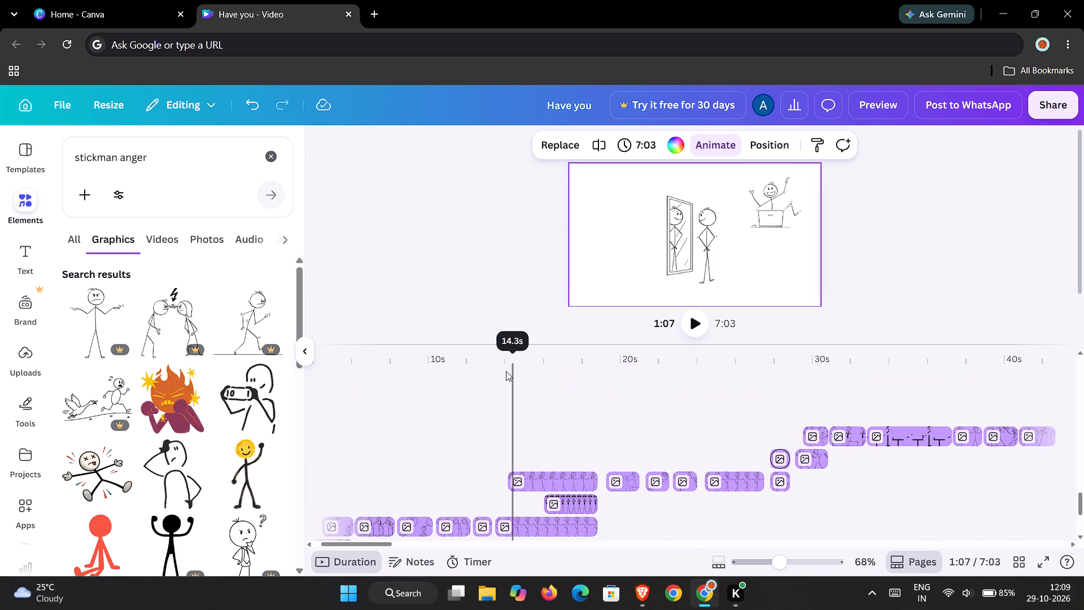
left_click(479, 349)
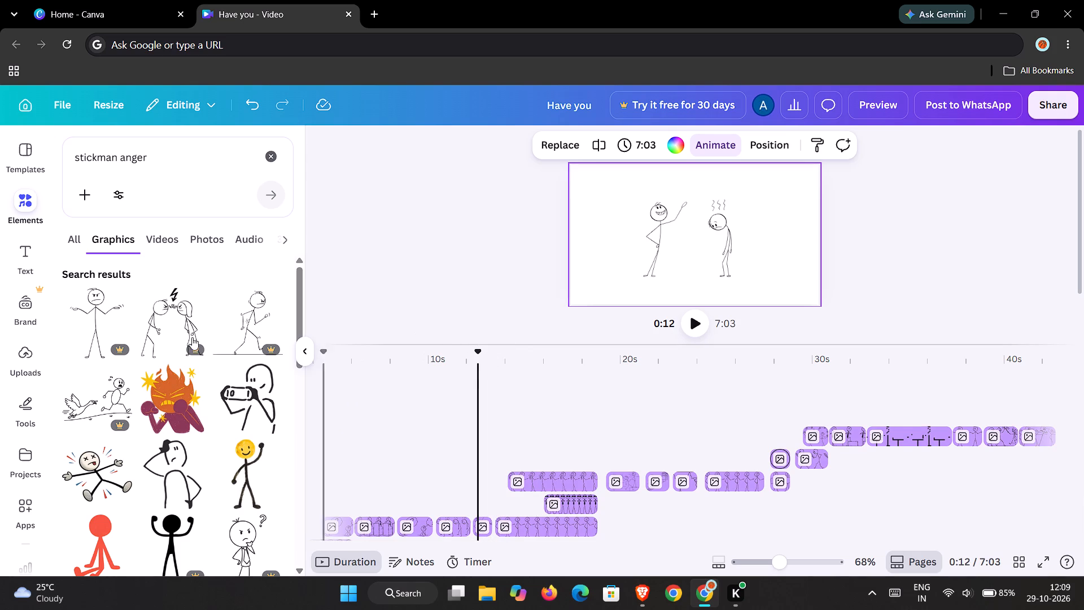
left_click(165, 316)
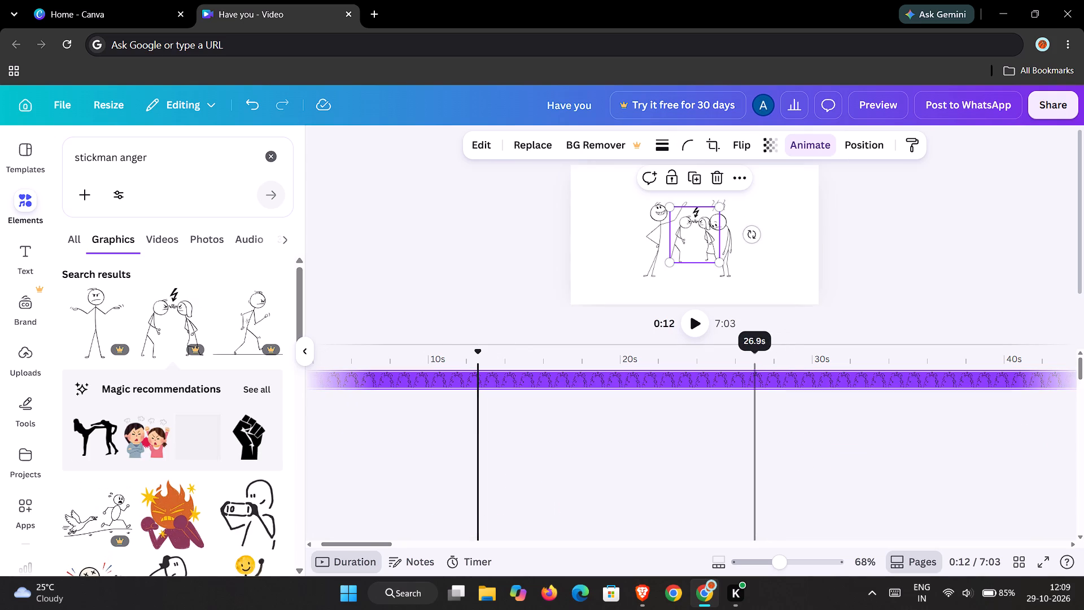
Place the arguing couple graphic in the page's upper-right corner, beside the sad stickman, and adjust its size to fit there.
left_click_drag(762, 346, 759, 393)
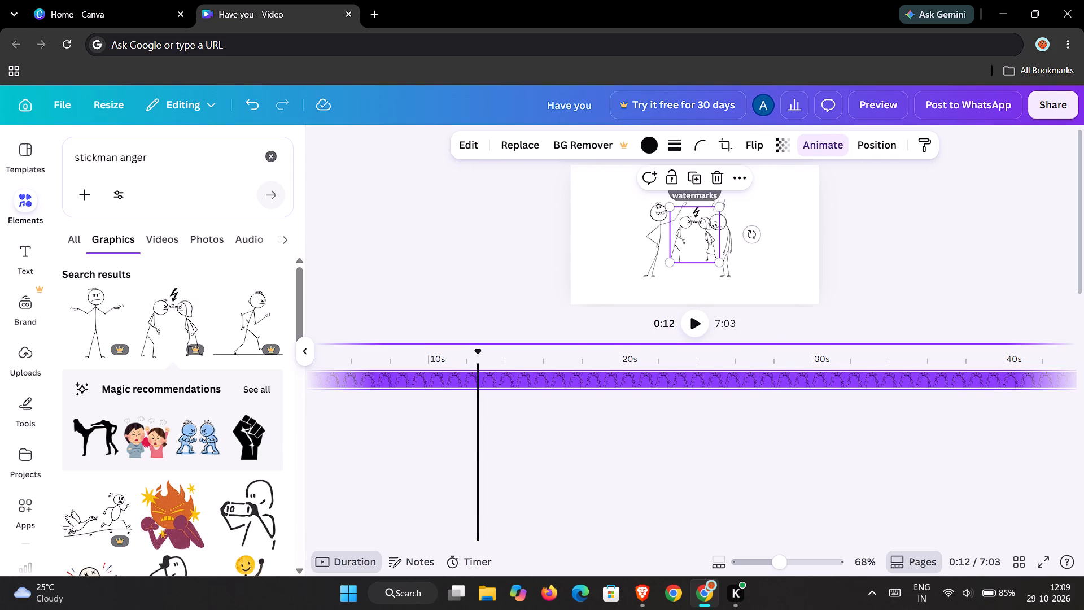
left_click_drag(759, 393, 762, 481)
scroll(730, 338, "up", 5, "ctrl")
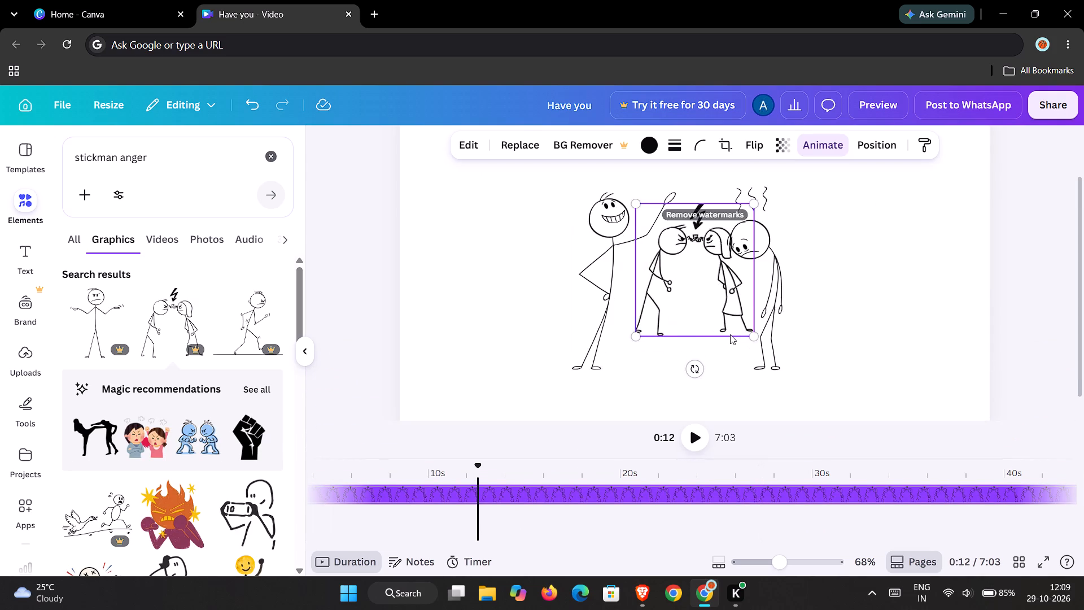
scroll(730, 334, "down", 2, "ctrl")
left_click_drag(700, 311, 818, 281)
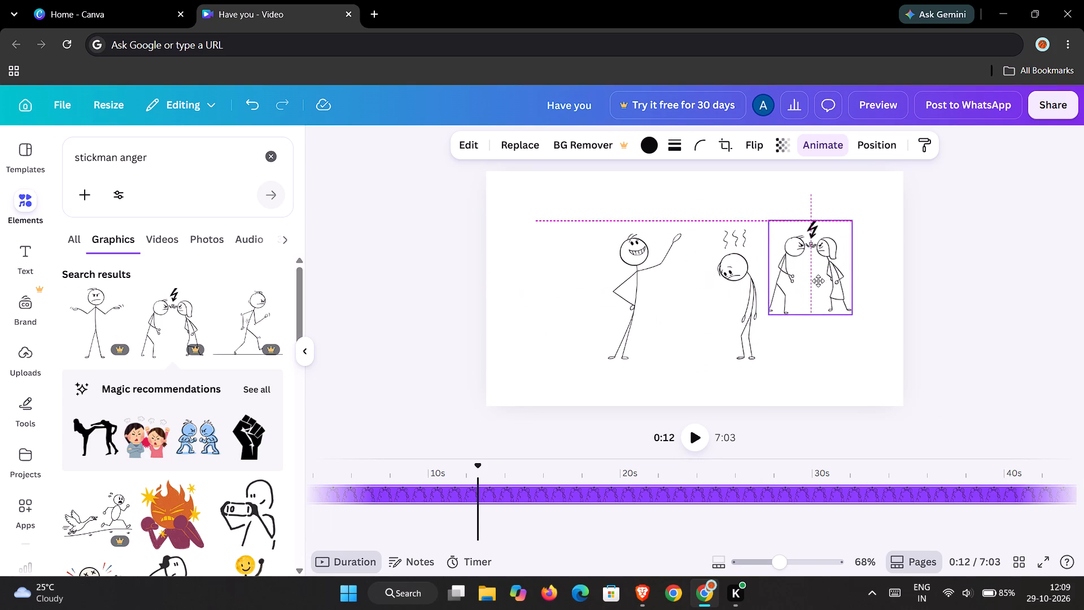
left_click_drag(818, 281, 821, 274)
left_click(854, 298)
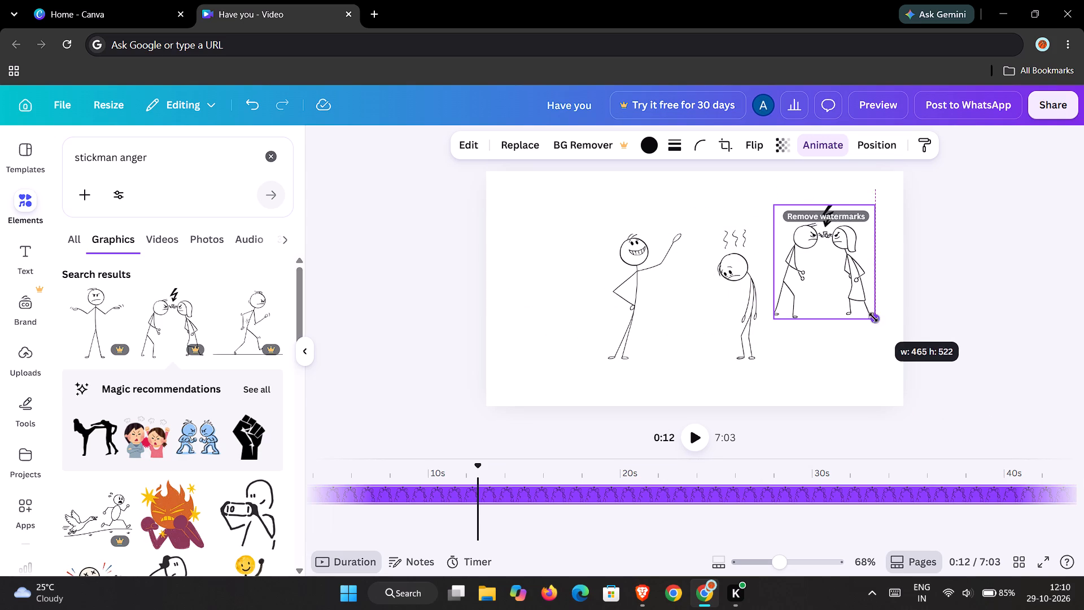
left_click_drag(825, 264, 843, 252)
left_click(875, 283)
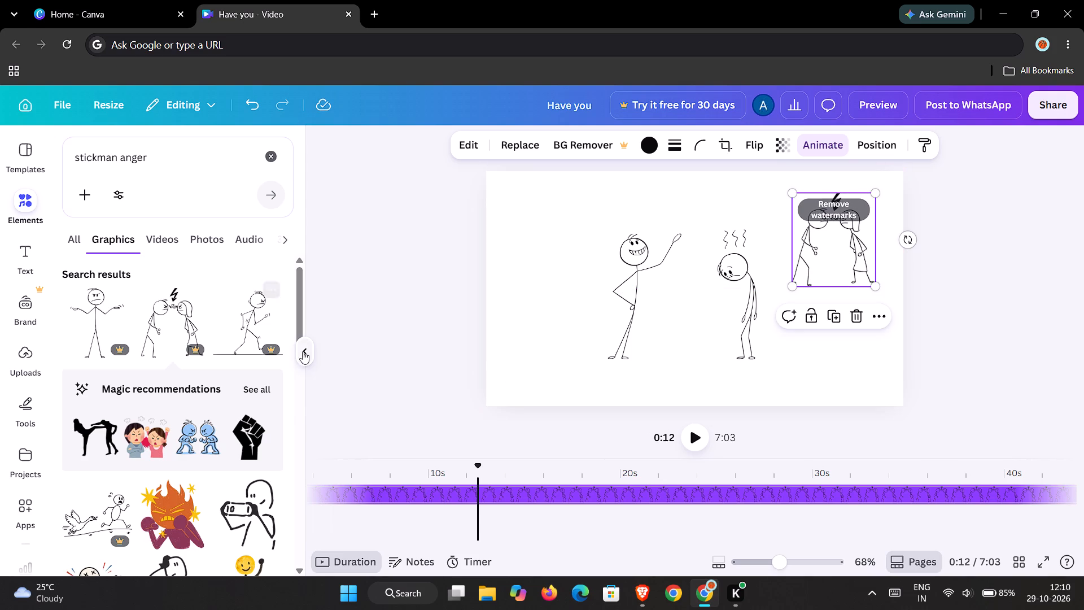
Trim the arguing couple graphic's timing on the timeline so it runs from about 12 s to about 16 s.
scroll(579, 511, "down", 5)
scroll(579, 510, "up", 5)
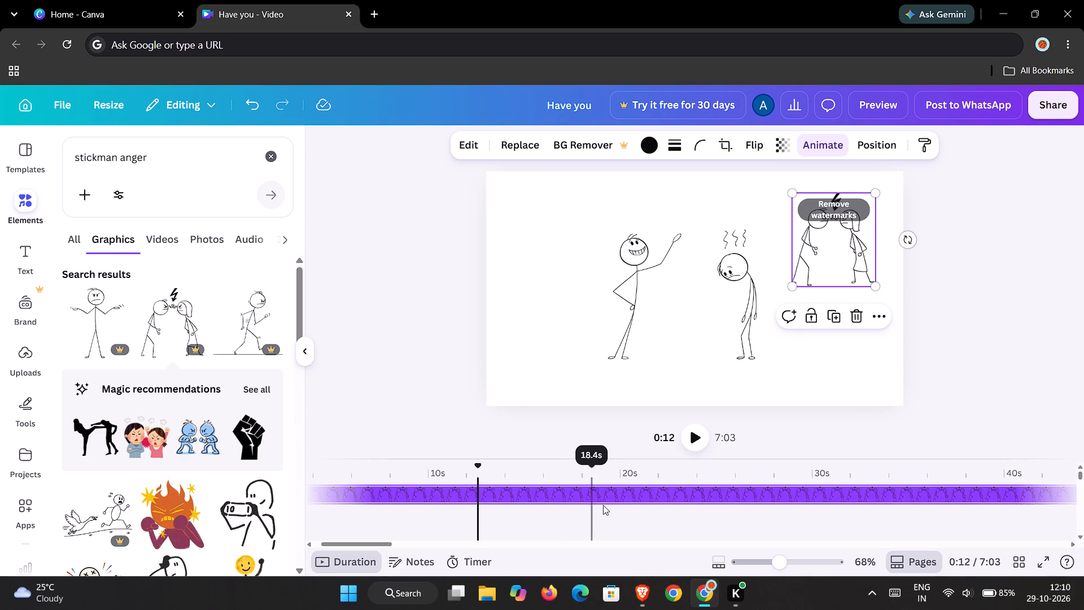
left_click_drag(376, 544, 448, 555)
scroll(443, 513, "down", 14, "ctrl")
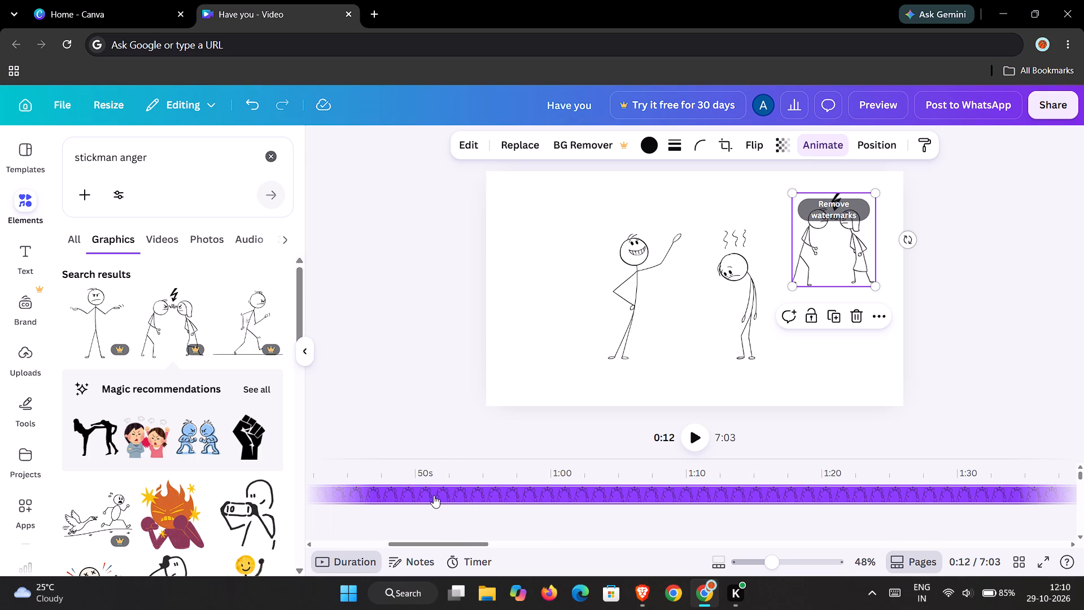
scroll(434, 495, "down", 20, "ctrl")
scroll(434, 495, "down", 20, "ctrl")
scroll(434, 495, "down", 3, "ctrl")
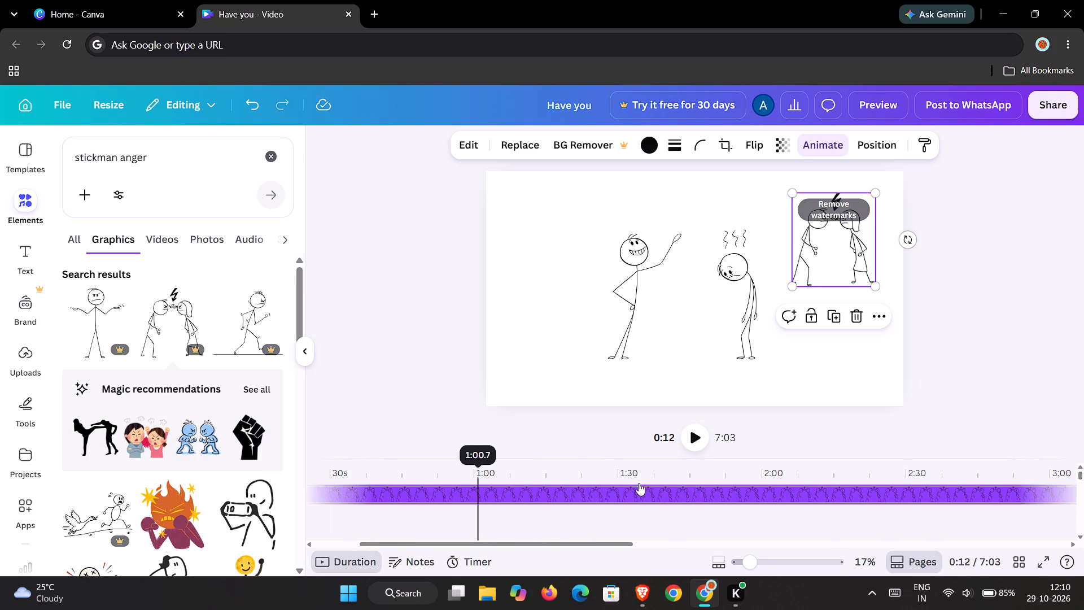
left_click_drag(620, 456, 637, 348)
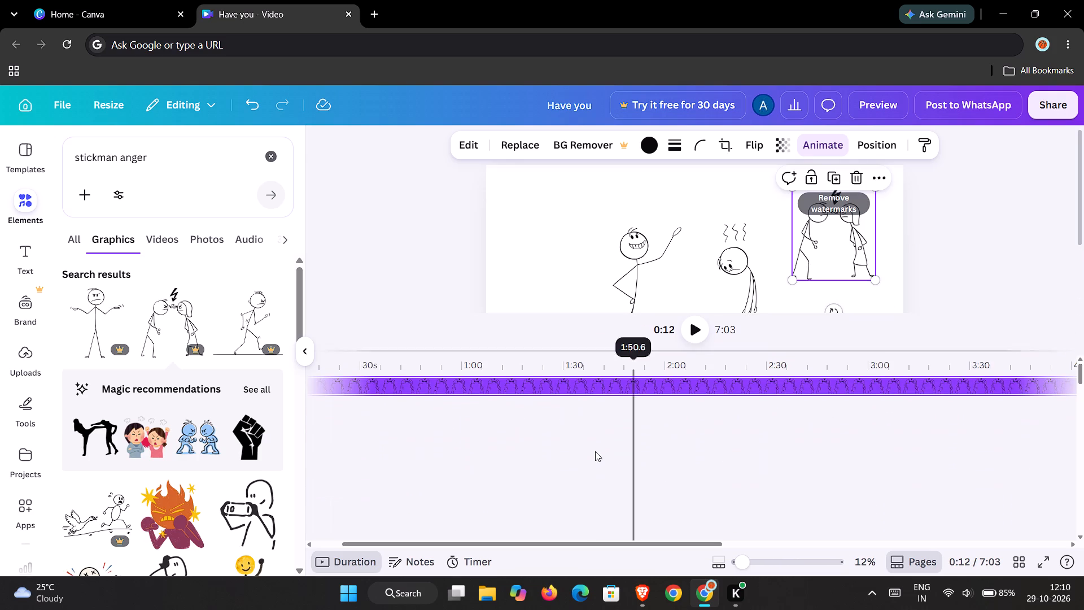
scroll(591, 452, "down", 20, "ctrl")
scroll(591, 452, "down", 10, "ctrl")
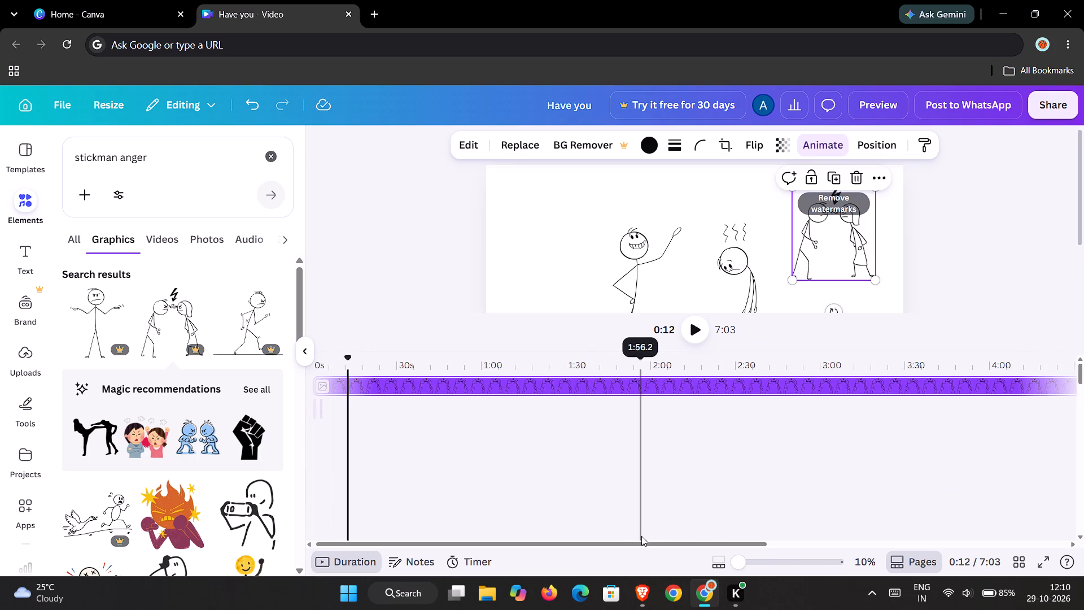
left_click_drag(643, 542, 1000, 553)
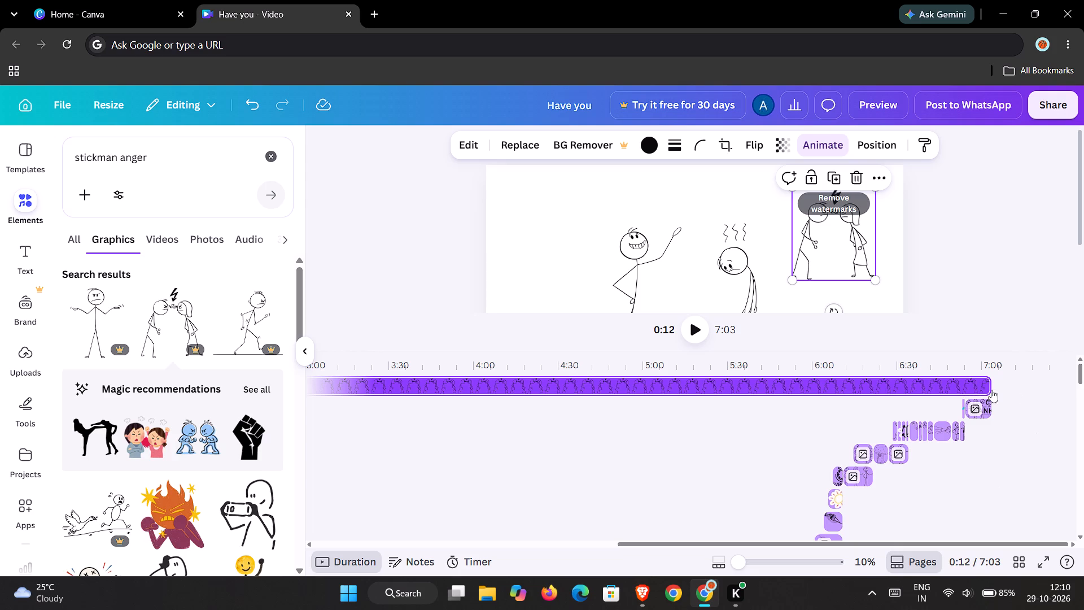
left_click_drag(991, 387, 437, 408)
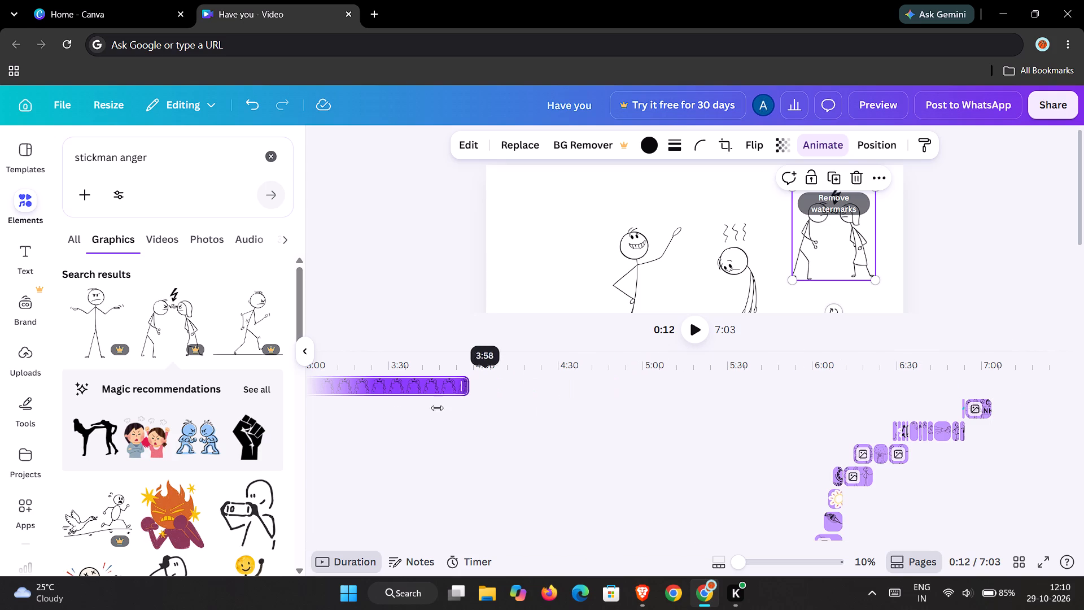
left_click_drag(437, 408, 369, 415)
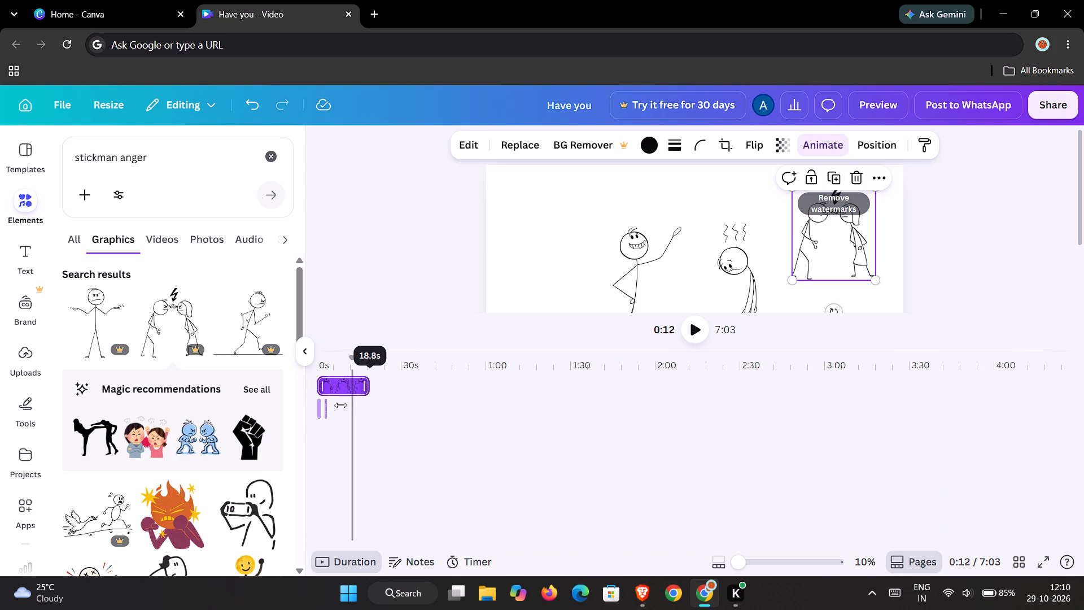
left_click_drag(319, 390, 348, 387)
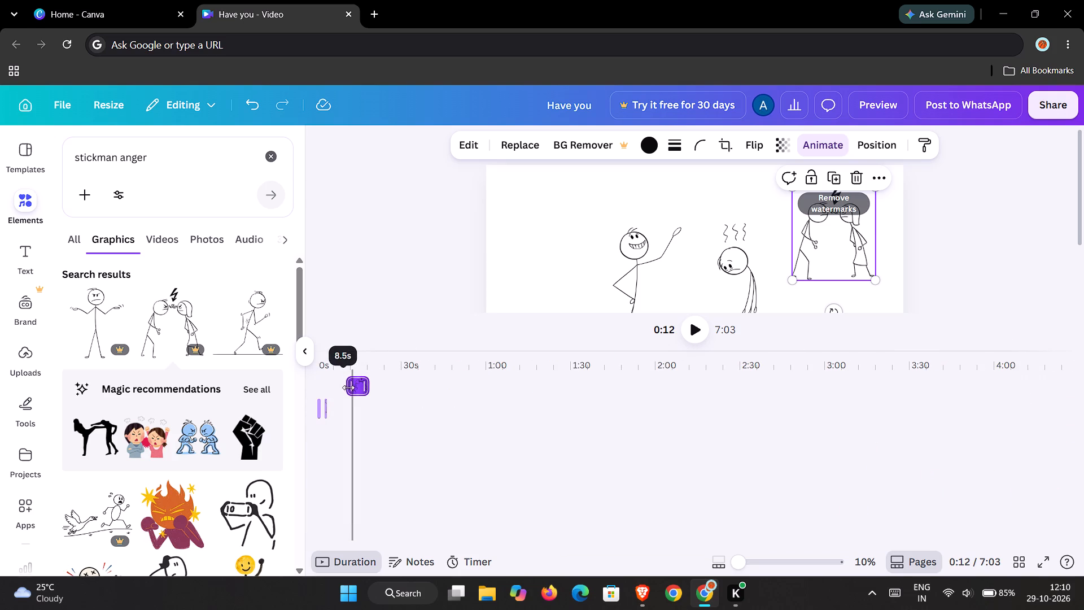
left_click_drag(348, 387, 353, 387)
left_click_drag(367, 387, 366, 387)
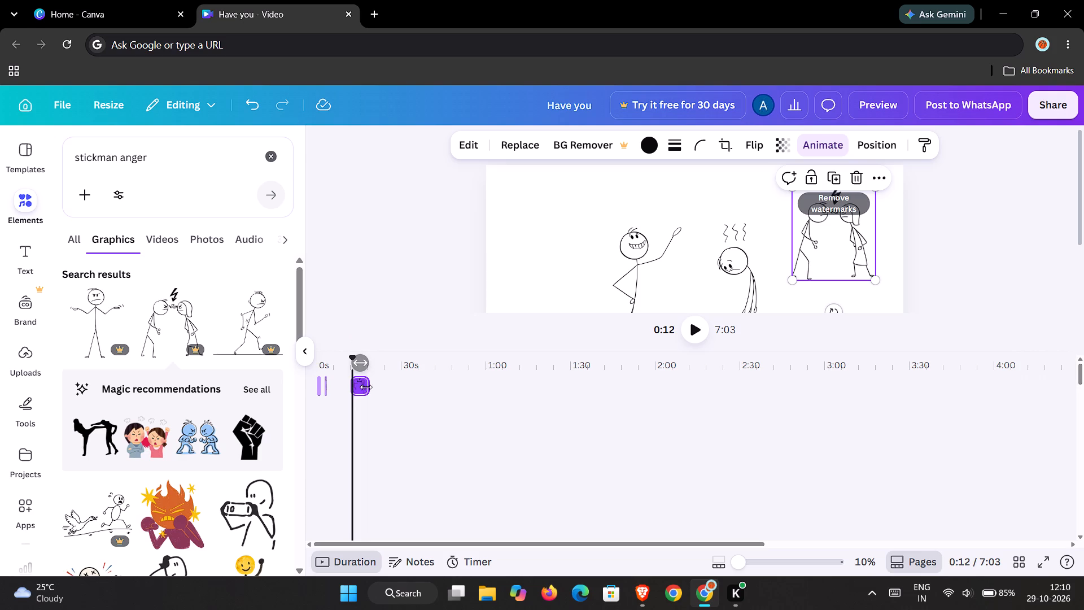
left_click_drag(366, 387, 360, 387)
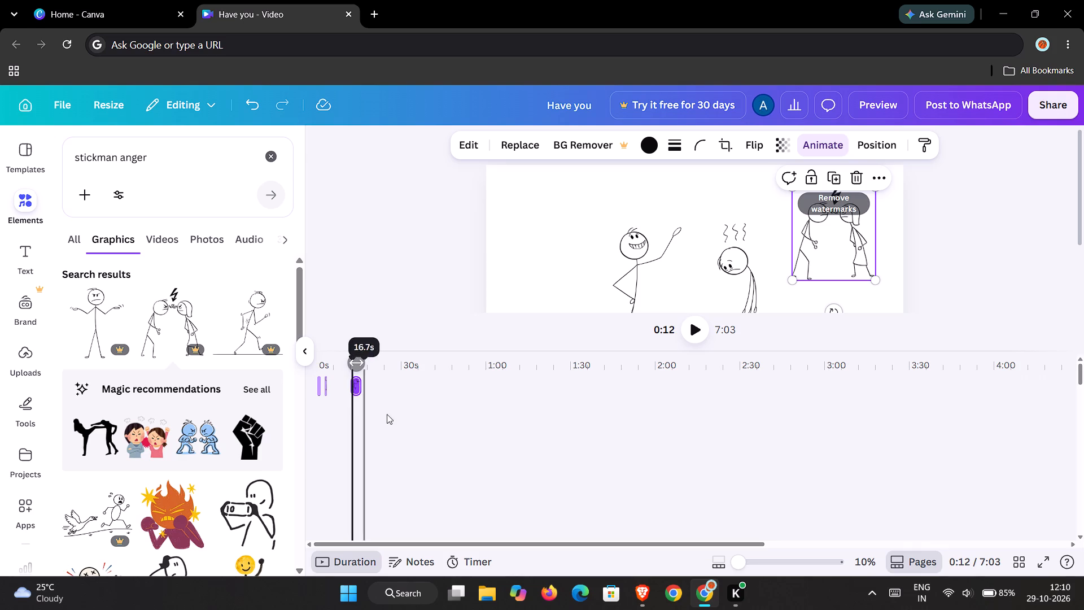
Scrub the video between about 0:11 and 0:16 to check the arguing couple graphic's timing against the surrounding stickman scenes.
scroll(398, 422, "up", 7, "ctrl")
scroll(398, 422, "up", 20, "ctrl")
scroll(398, 422, "up", 20, "ctrl")
scroll(398, 422, "up", 1, "ctrl")
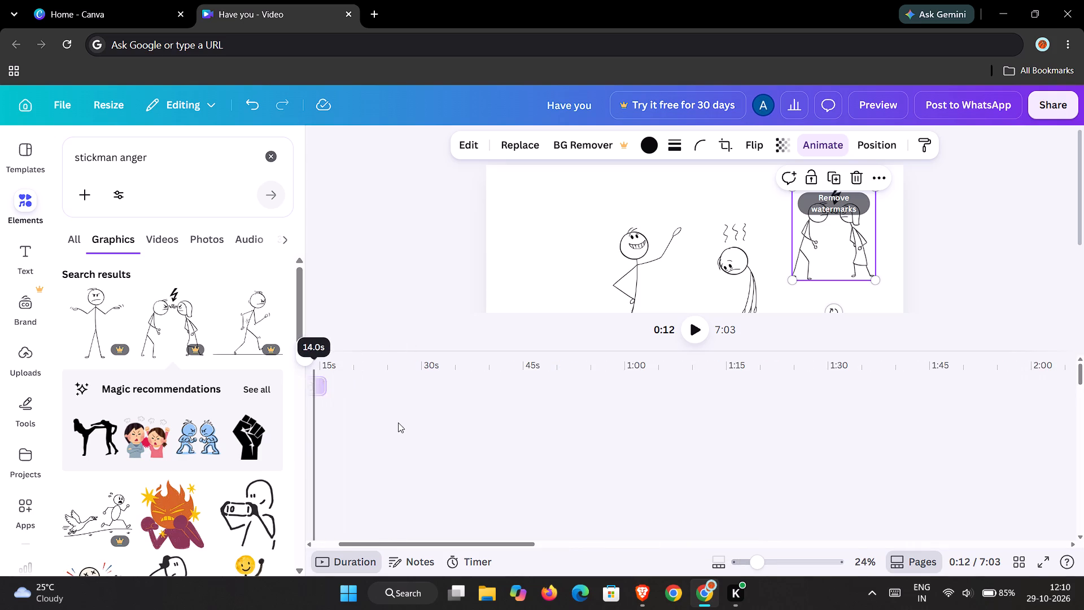
scroll(398, 422, "up", 20, "ctrl")
scroll(398, 422, "up", 3, "ctrl")
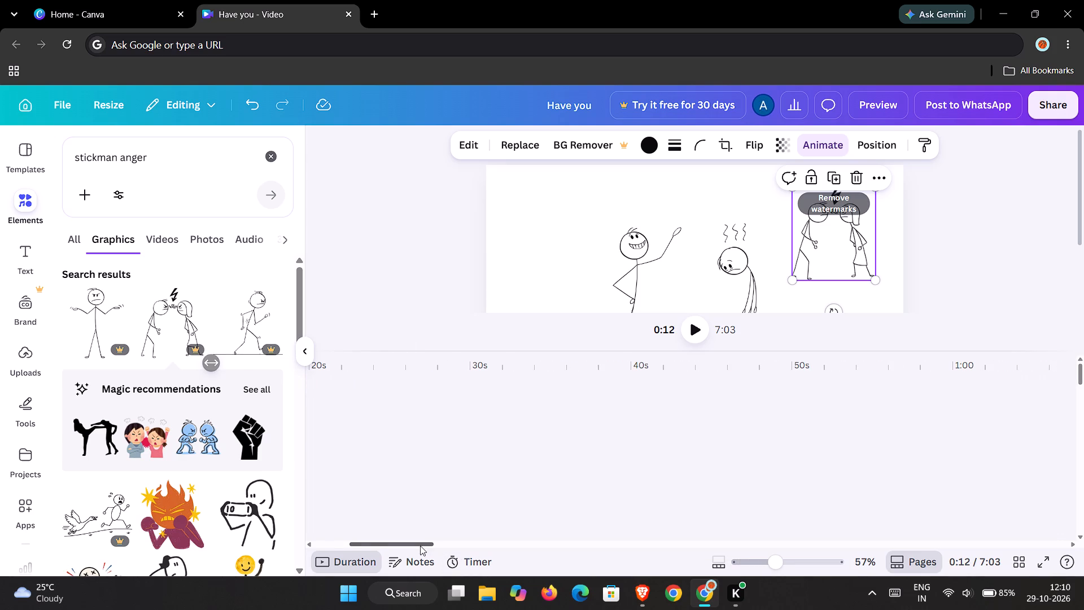
left_click_drag(420, 546, 339, 542)
scroll(535, 453, "up", 4, "ctrl")
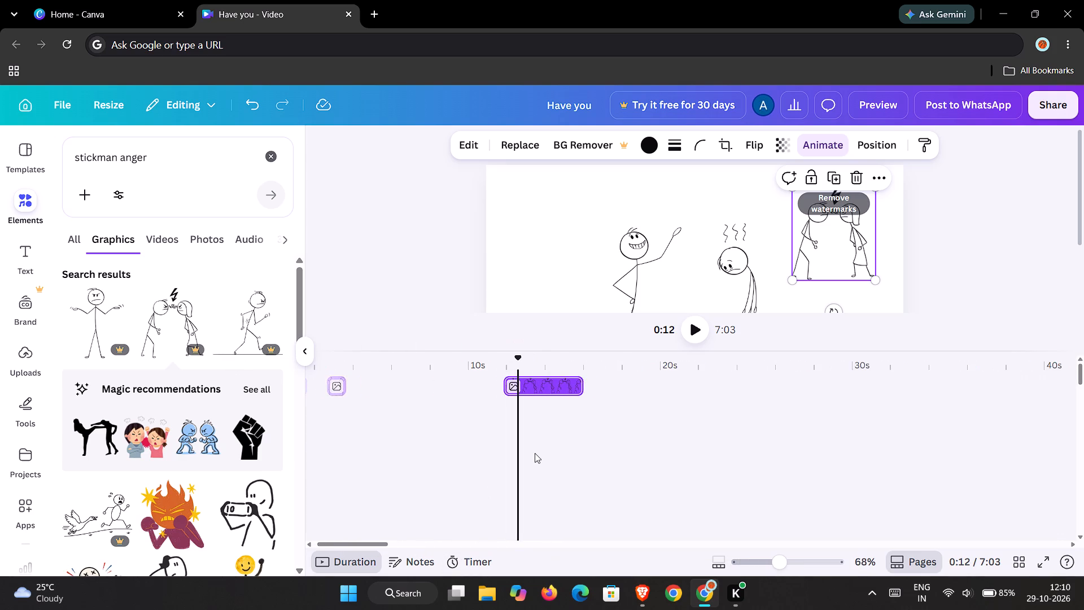
scroll(535, 453, "up", 7, "ctrl")
scroll(546, 412, "up", 2)
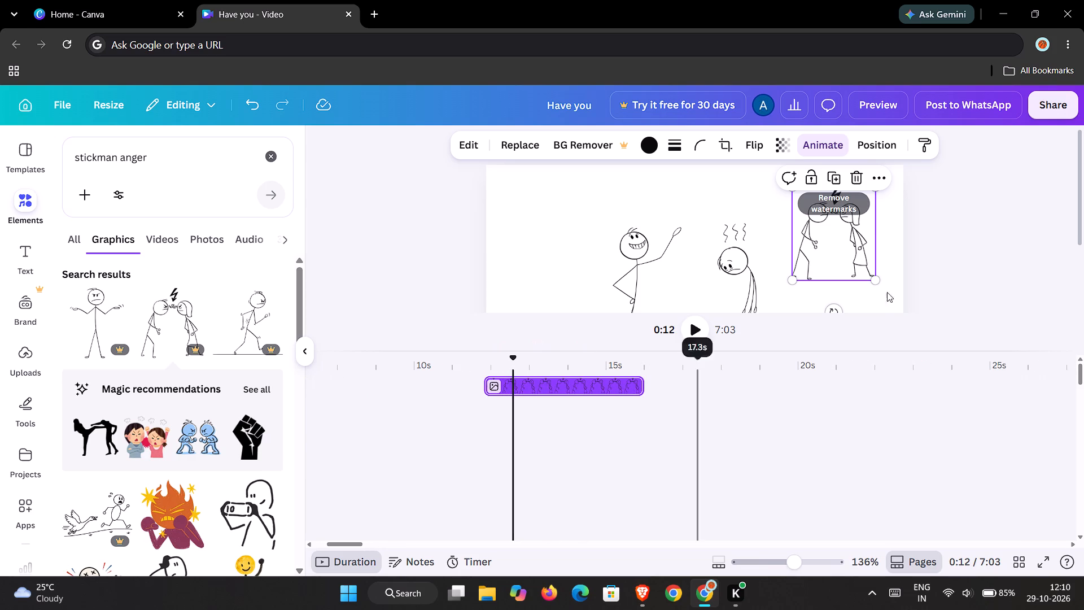
left_click_drag(770, 350, 767, 470)
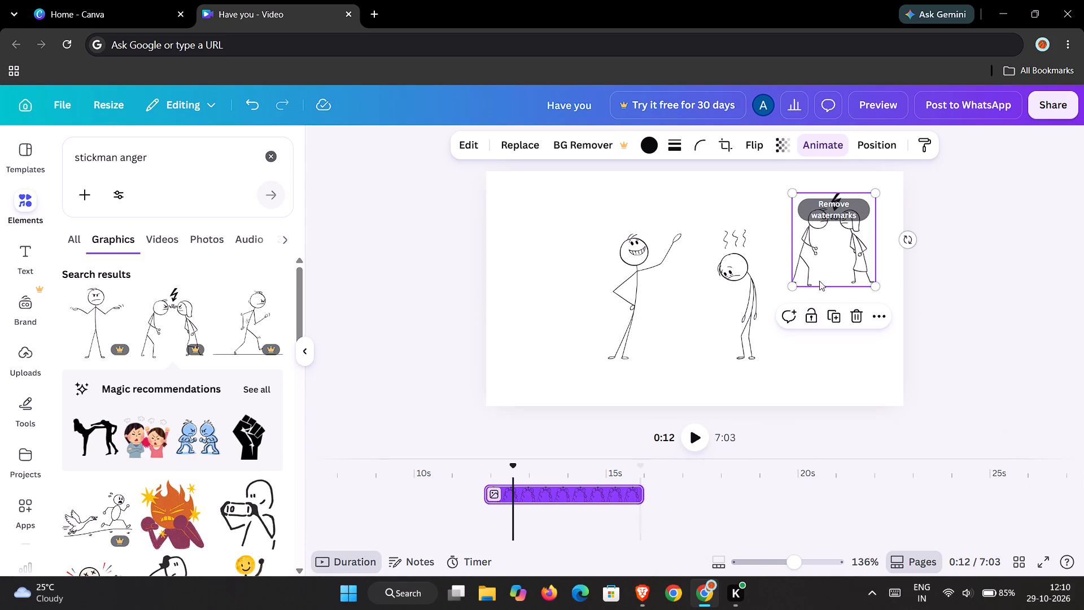
left_click_drag(515, 465, 484, 469)
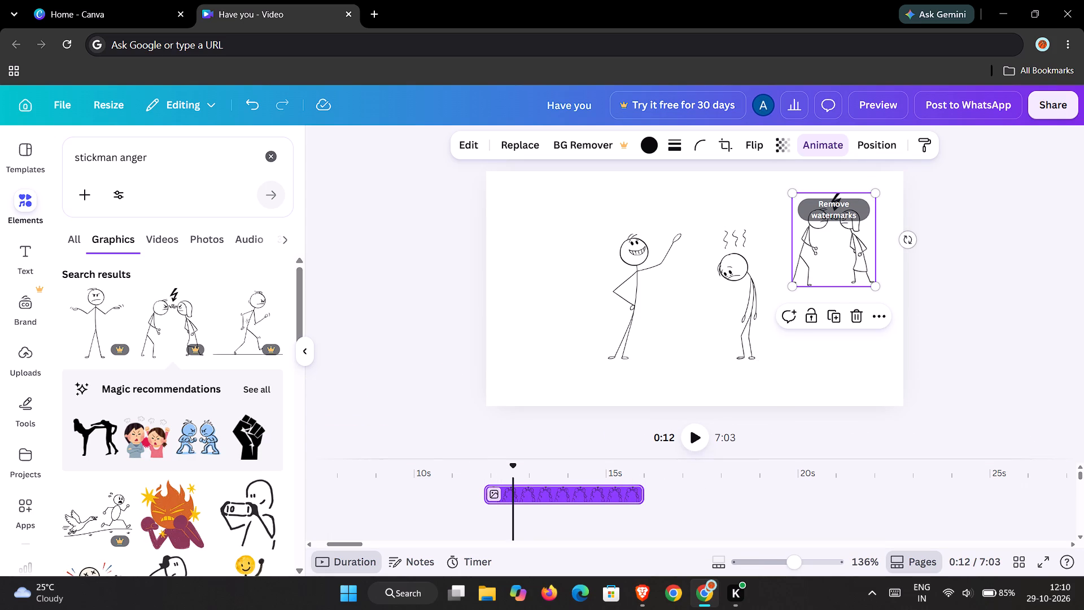
left_click_drag(484, 469, 578, 478)
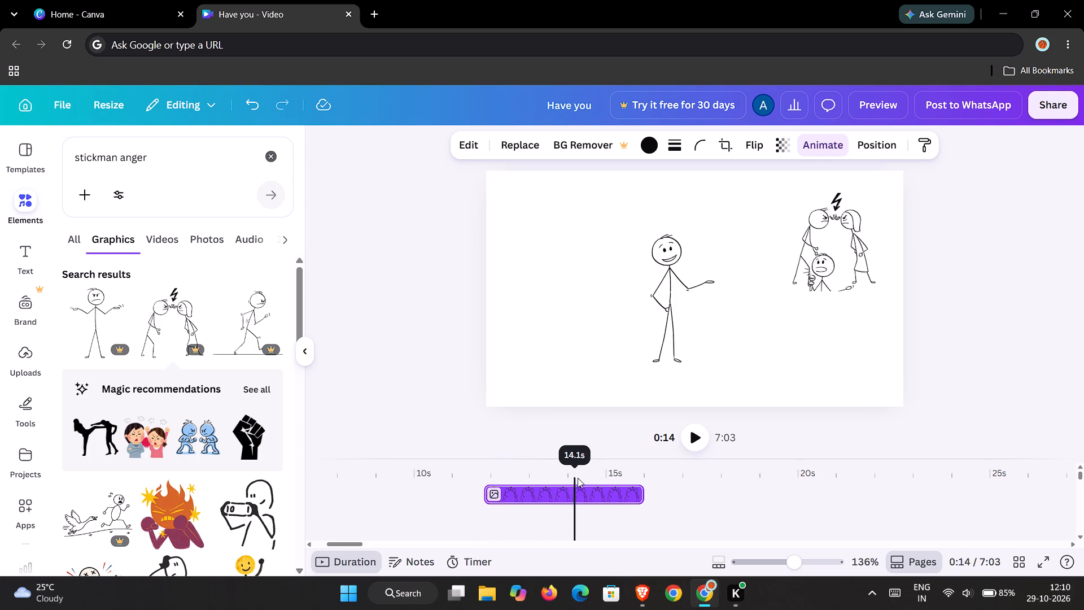
left_click_drag(578, 478, 583, 511)
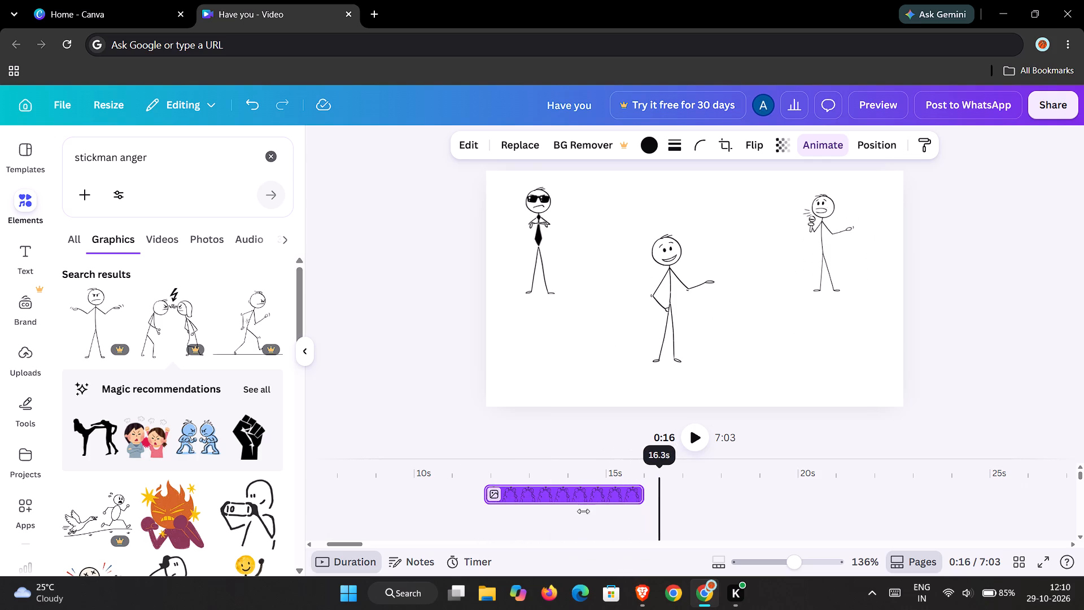
left_click_drag(583, 511, 466, 538)
Add the worried stickman with a hand on its head from the "stickman anger" results at 0:11, slightly reduced in the page's lower-left corner.
scroll(164, 355, "down", 3)
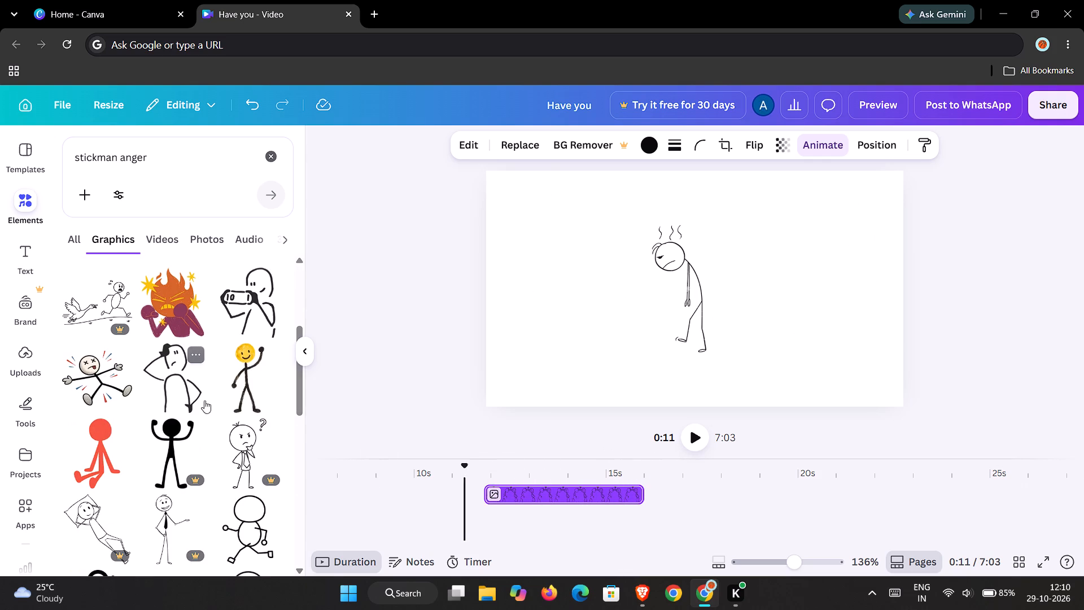
left_click(177, 385)
left_click_drag(723, 334, 803, 334)
left_click_drag(849, 192, 803, 262)
left_click_drag(748, 331, 554, 305)
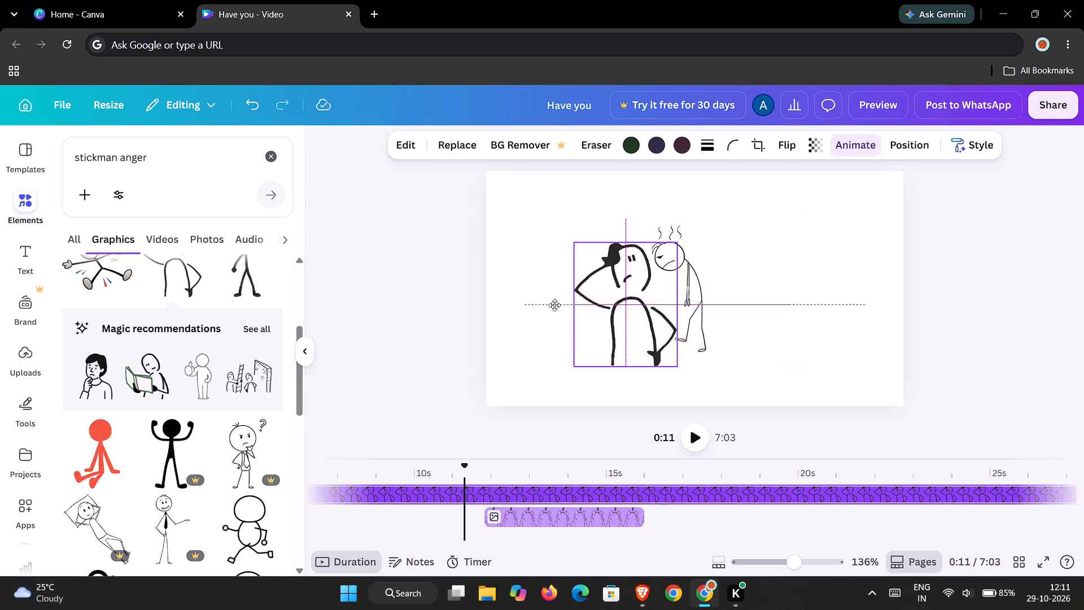
left_click_drag(554, 305, 559, 321)
left_click_drag(613, 250, 613, 262)
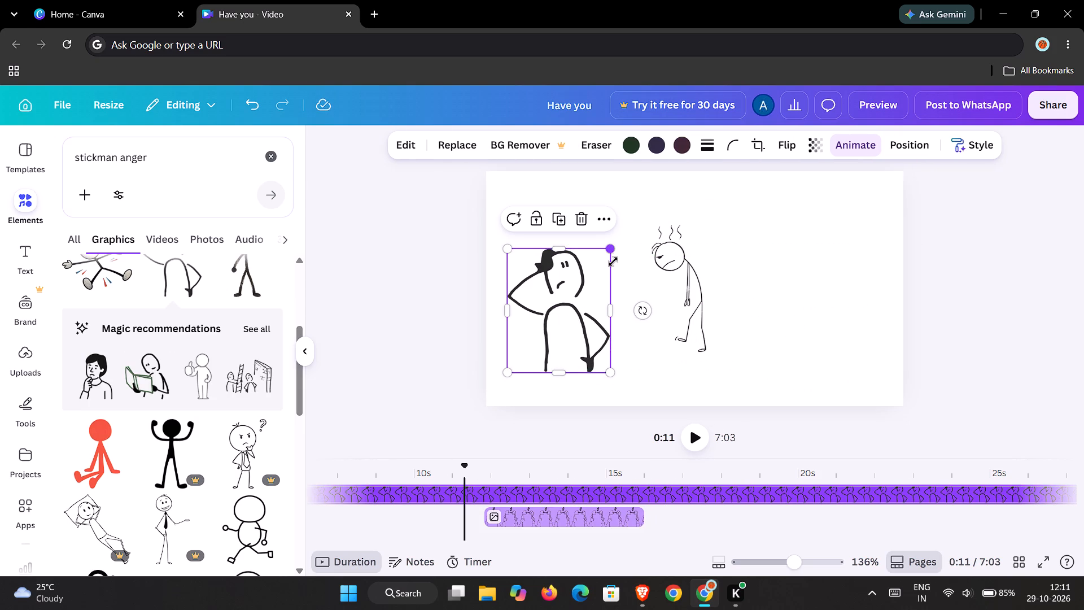
left_click_drag(613, 262, 616, 268)
left_click_drag(580, 324, 572, 346)
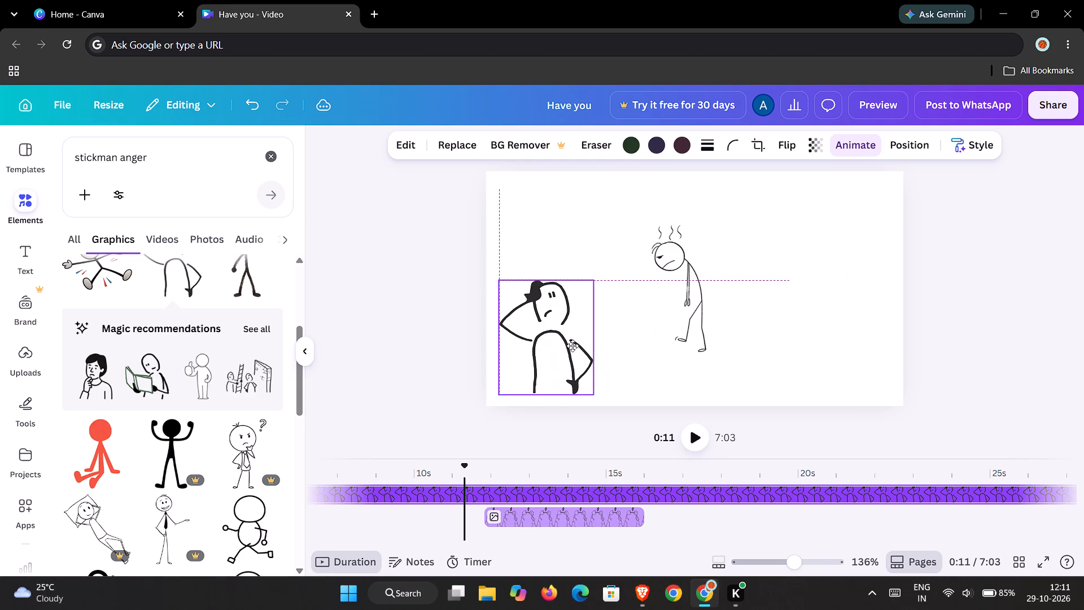
left_click_drag(572, 346, 580, 340)
Adjust the worried stickman's side and top crop edges to fit the whole figure, and place it just left of the slouching stickman.
left_click_drag(602, 282, 599, 288)
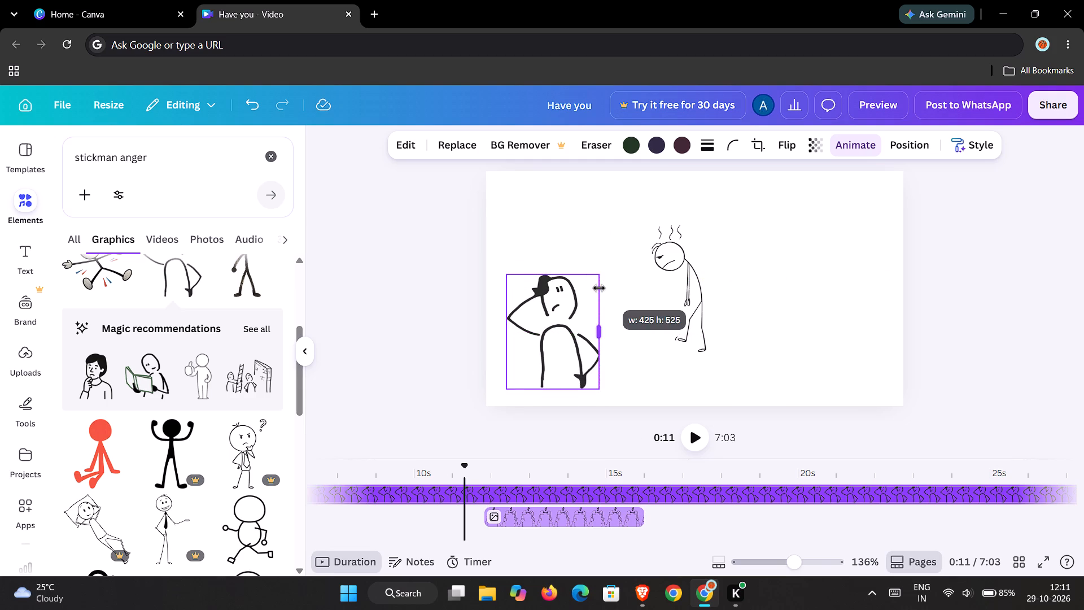
left_click_drag(599, 288, 609, 294)
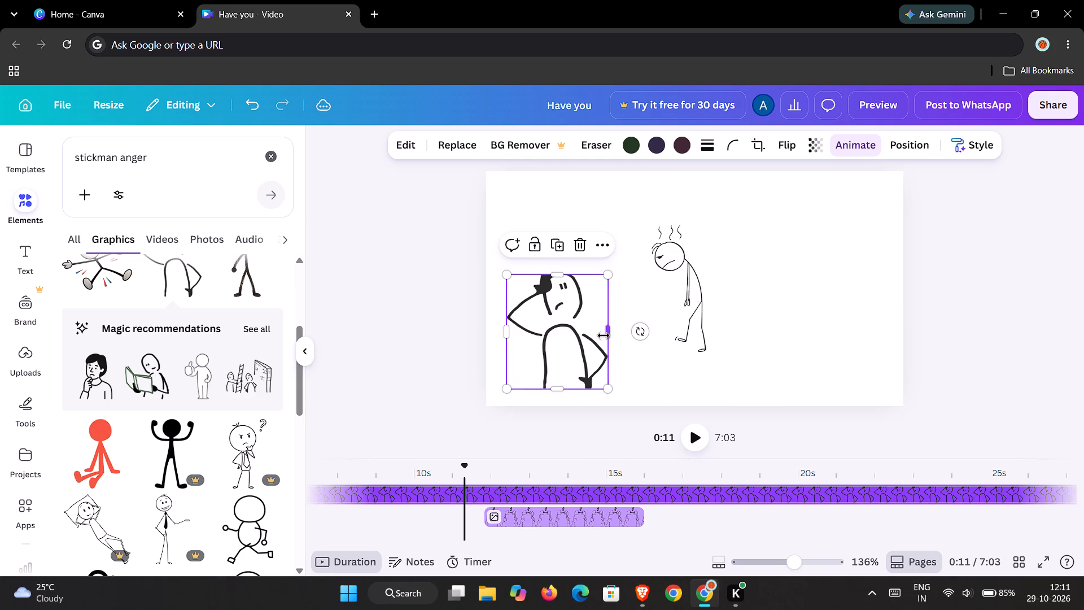
left_click_drag(604, 335, 587, 340)
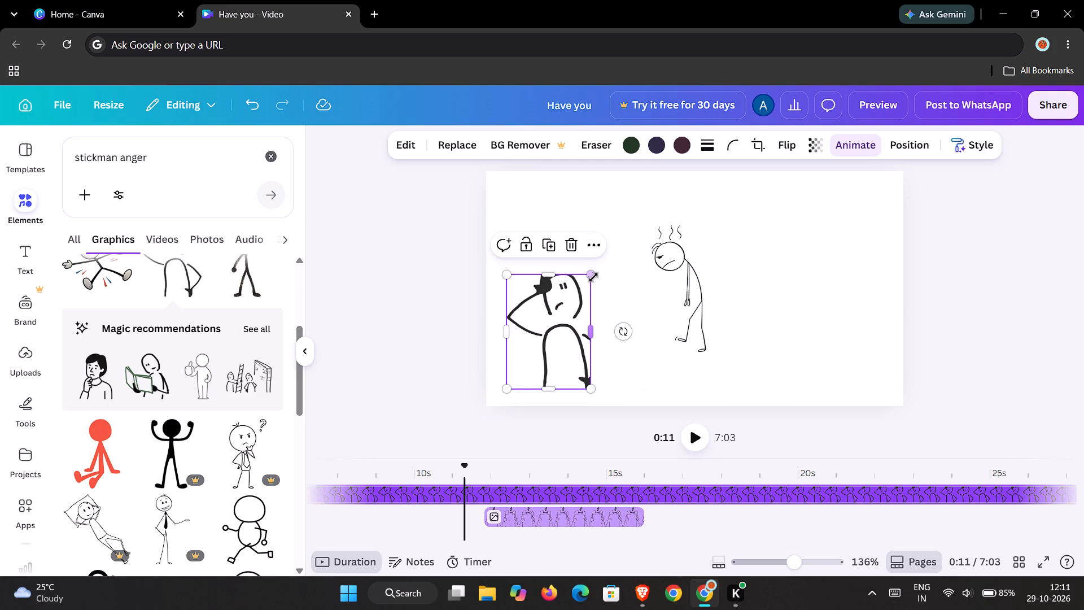
left_click_drag(594, 277, 619, 294)
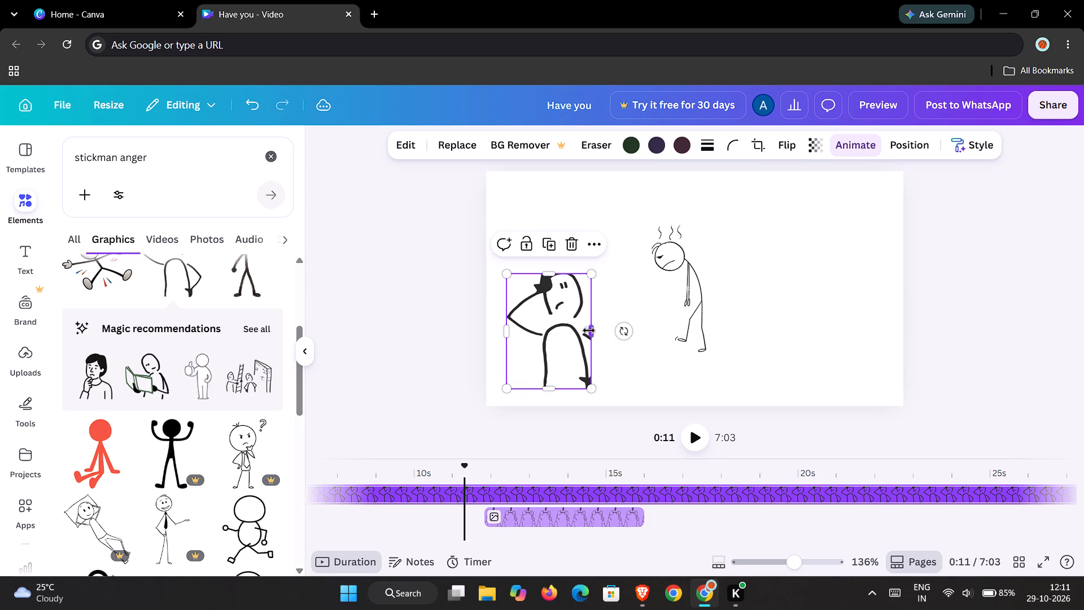
left_click_drag(511, 336, 505, 336)
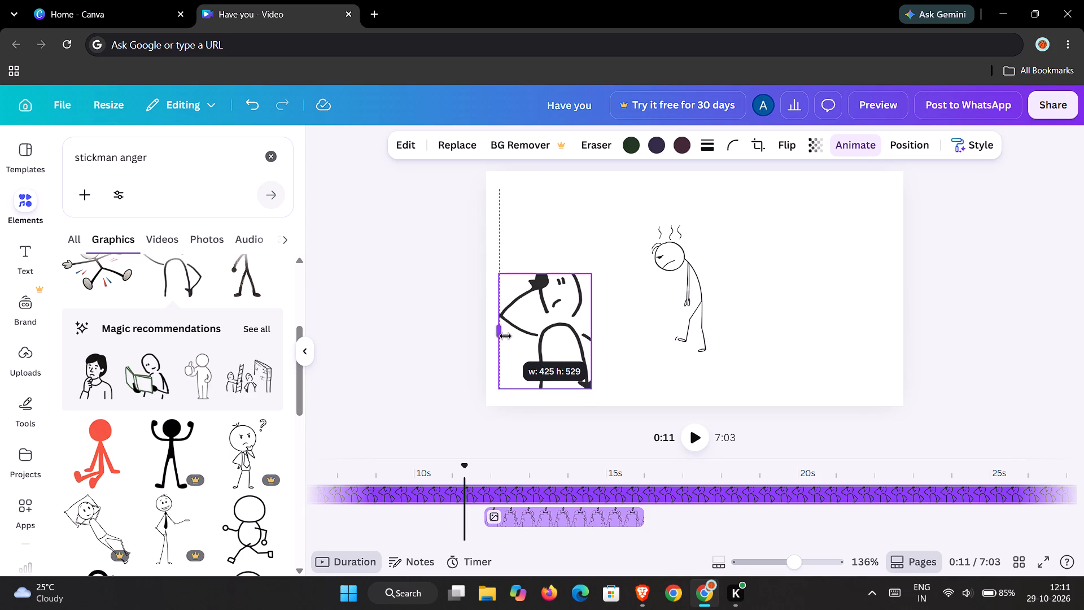
left_click_drag(505, 336, 522, 339)
left_click_drag(589, 333, 613, 335)
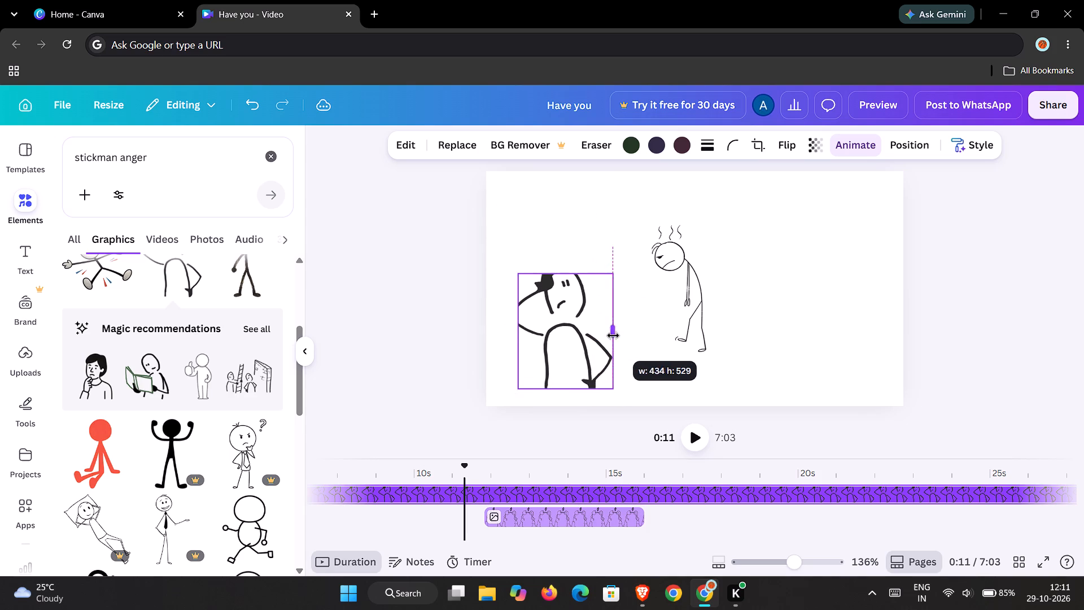
left_click_drag(613, 335, 606, 338)
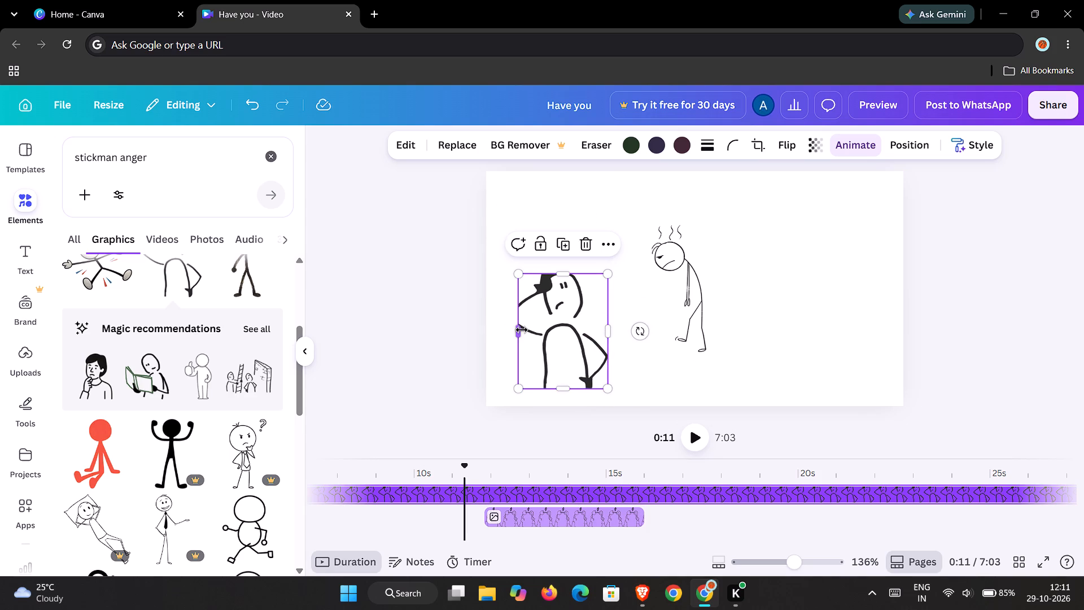
left_click_drag(522, 330, 515, 333)
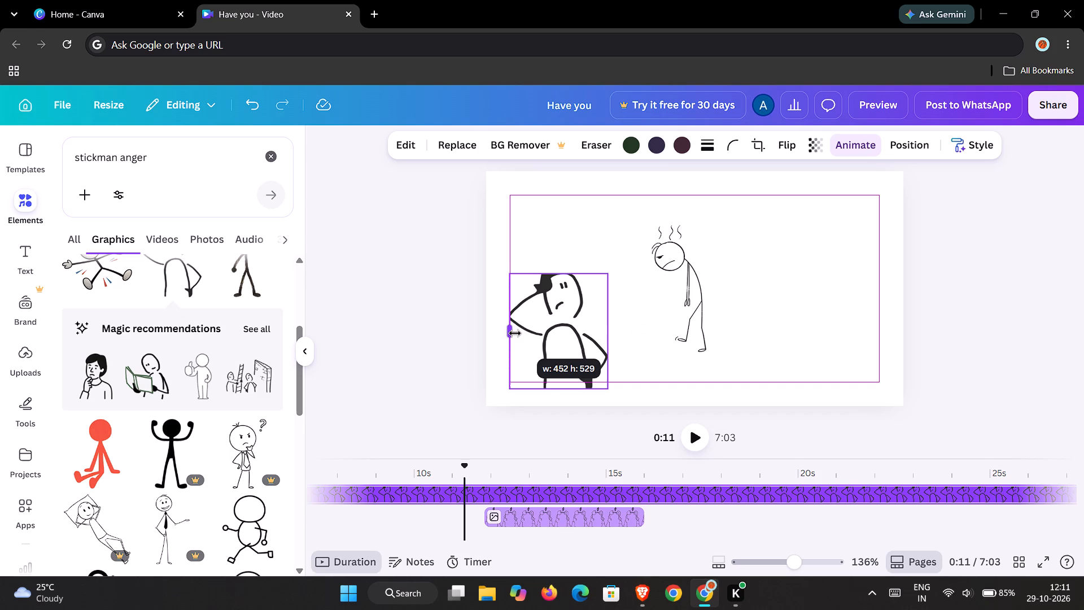
left_click_drag(515, 333, 507, 335)
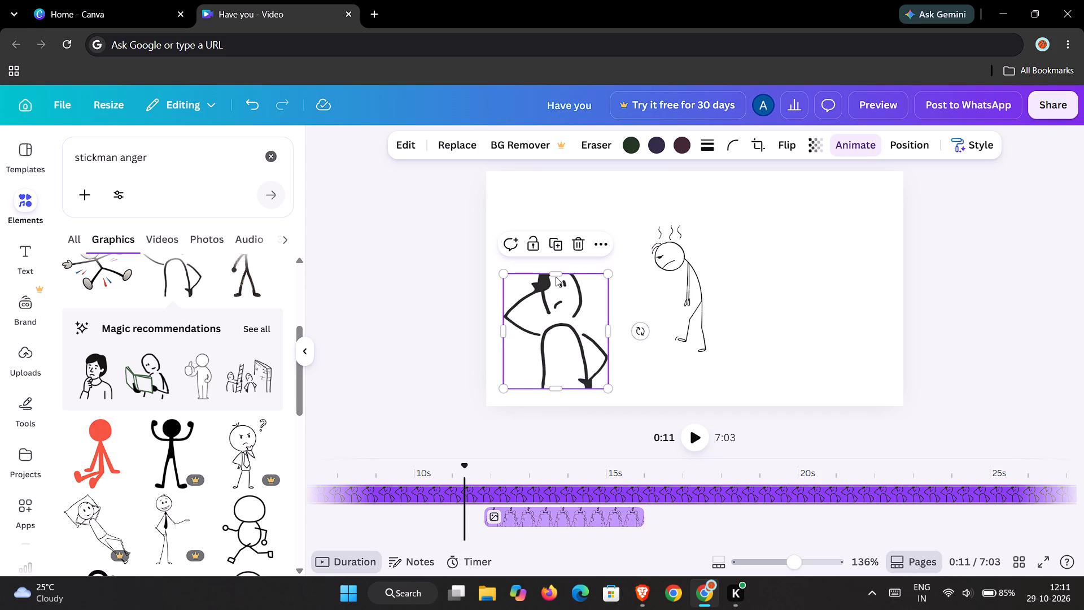
left_click_drag(556, 276, 561, 268)
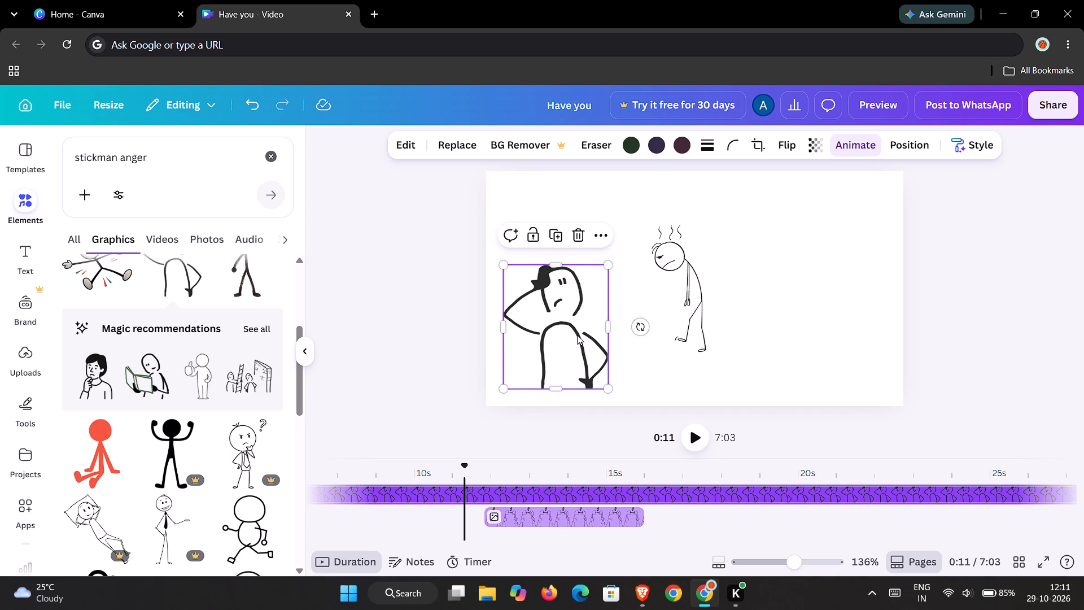
left_click_drag(577, 337, 609, 314)
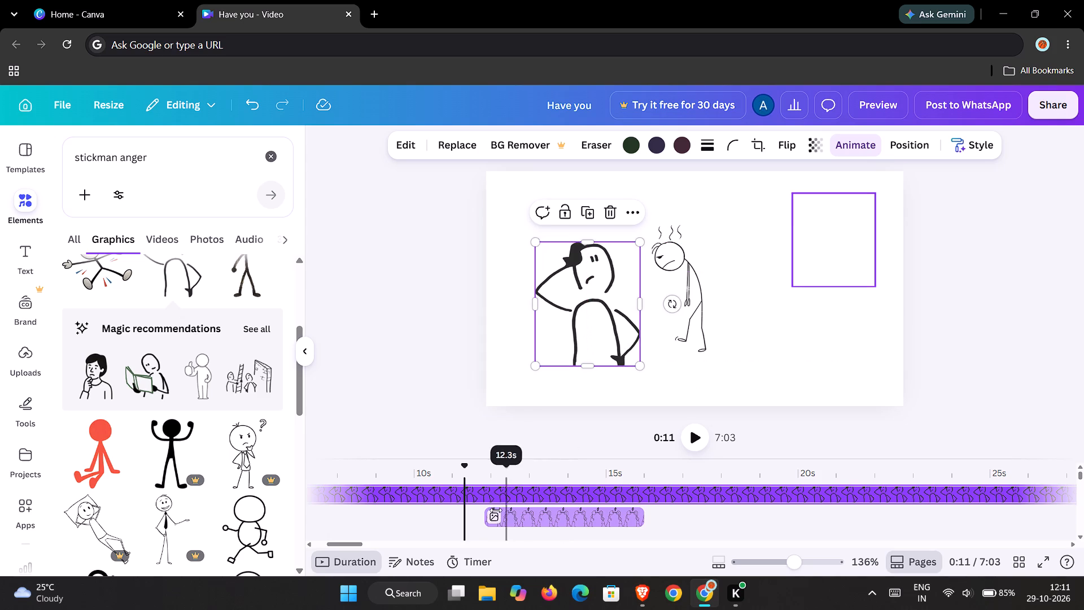
Browse the timeline tracks around 0:05 to 0:20 and enlarge the timeline area to show the graphic clips, page strip and audio together.
scroll(496, 510, "down", 3)
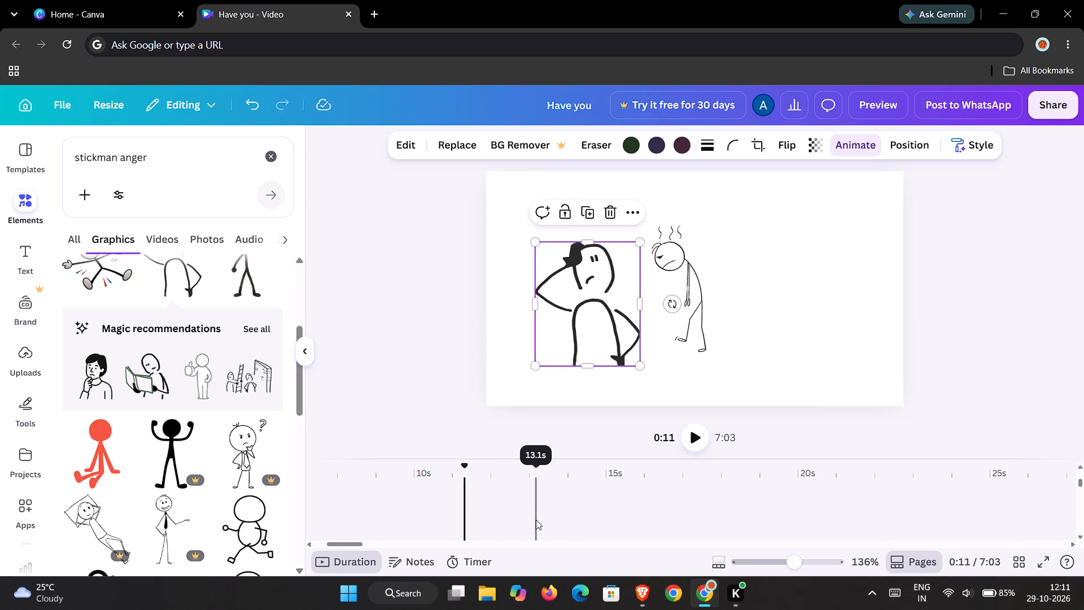
scroll(532, 522, "down", 2)
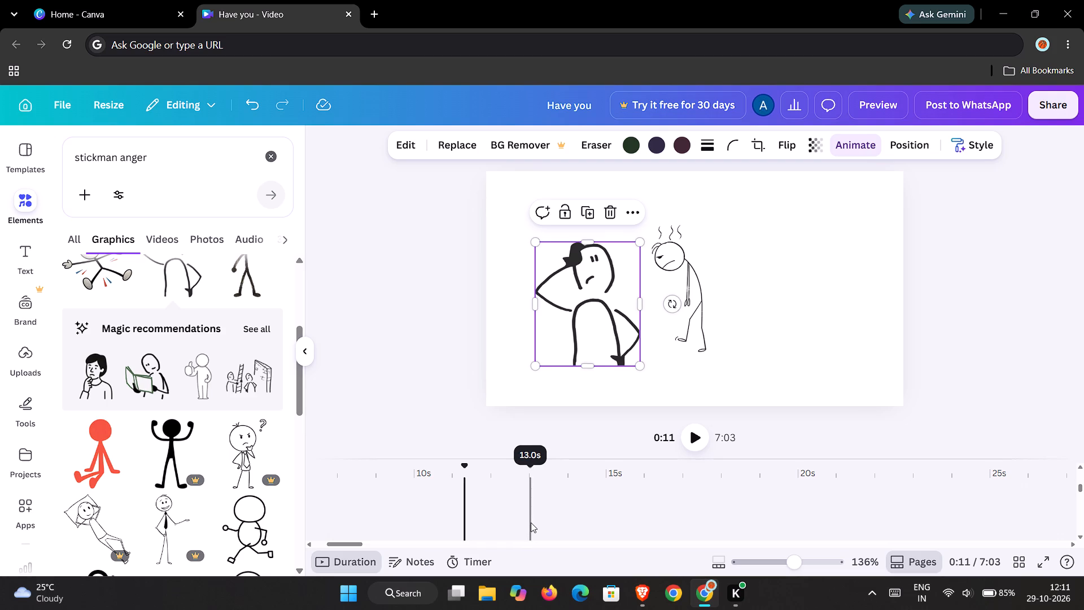
scroll(531, 522, "down", 2)
scroll(531, 522, "up", 2)
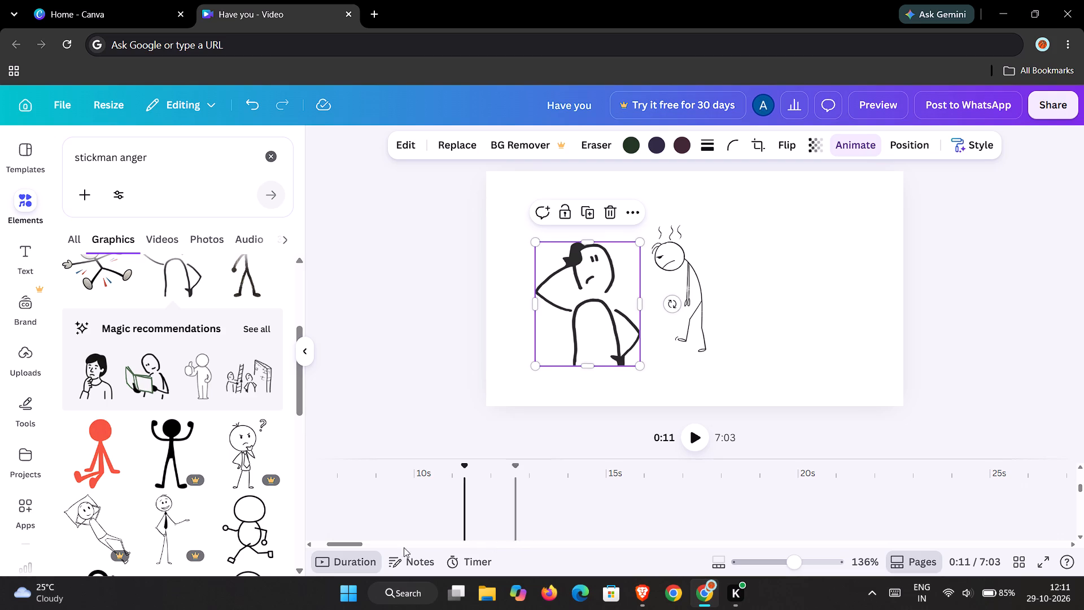
left_click(348, 544)
left_click_drag(352, 544, 334, 550)
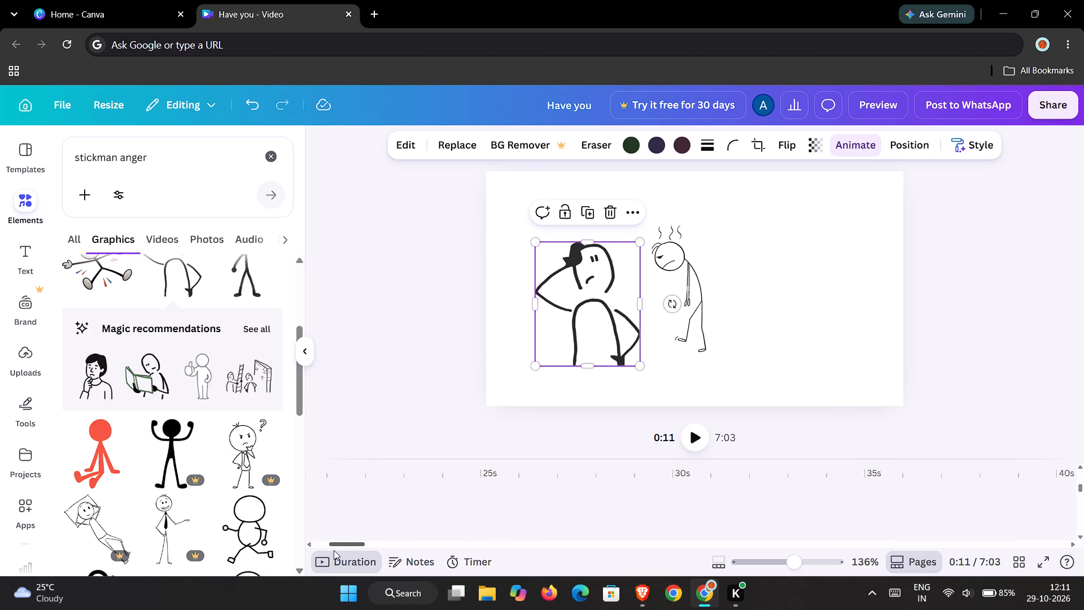
left_click_drag(334, 550, 343, 552)
scroll(444, 512, "down", 6)
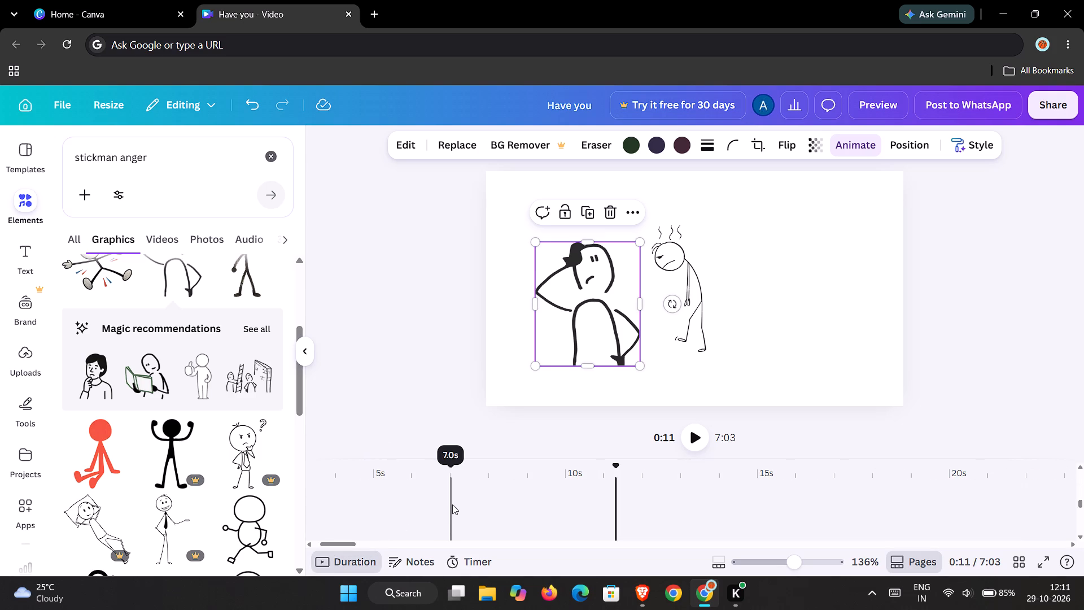
scroll(452, 504, "down", 4)
scroll(562, 519, "down", 6)
scroll(560, 515, "up", 2)
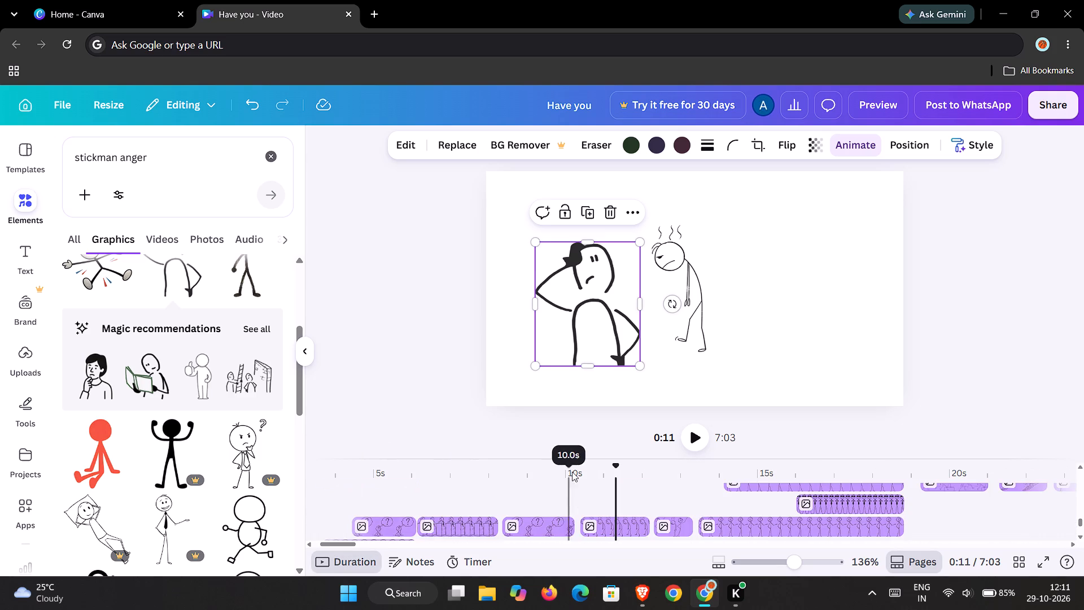
left_click_drag(575, 454, 591, 392)
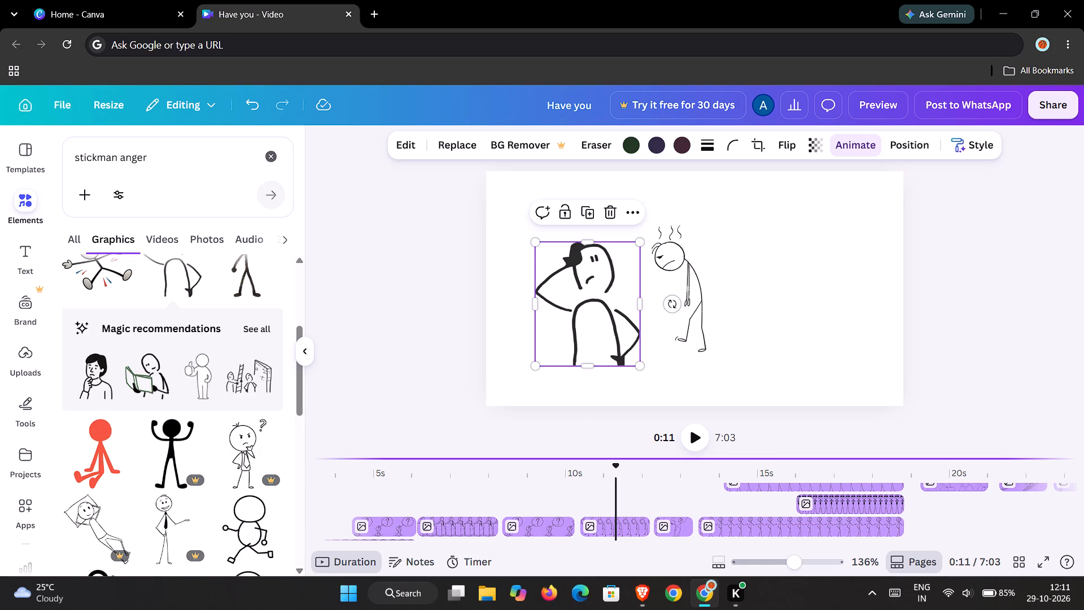
left_click_drag(561, 460, 565, 282)
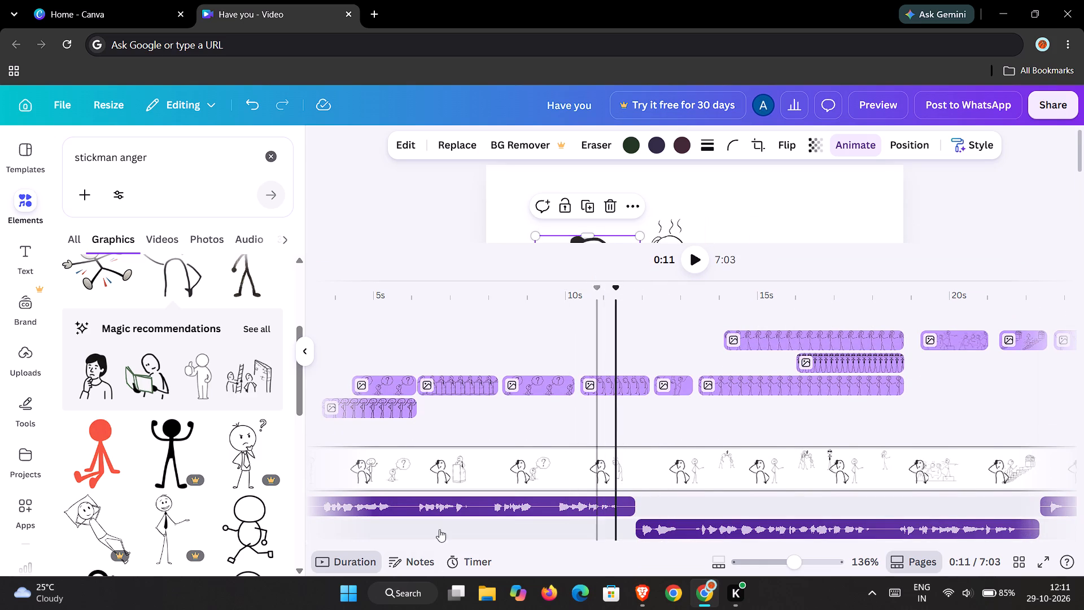
Scrub the video back from 0:11 to about 0:02 and forward to 0:03 to check the worried stickman against the opening scenes.
left_click_drag(614, 287, 522, 289)
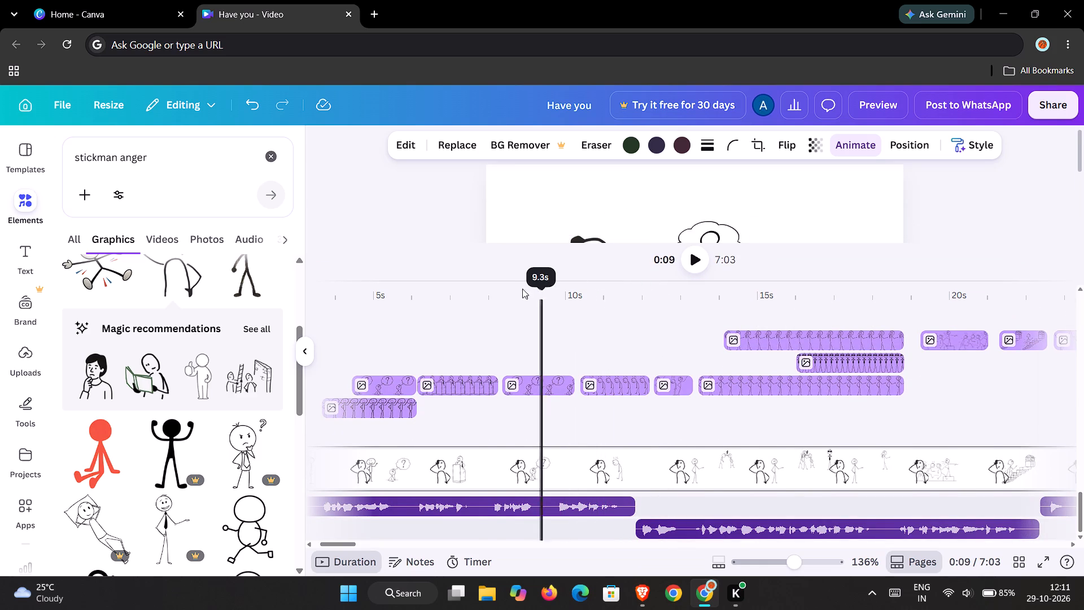
left_click_drag(522, 289, 282, 355)
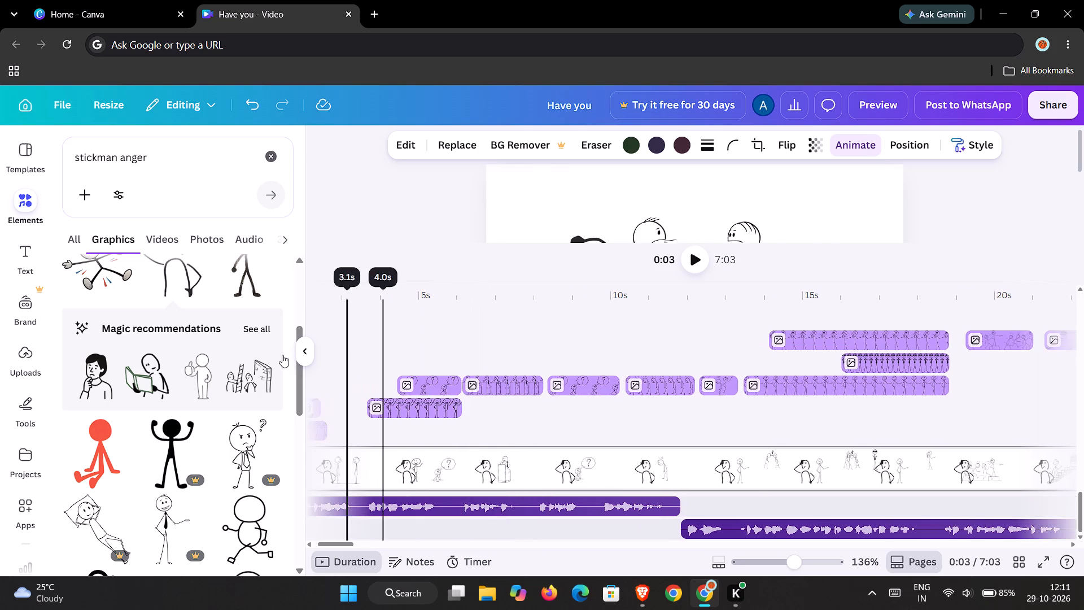
left_click_drag(282, 355, 401, 358)
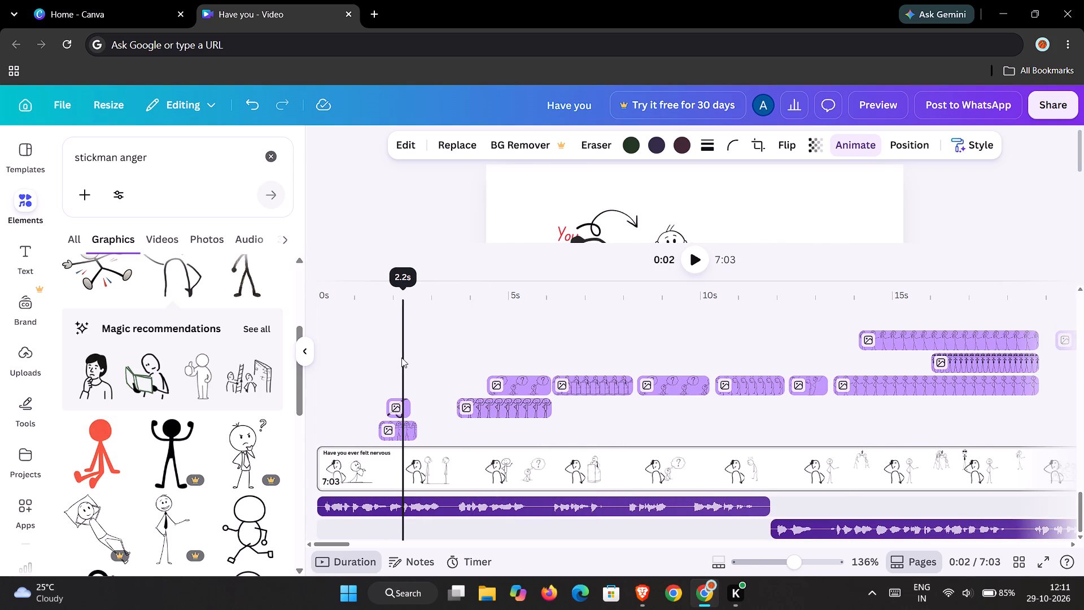
left_click_drag(401, 358, 410, 358)
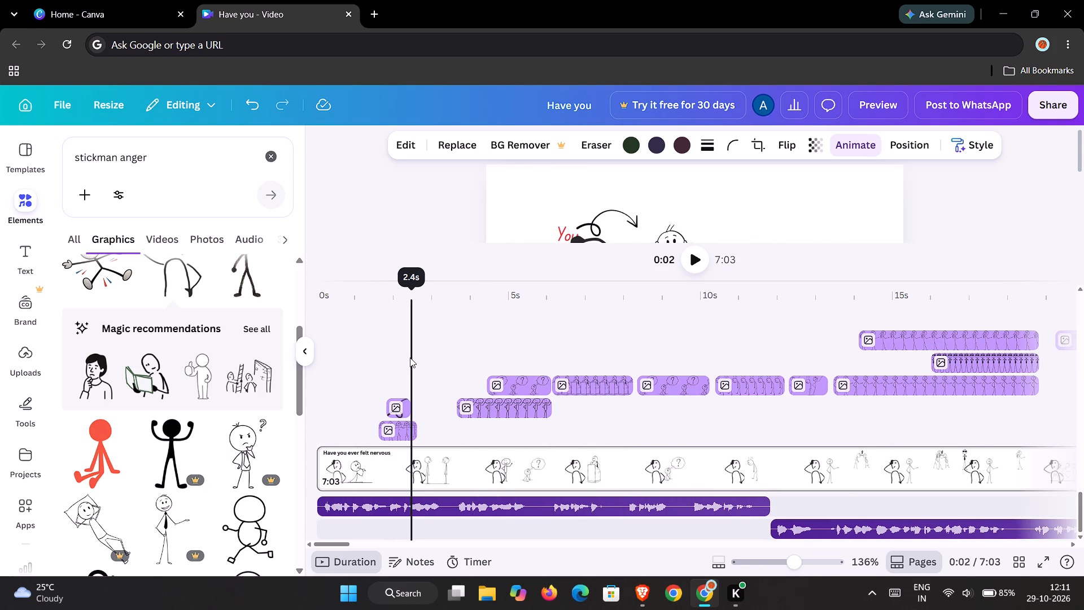
left_click_drag(410, 358, 433, 365)
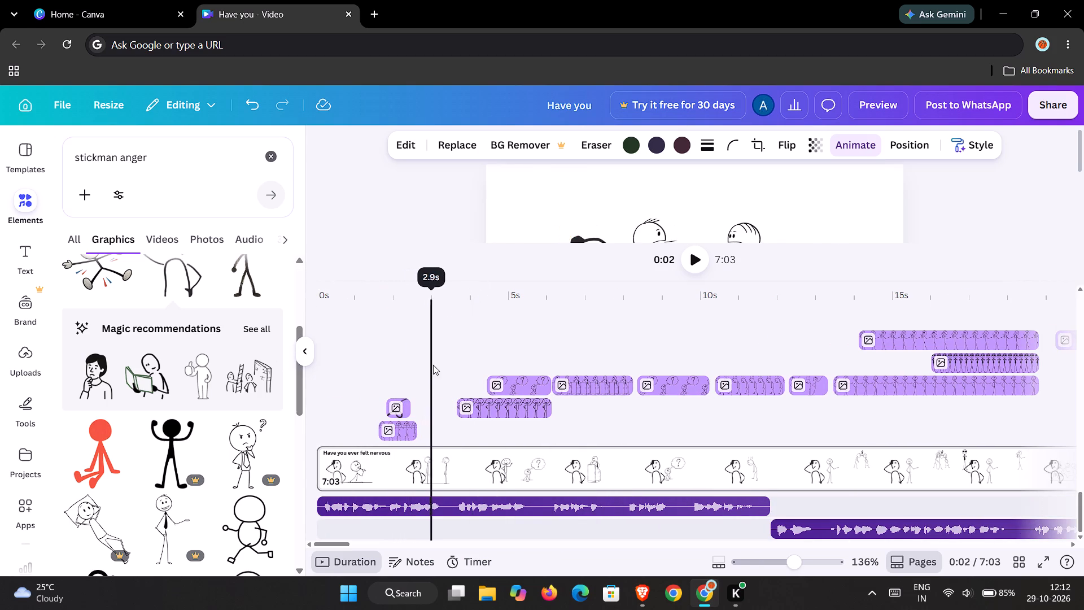
left_click_drag(433, 365, 437, 367)
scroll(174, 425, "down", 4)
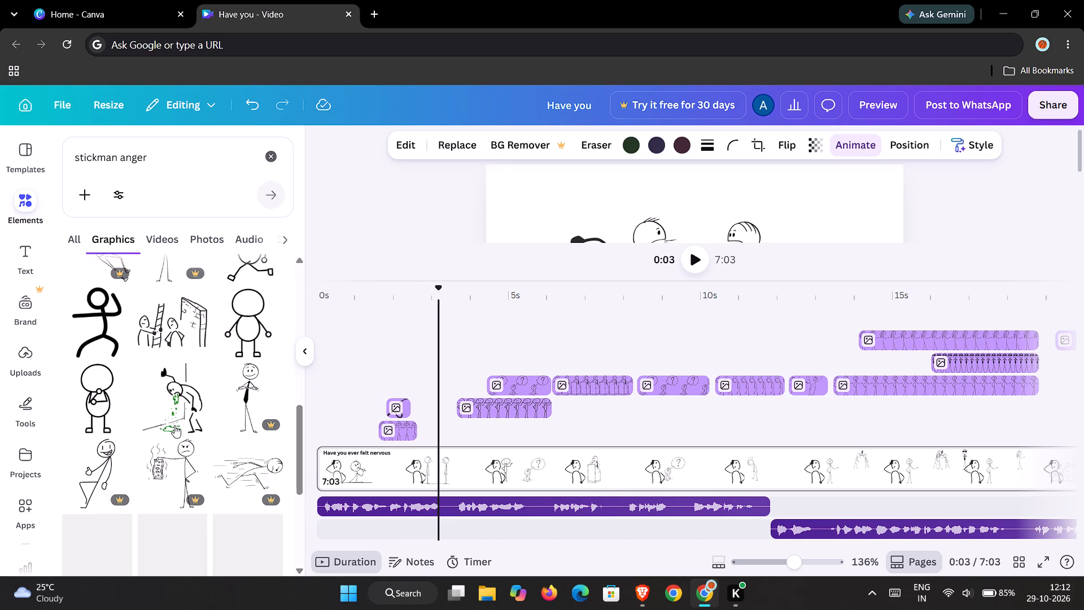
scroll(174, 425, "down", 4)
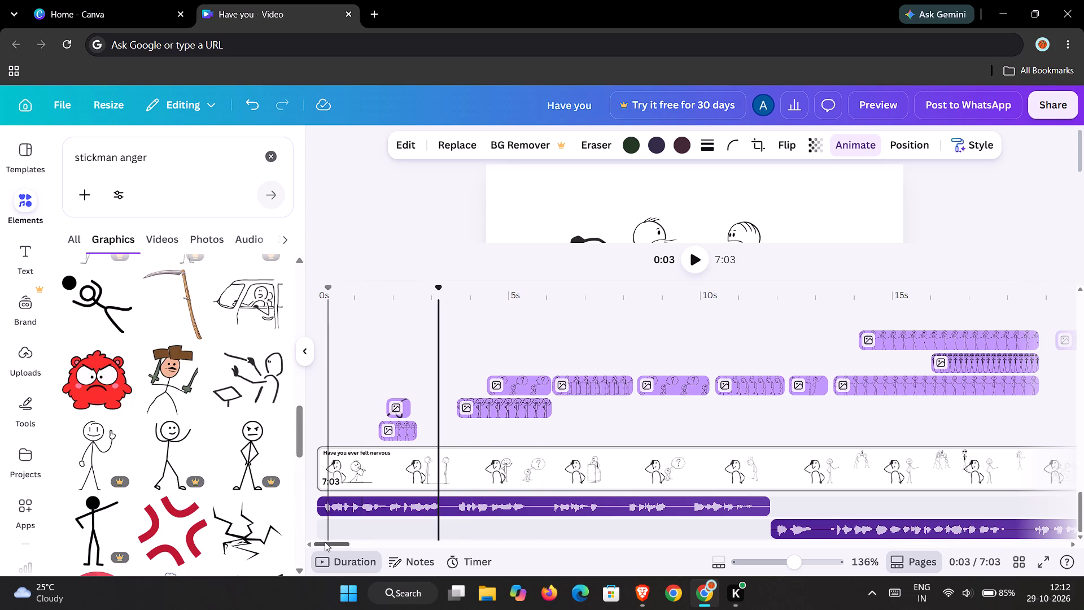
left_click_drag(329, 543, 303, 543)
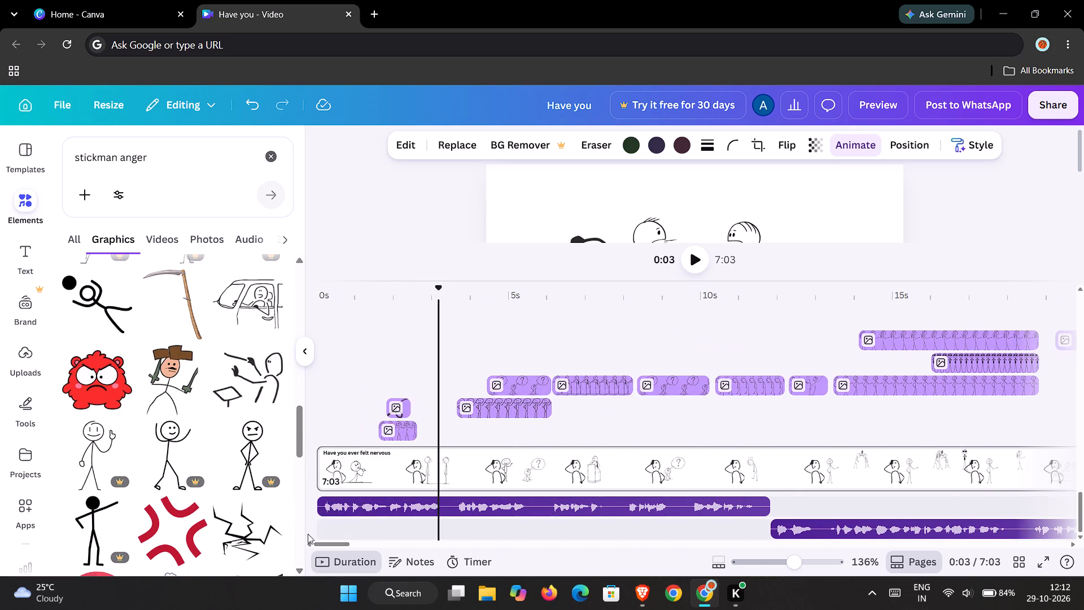
Delete the large worried stickman with a hand on its head, viewing the "You" scene at about 0:02.
left_click(430, 470)
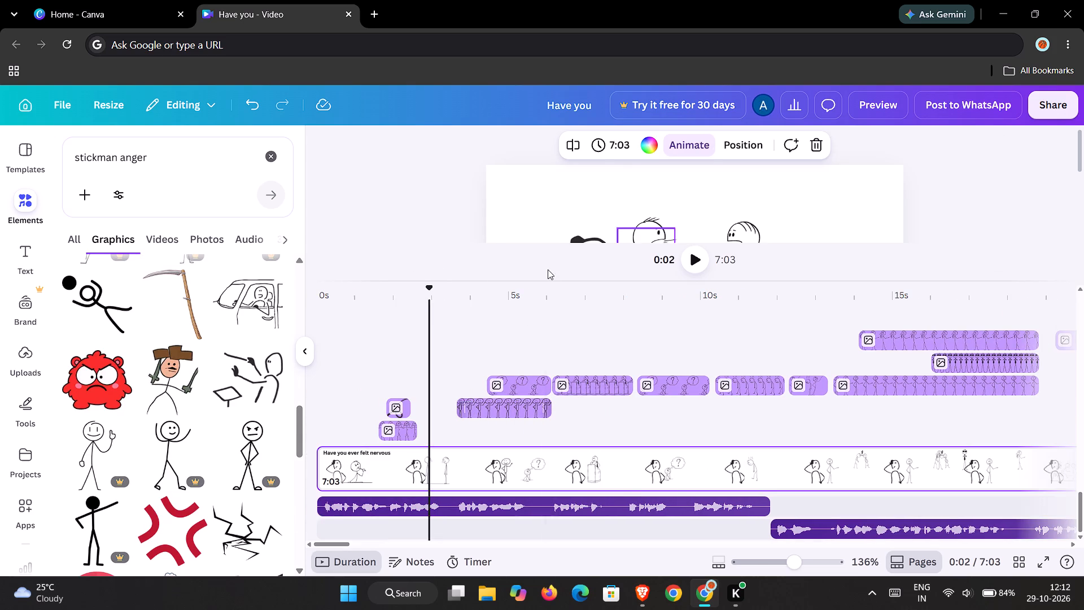
left_click_drag(548, 275, 549, 281)
left_click_drag(549, 281, 534, 367)
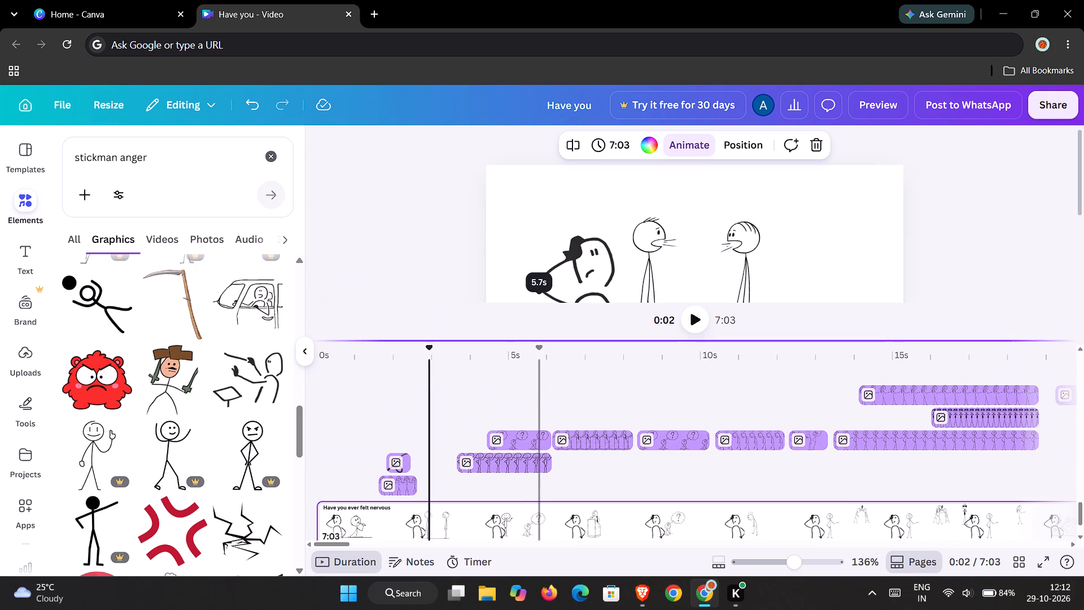
left_click_drag(534, 367, 530, 410)
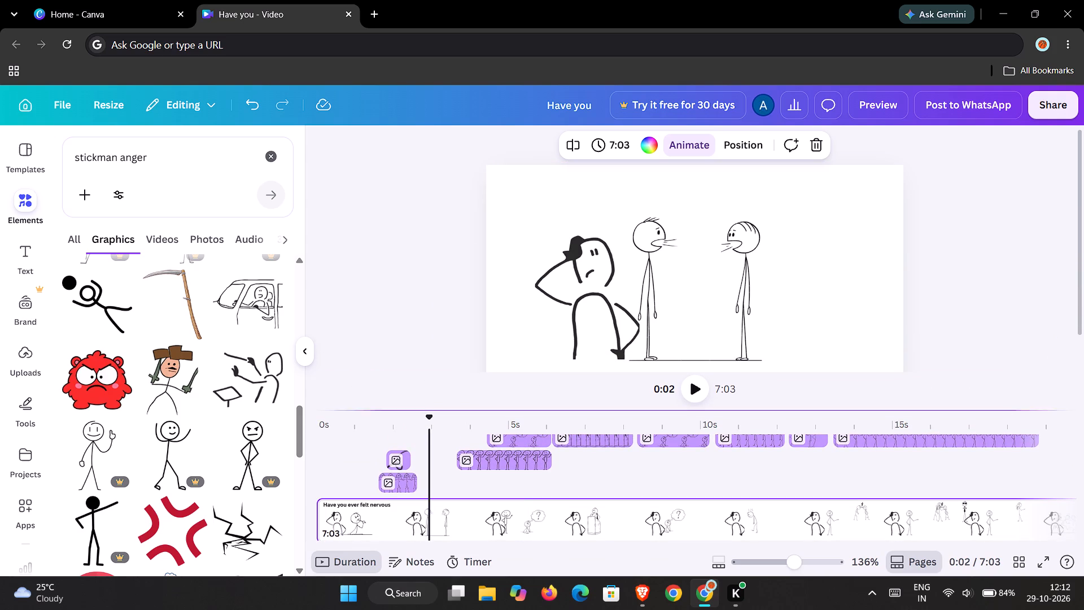
left_click_drag(427, 417, 405, 417)
left_click(581, 307)
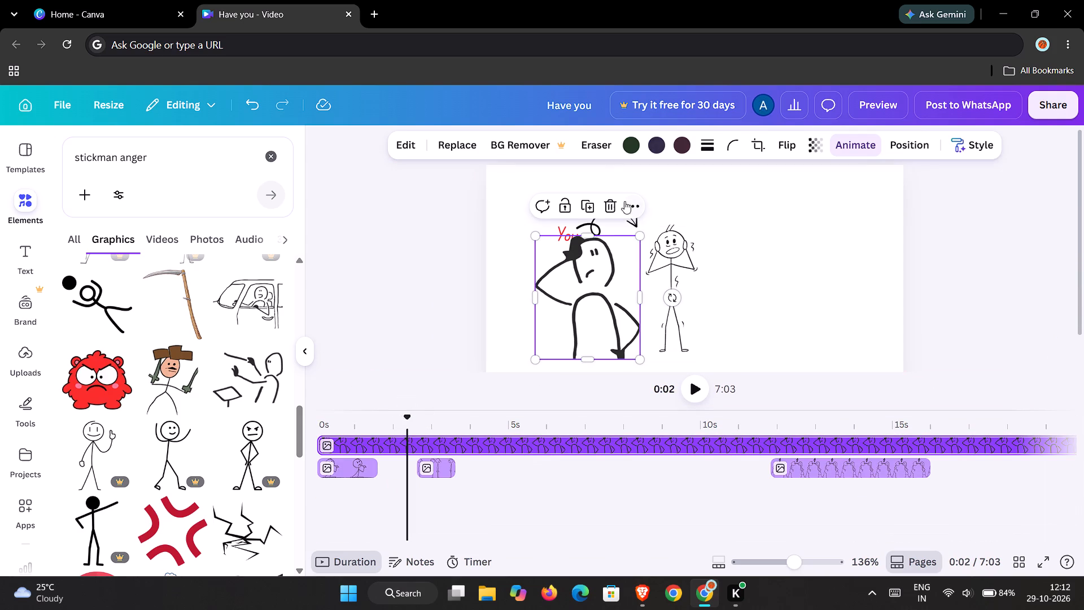
left_click(610, 198)
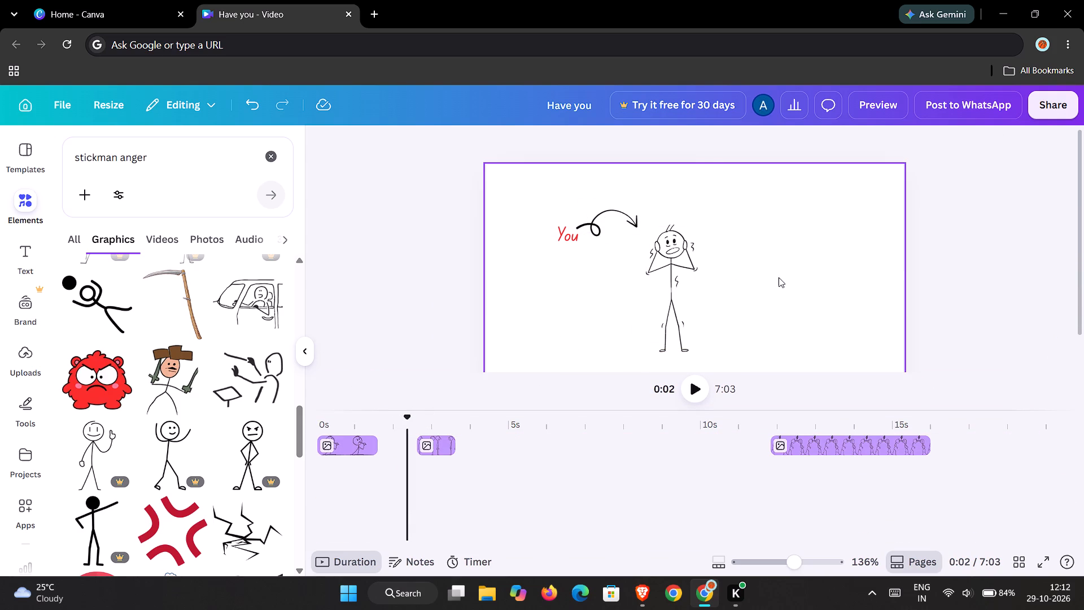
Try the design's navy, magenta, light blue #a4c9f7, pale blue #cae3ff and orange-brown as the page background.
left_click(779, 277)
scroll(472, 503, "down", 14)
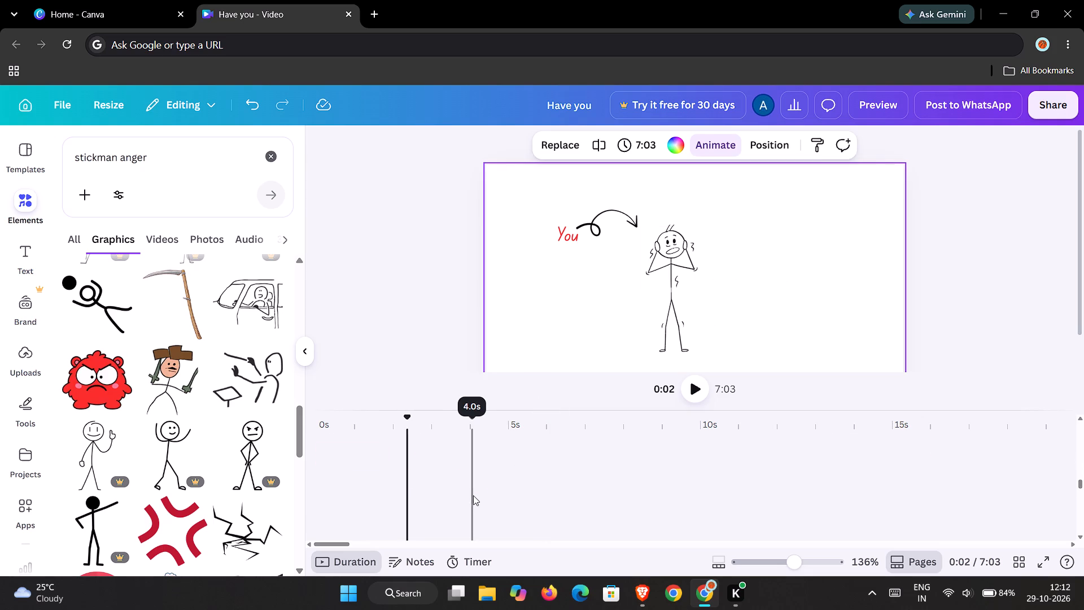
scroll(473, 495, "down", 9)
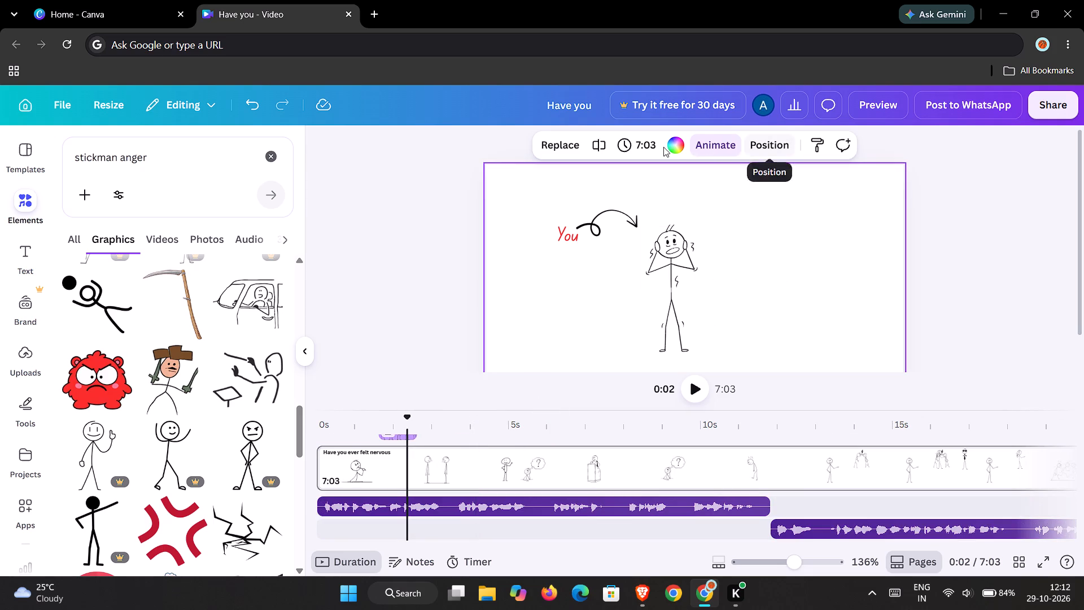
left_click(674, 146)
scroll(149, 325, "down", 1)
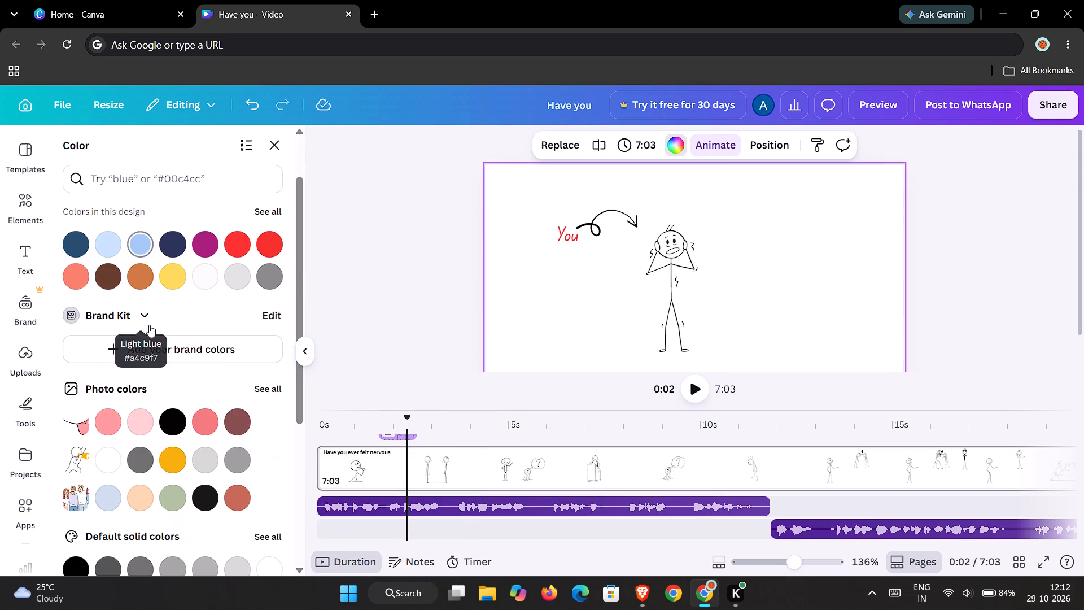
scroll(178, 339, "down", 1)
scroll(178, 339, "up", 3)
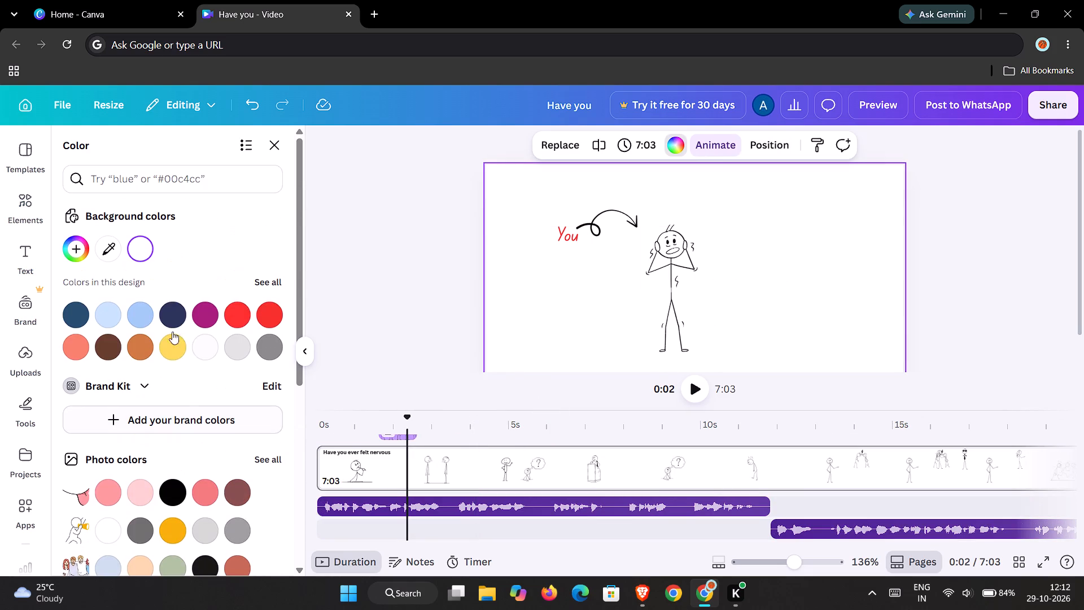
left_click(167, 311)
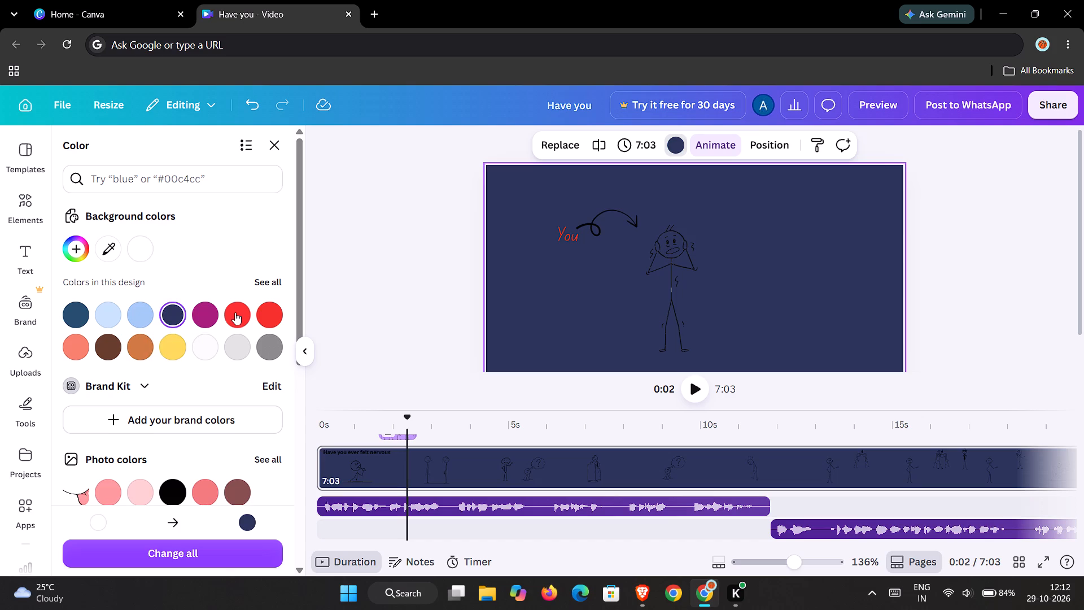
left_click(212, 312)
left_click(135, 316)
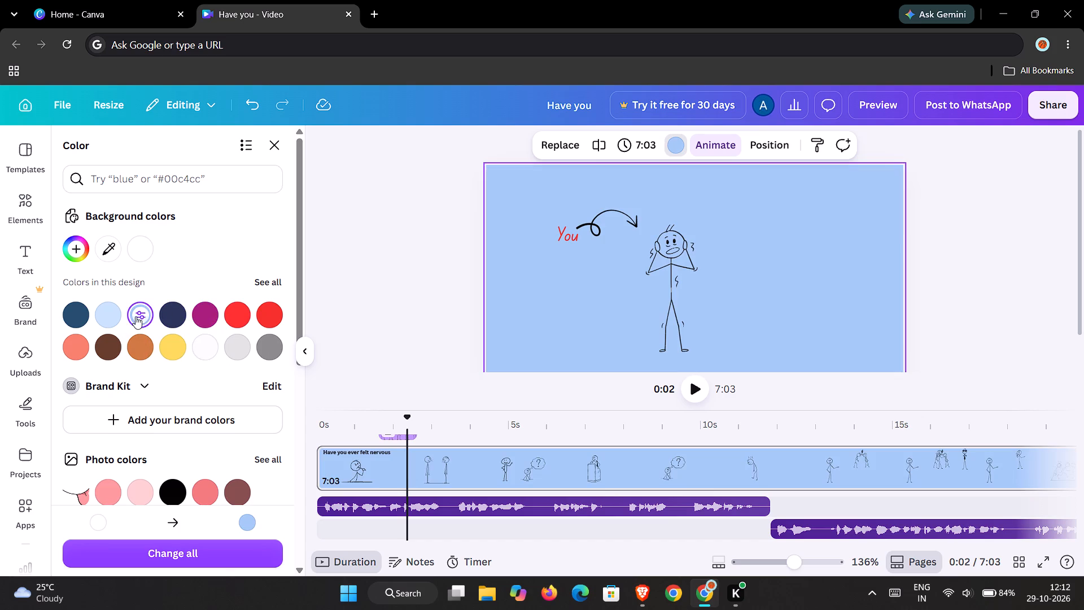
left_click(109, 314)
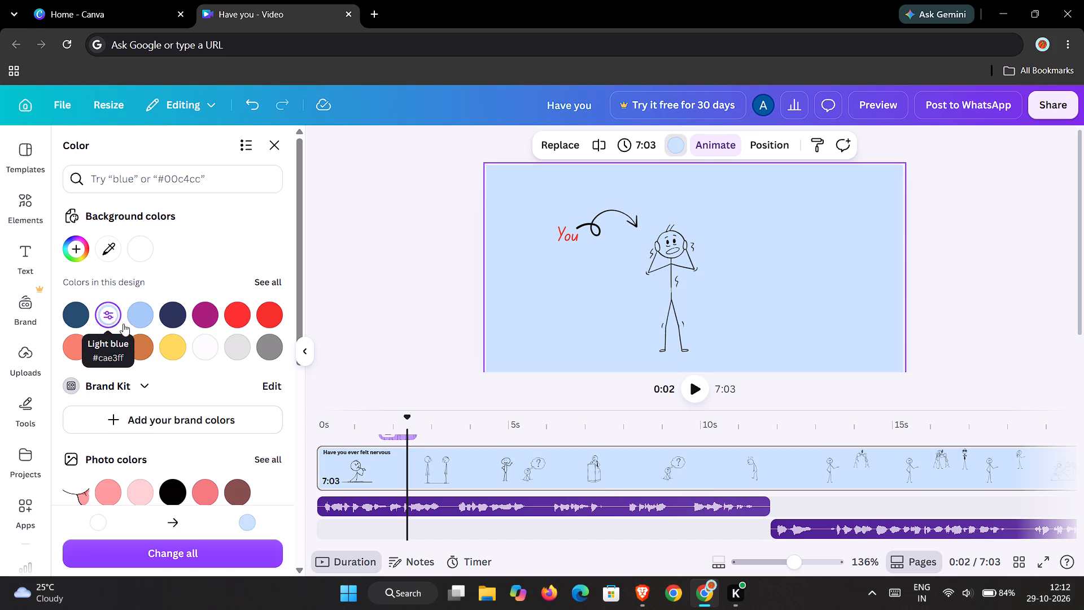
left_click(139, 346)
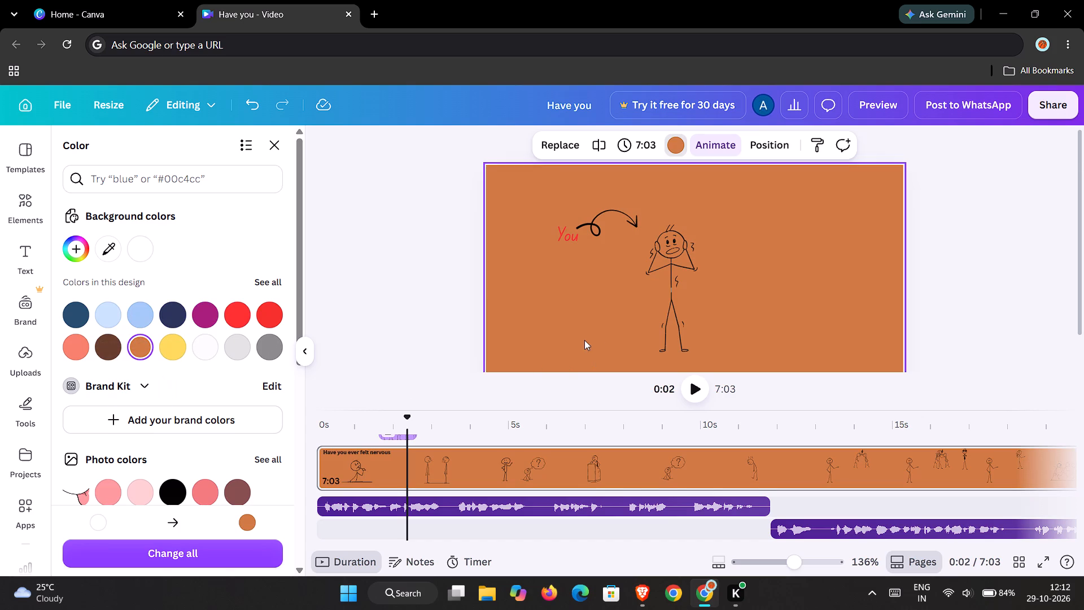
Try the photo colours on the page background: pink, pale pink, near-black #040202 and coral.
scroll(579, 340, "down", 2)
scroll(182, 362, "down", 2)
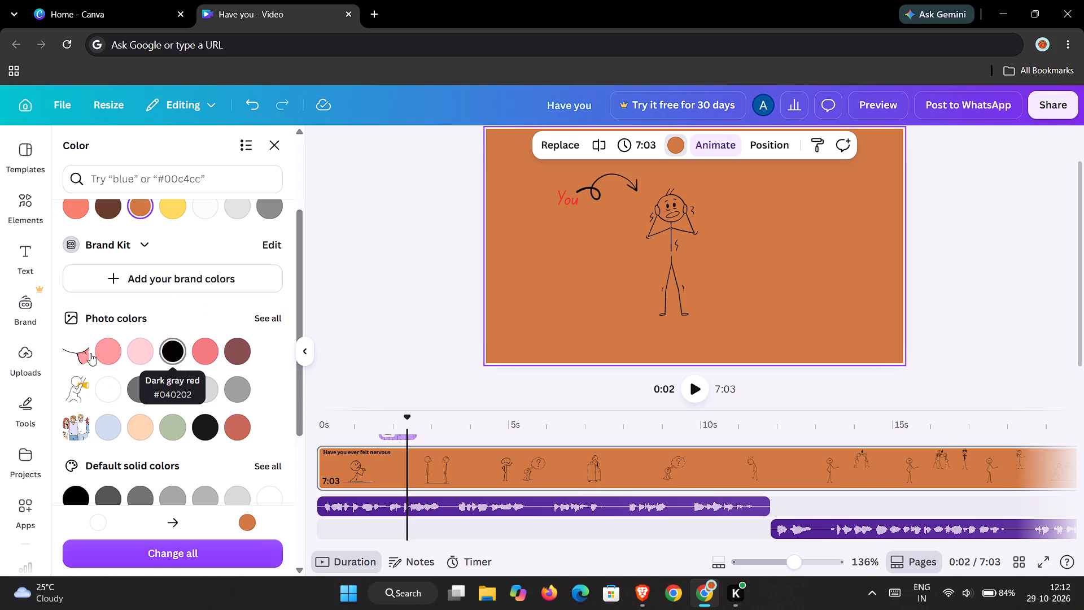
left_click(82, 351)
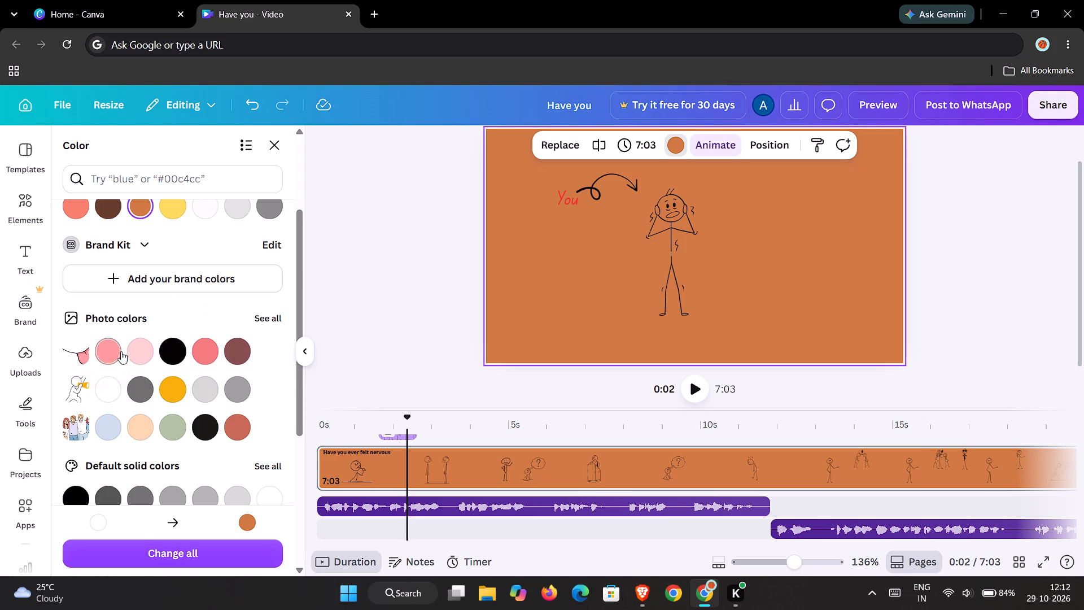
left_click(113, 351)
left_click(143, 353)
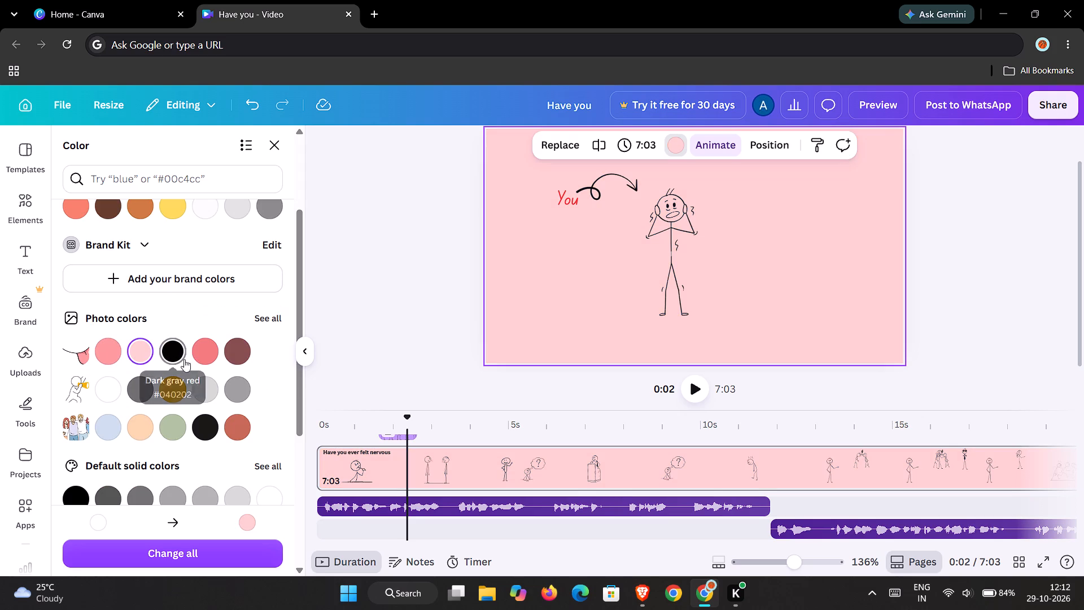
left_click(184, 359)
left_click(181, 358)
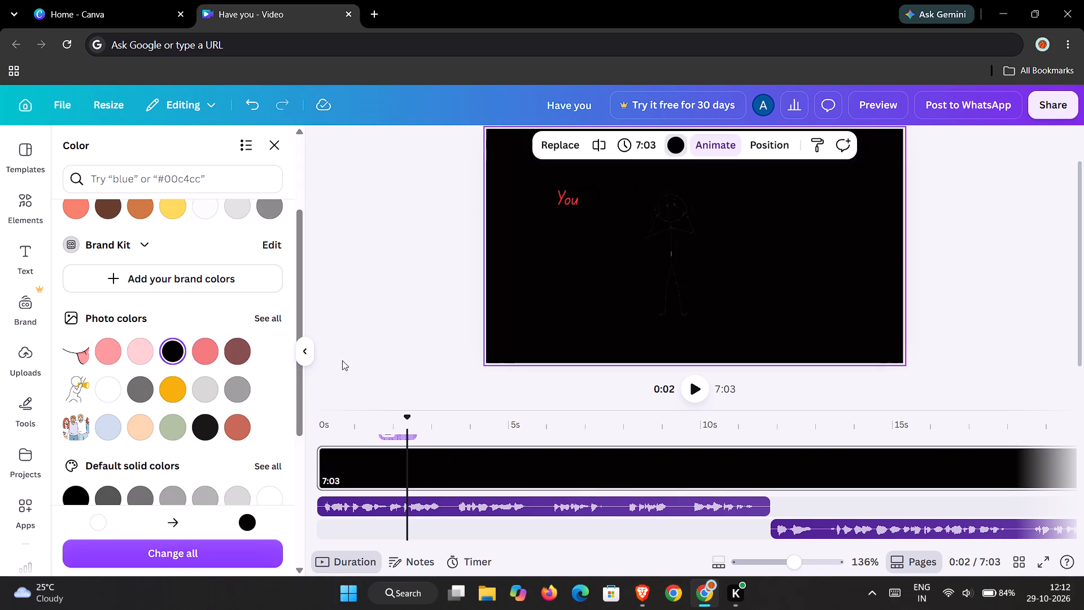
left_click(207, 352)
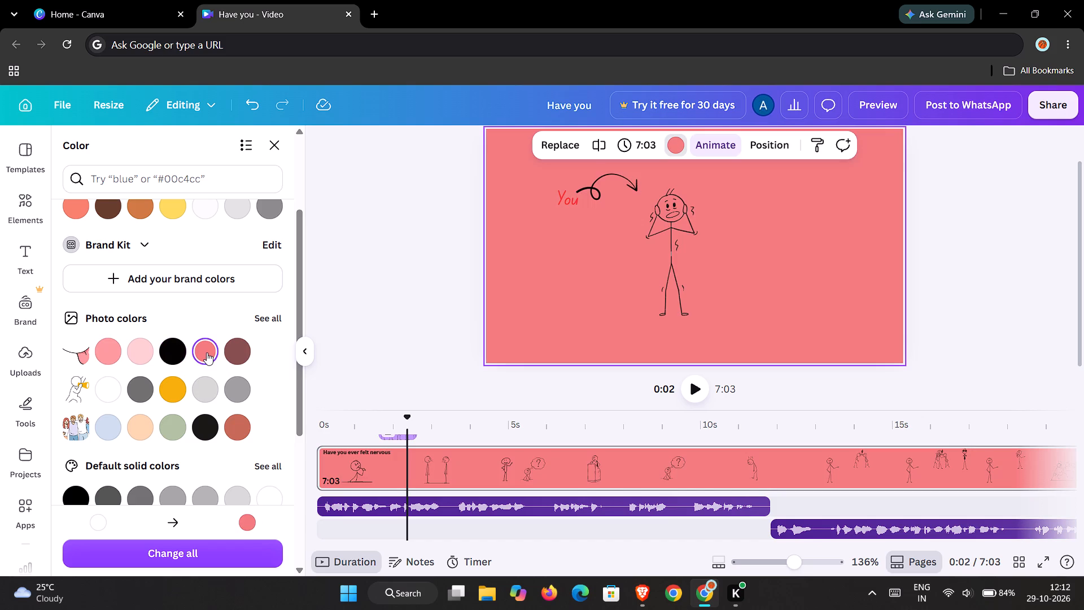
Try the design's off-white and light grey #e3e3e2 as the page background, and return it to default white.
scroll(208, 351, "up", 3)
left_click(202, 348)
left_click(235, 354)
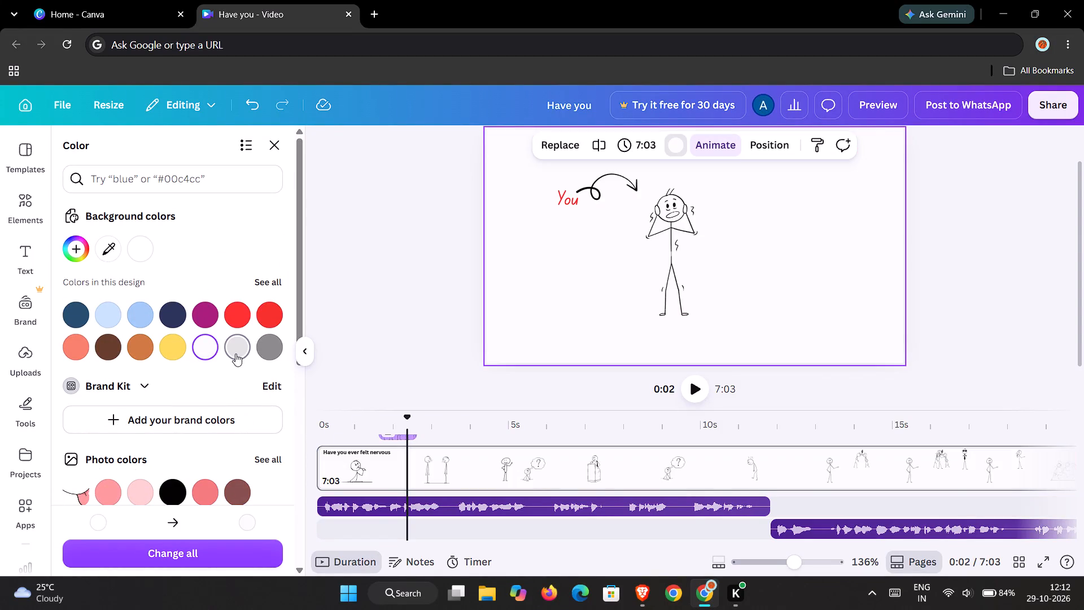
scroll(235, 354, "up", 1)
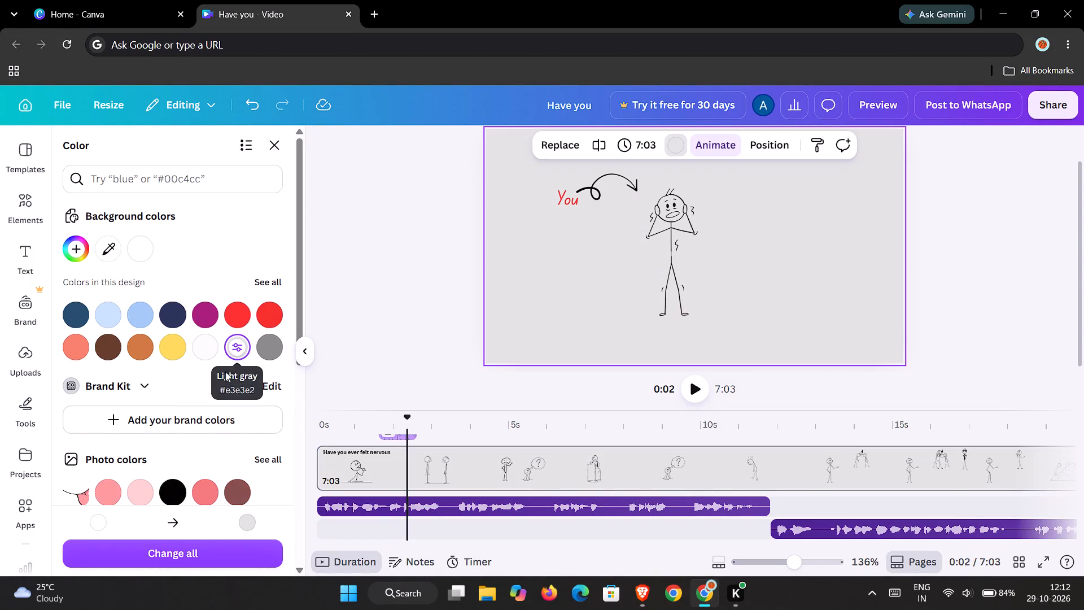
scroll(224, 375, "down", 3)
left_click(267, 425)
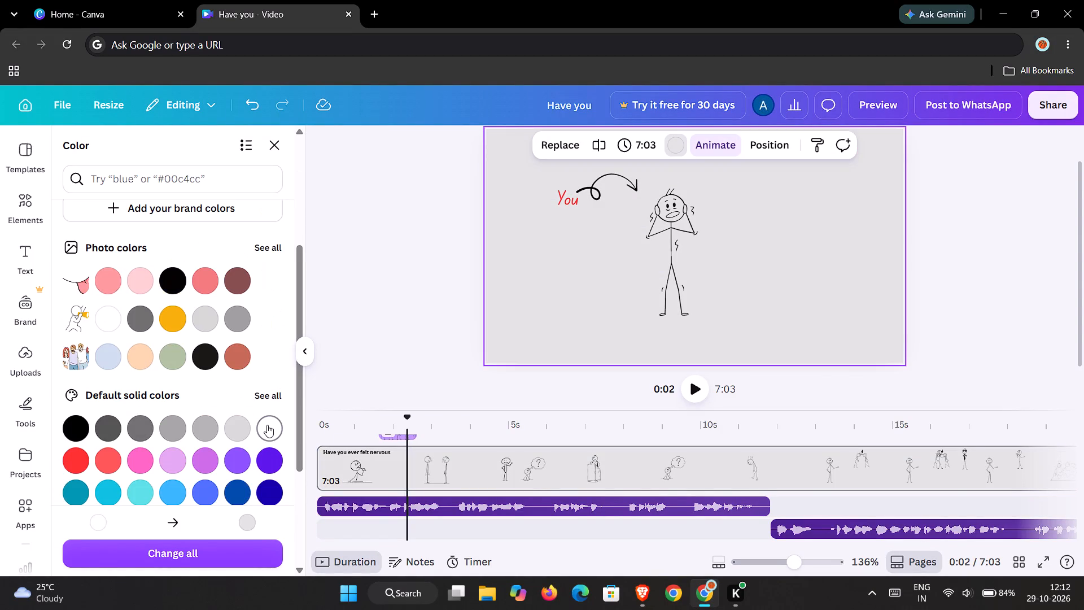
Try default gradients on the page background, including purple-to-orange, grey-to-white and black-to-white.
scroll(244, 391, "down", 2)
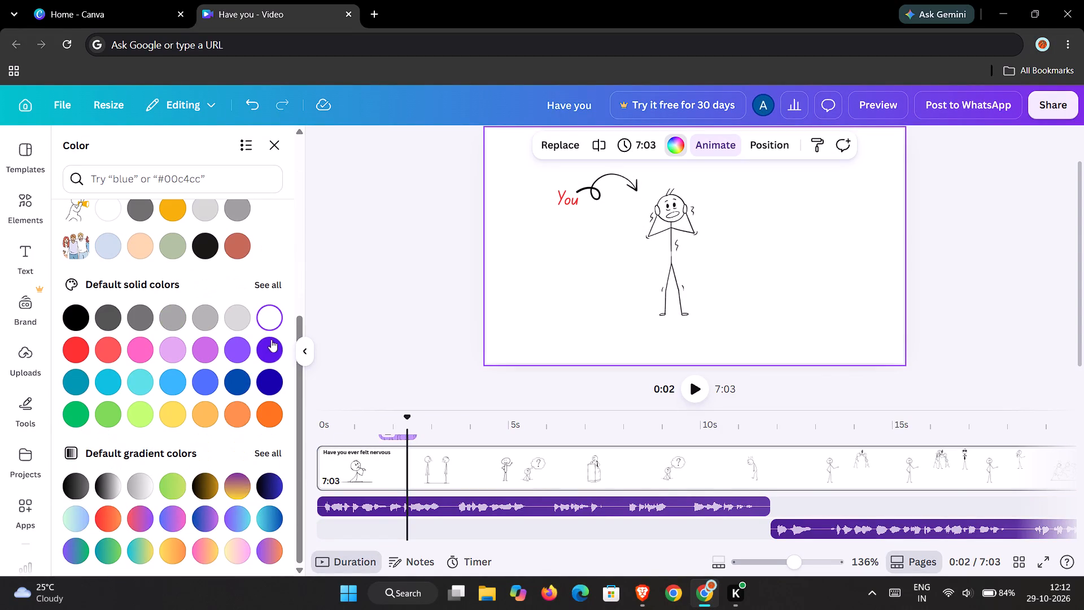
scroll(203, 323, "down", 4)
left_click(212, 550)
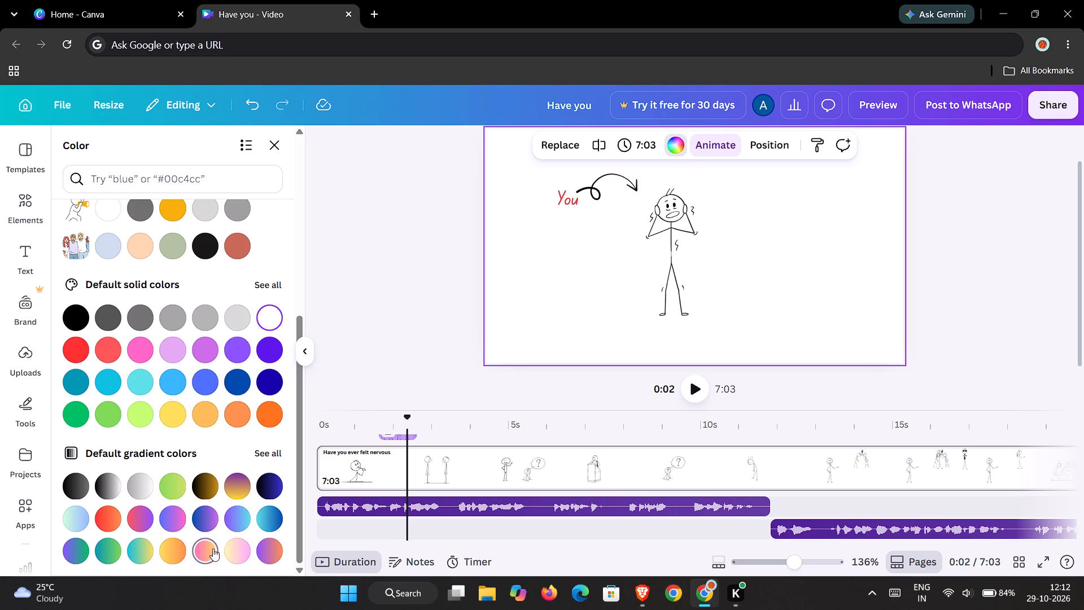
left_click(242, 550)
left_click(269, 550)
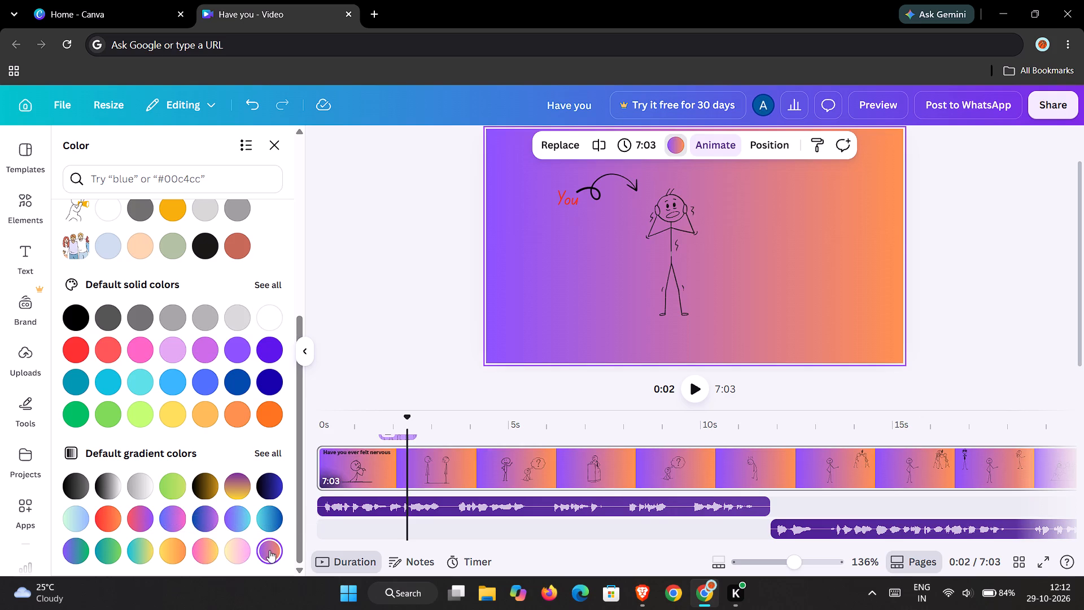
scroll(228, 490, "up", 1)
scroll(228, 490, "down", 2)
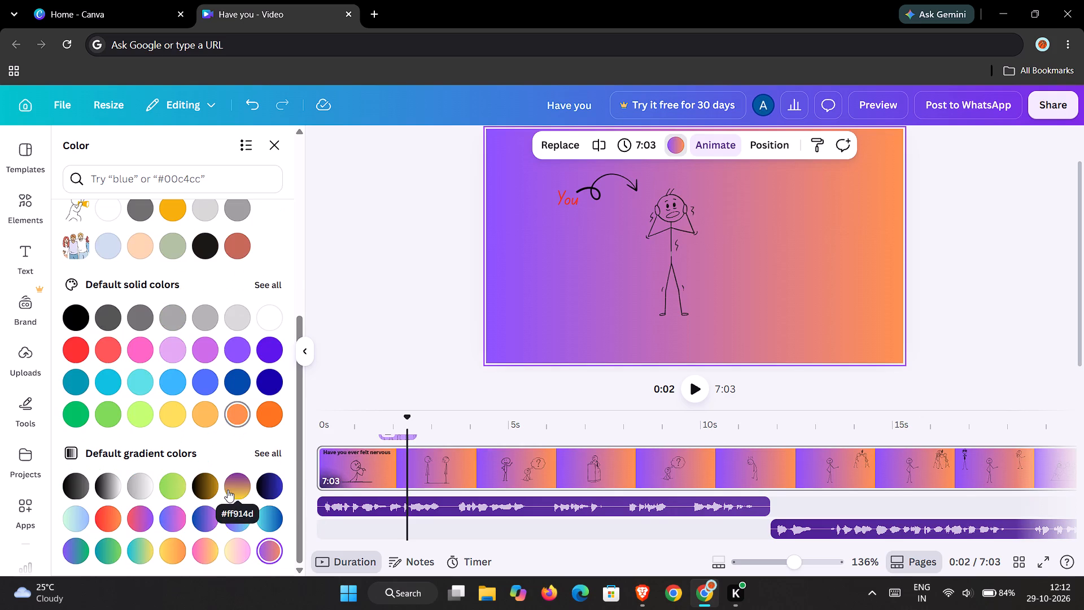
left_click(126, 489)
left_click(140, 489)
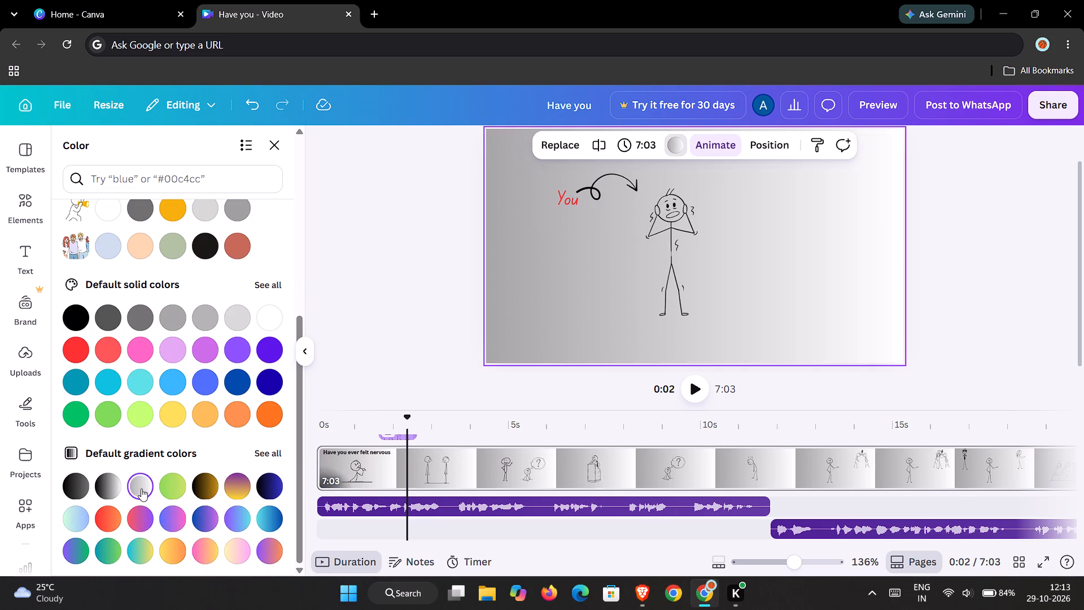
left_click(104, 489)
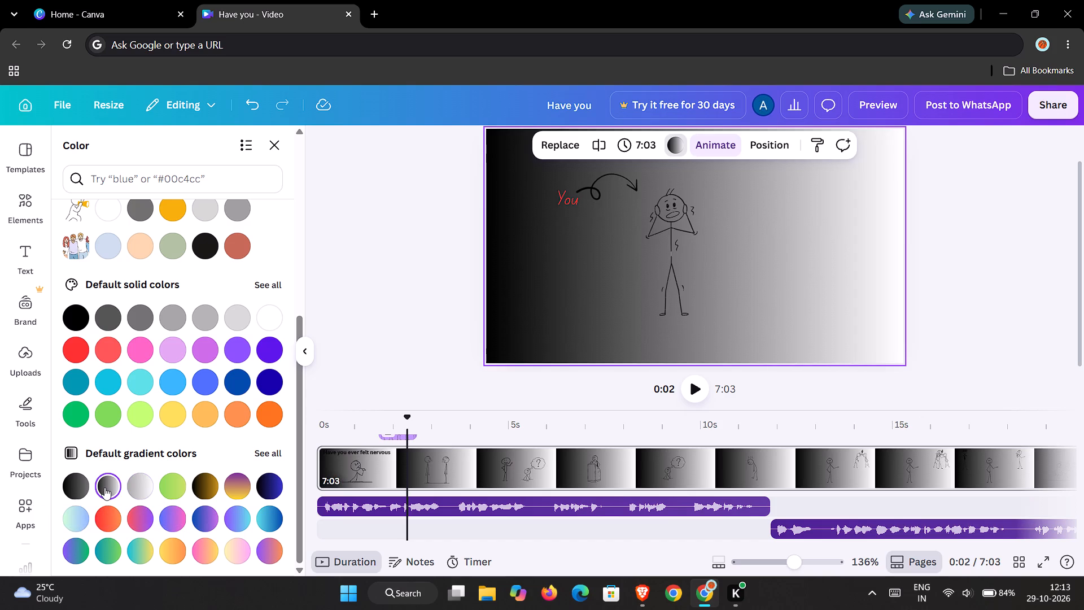
Set the page background to the off-white #FCFCFB from the design's colours, comparing it with the light grey.
scroll(169, 444, "up", 7)
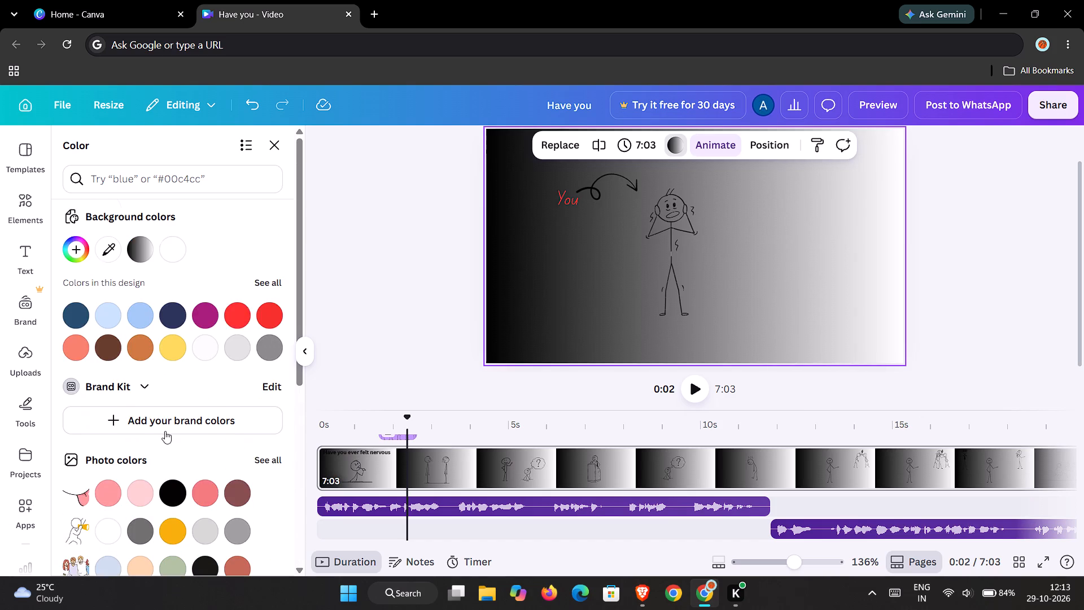
scroll(165, 431, "up", 1)
left_click(201, 347)
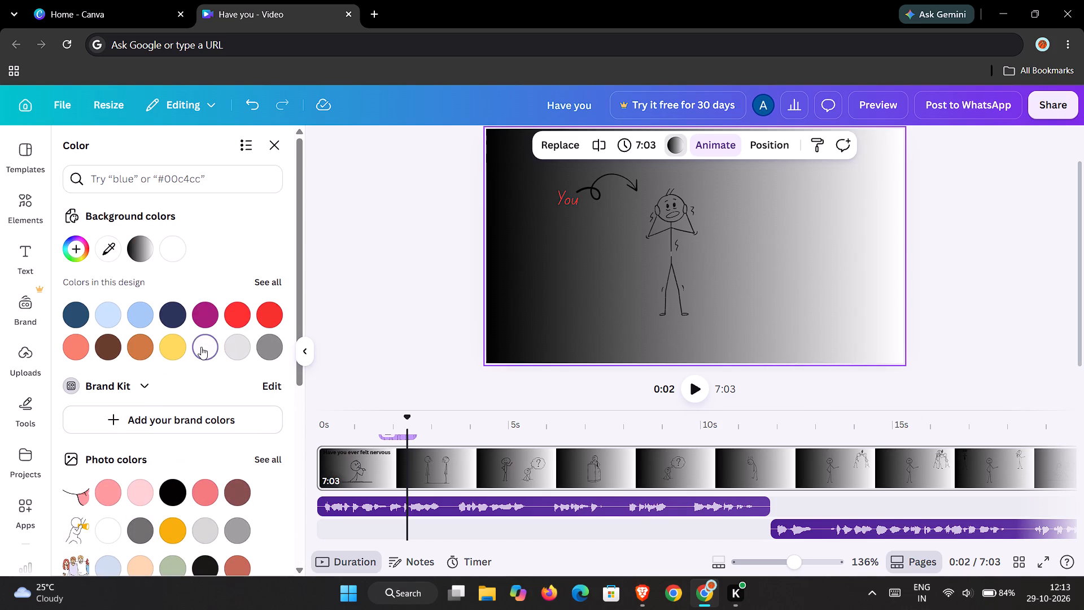
left_click(241, 347)
left_click(211, 348)
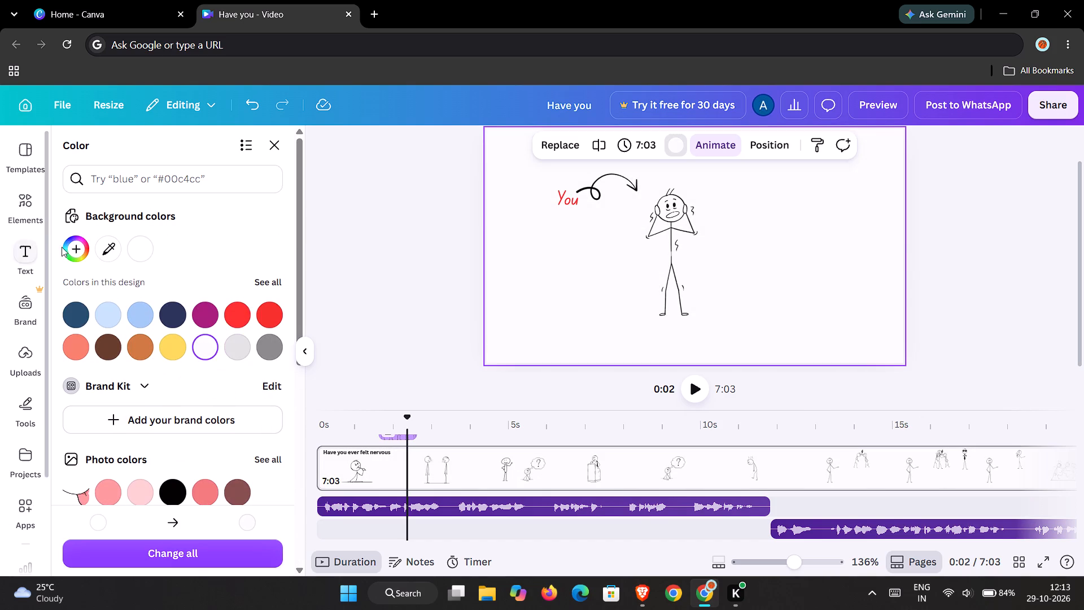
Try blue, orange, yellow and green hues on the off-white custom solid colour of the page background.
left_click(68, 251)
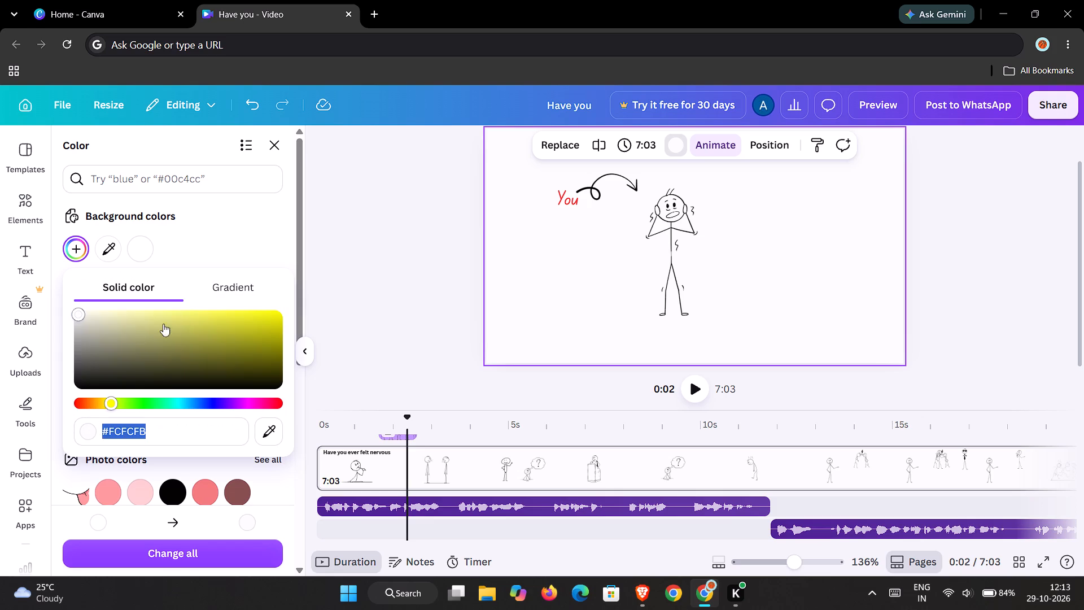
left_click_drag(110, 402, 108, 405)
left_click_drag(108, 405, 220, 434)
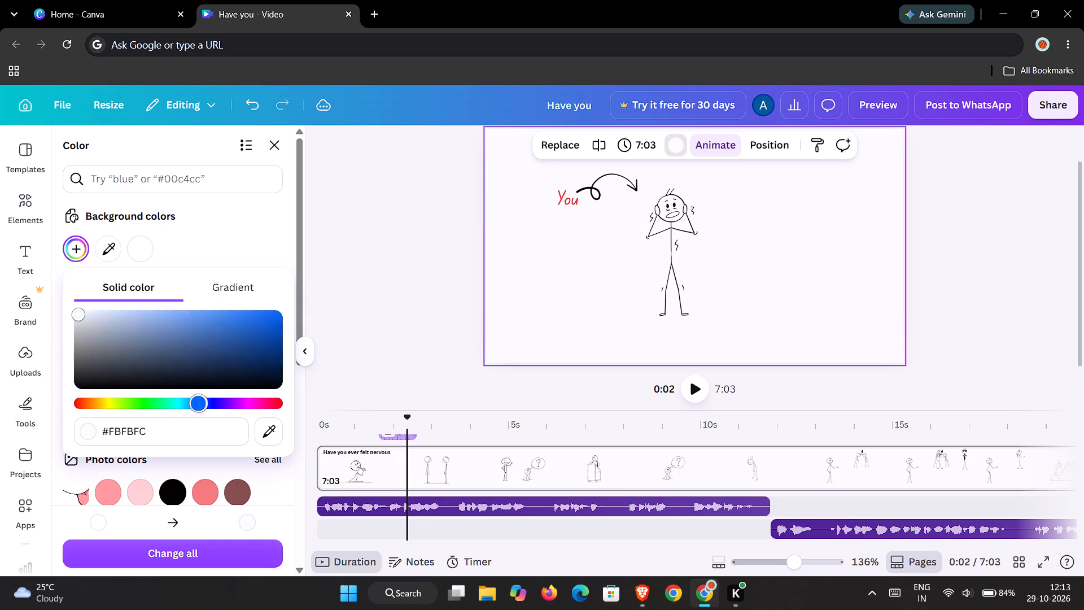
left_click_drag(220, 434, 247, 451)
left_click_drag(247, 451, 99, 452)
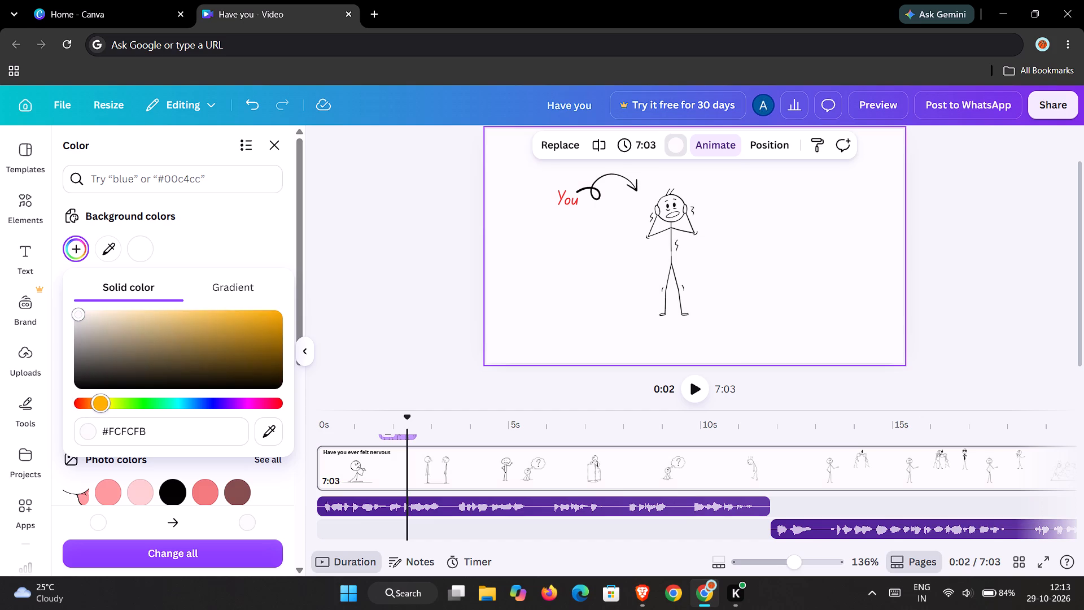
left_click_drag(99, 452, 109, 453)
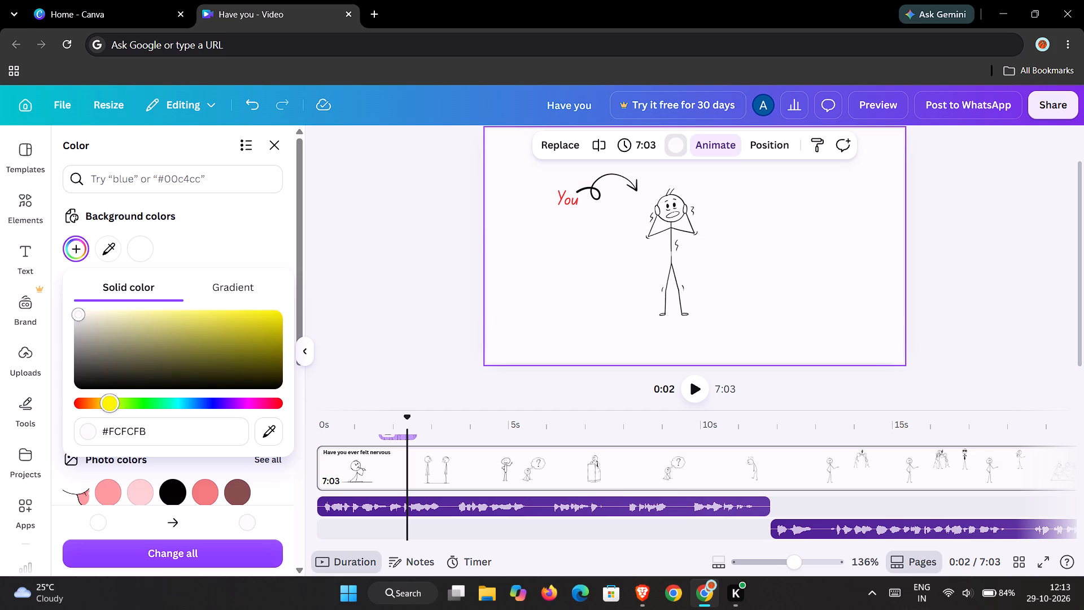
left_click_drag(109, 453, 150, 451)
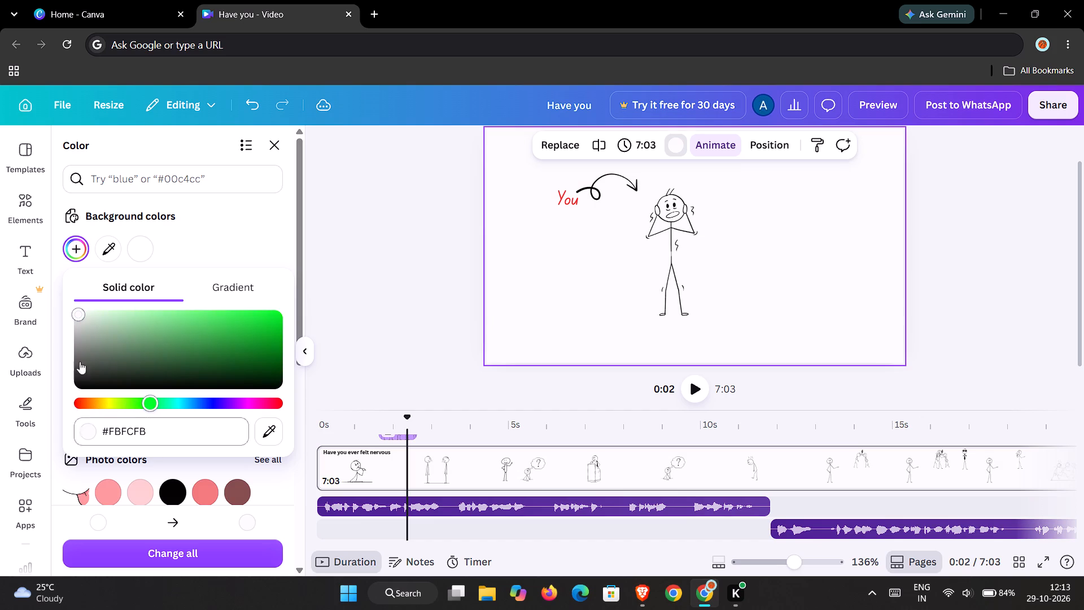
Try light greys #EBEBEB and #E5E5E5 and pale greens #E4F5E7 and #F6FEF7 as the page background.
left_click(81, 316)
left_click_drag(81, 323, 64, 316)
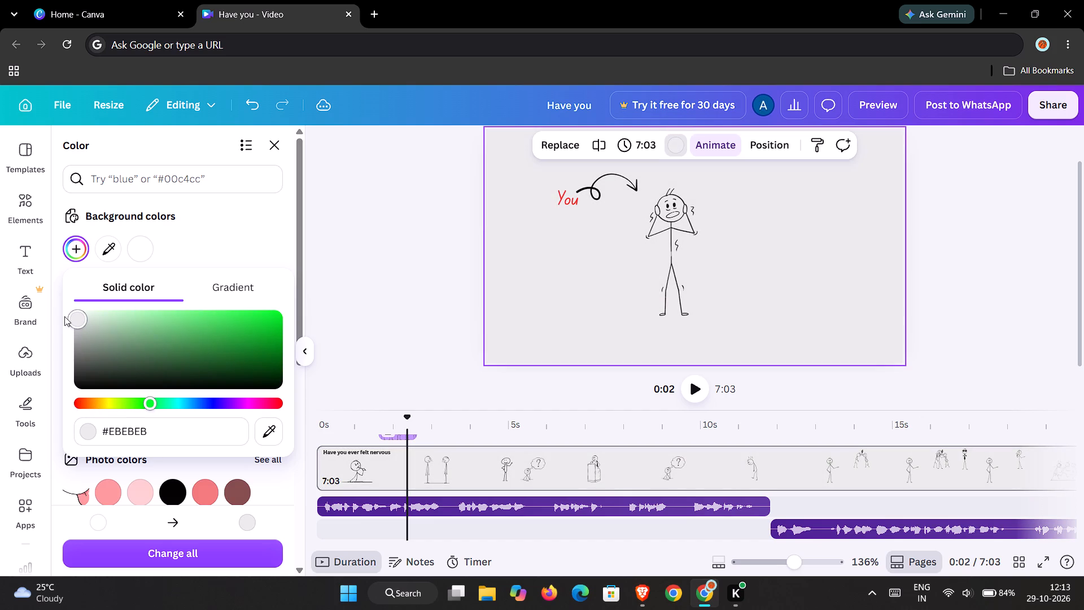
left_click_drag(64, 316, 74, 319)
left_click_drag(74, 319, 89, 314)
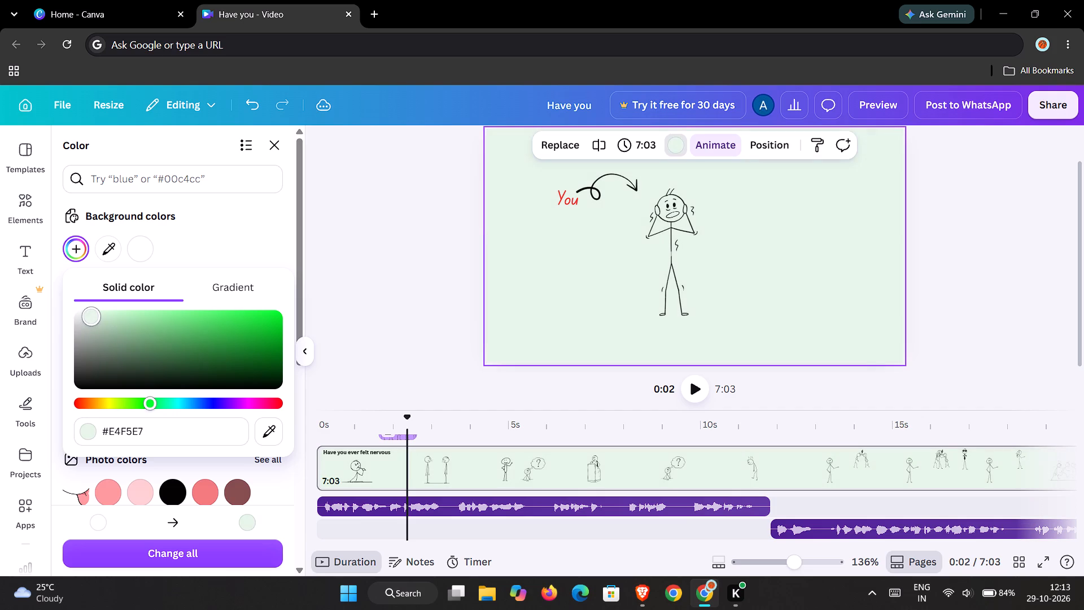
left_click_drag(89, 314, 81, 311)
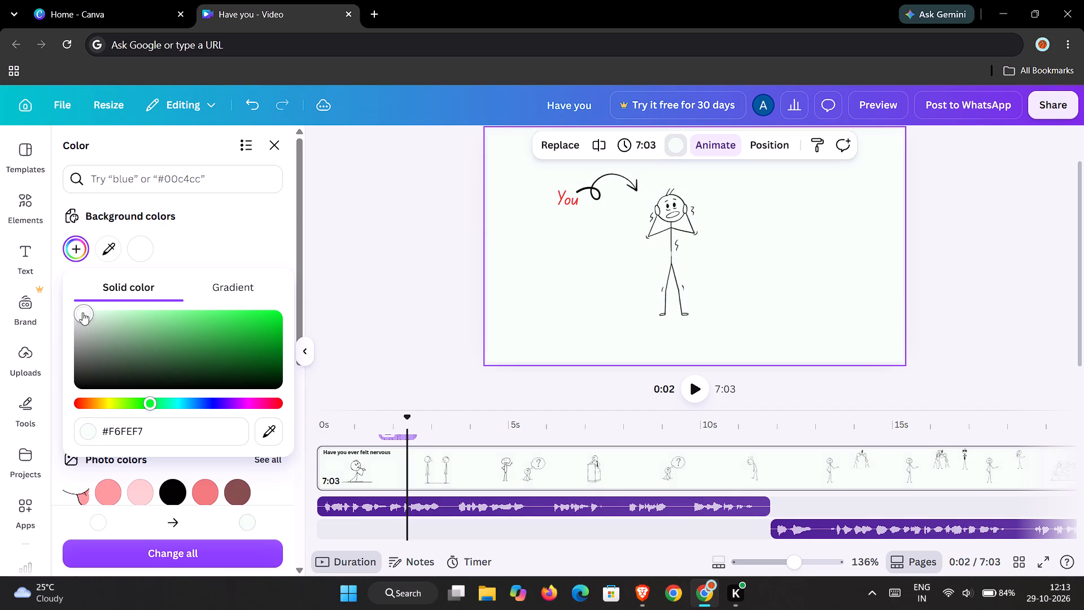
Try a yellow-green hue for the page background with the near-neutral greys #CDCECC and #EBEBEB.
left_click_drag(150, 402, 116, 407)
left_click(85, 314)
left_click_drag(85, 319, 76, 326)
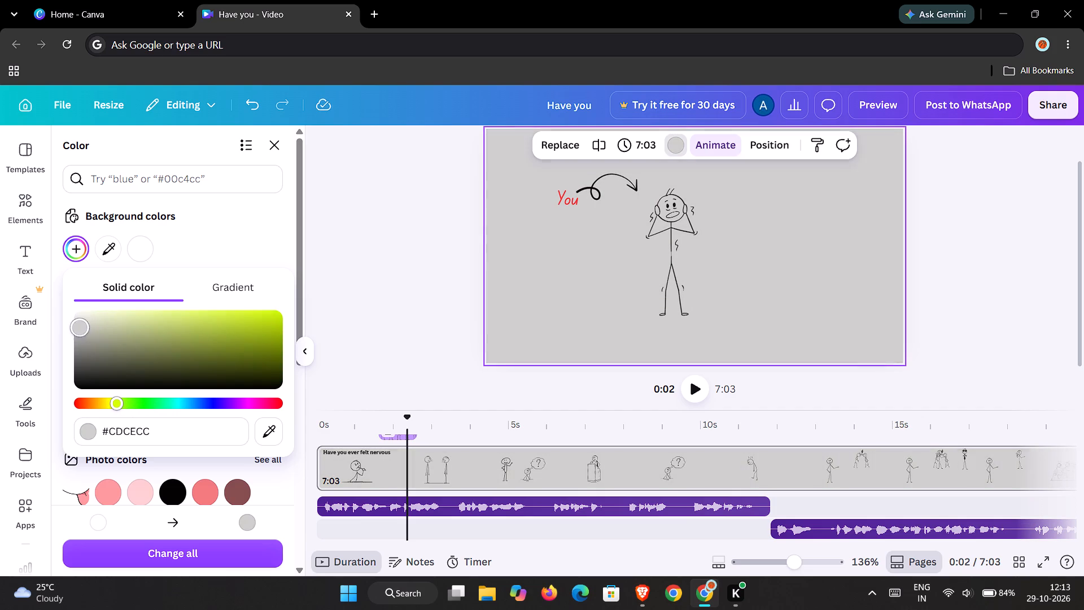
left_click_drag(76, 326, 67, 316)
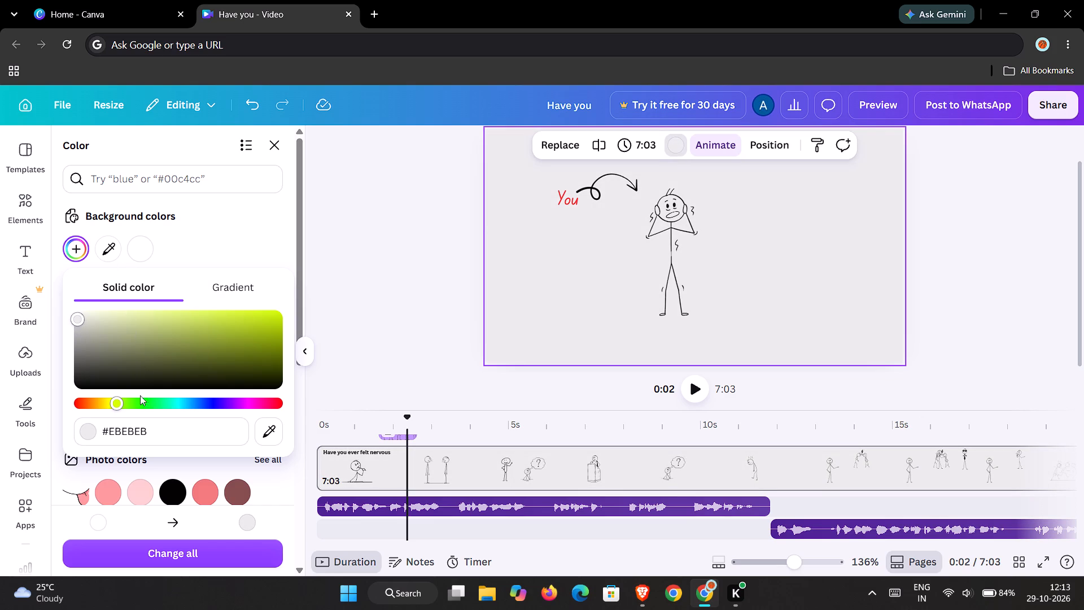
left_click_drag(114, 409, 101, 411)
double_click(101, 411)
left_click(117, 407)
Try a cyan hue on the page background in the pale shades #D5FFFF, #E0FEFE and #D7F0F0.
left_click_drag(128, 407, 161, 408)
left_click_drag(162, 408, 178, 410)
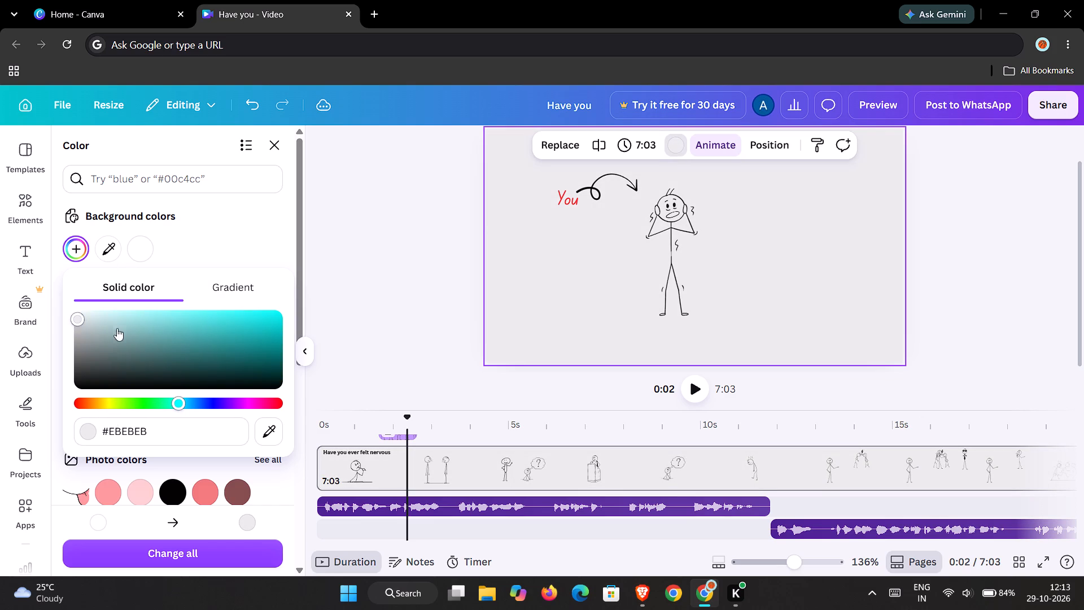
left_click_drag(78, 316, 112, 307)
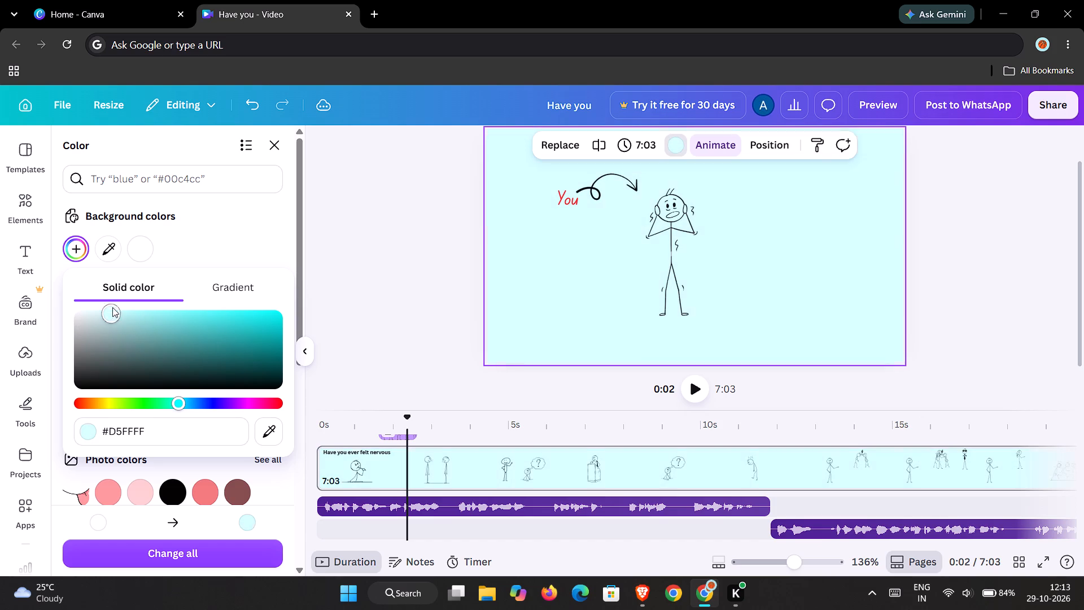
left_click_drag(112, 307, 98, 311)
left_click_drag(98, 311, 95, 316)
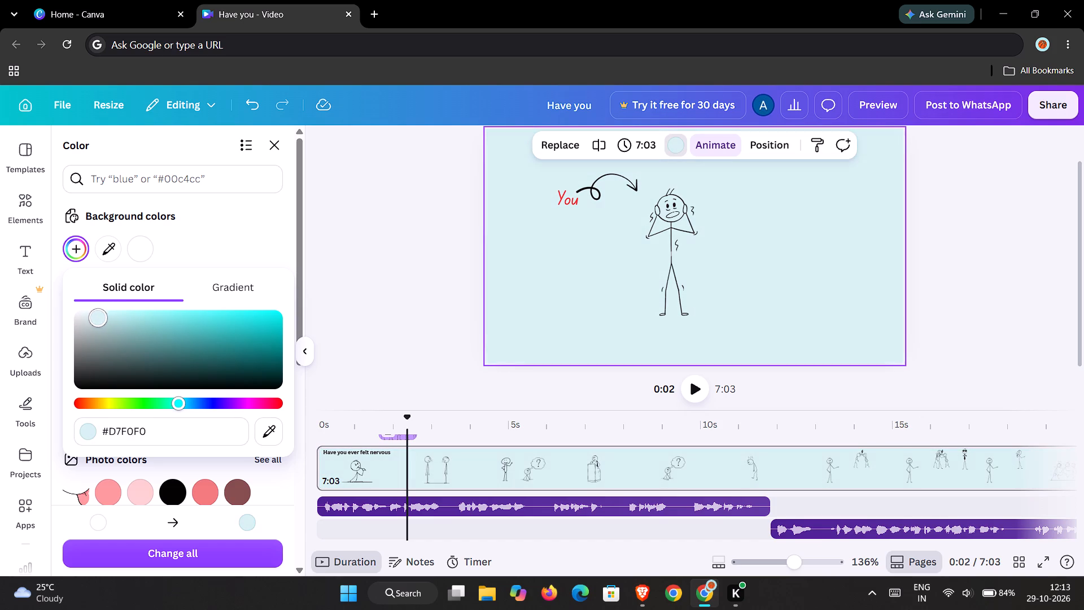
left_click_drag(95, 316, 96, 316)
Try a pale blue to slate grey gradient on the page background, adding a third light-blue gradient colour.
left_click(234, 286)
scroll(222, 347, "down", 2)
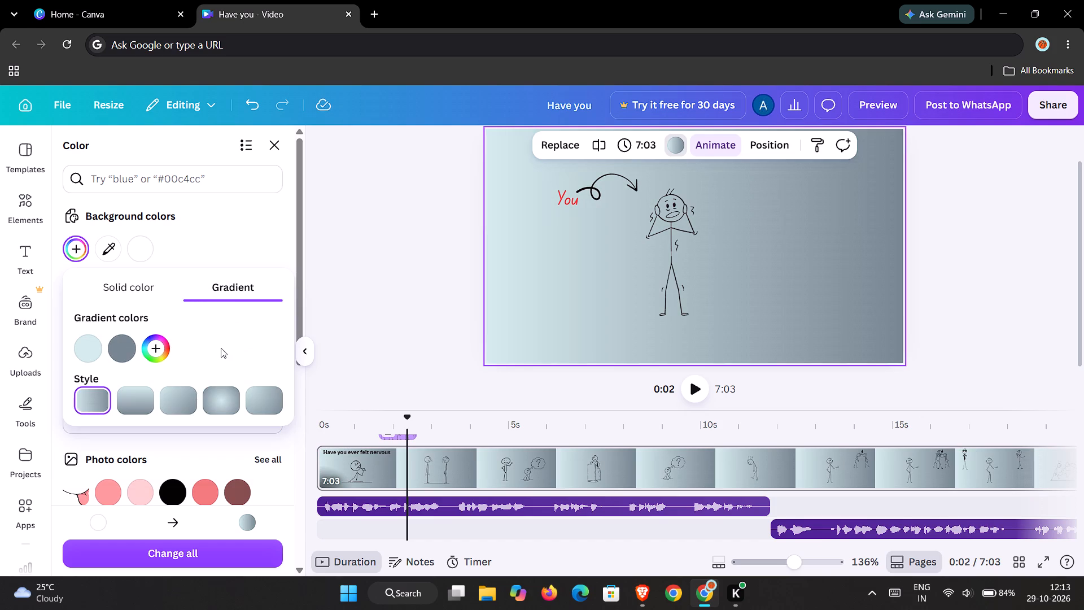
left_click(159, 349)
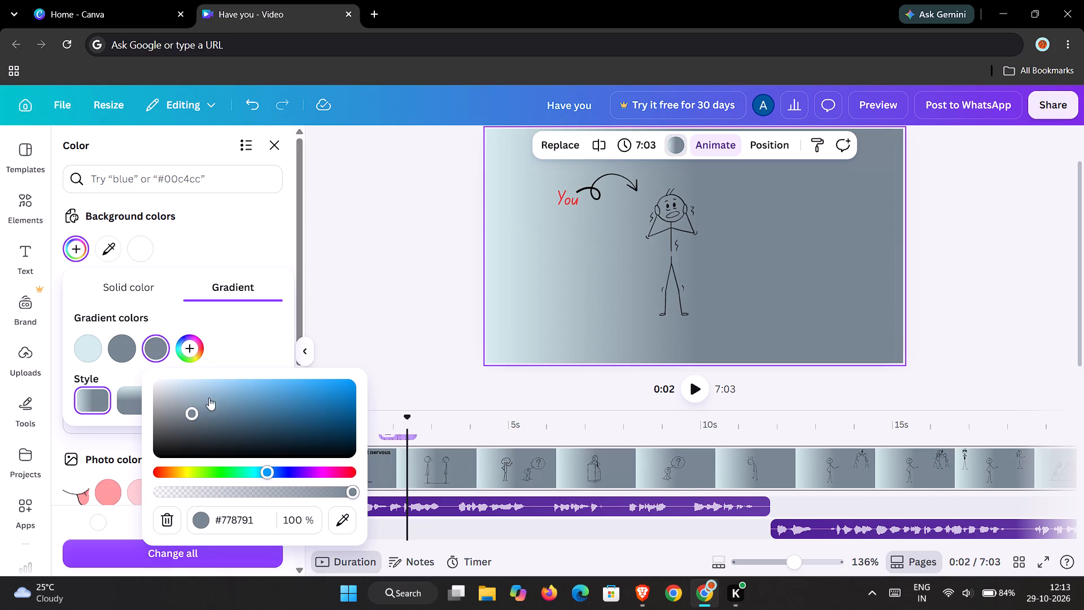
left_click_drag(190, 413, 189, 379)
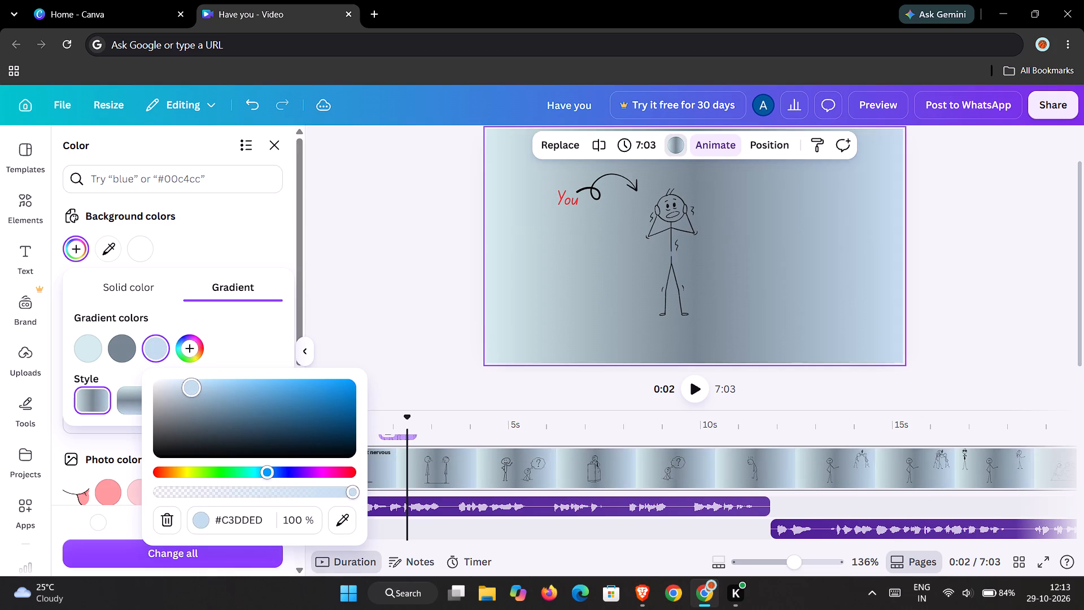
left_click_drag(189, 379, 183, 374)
Set the page background to the solid pale blue-grey #E2EBEB, comparing darker and lighter shades of the same hue.
left_click(130, 285)
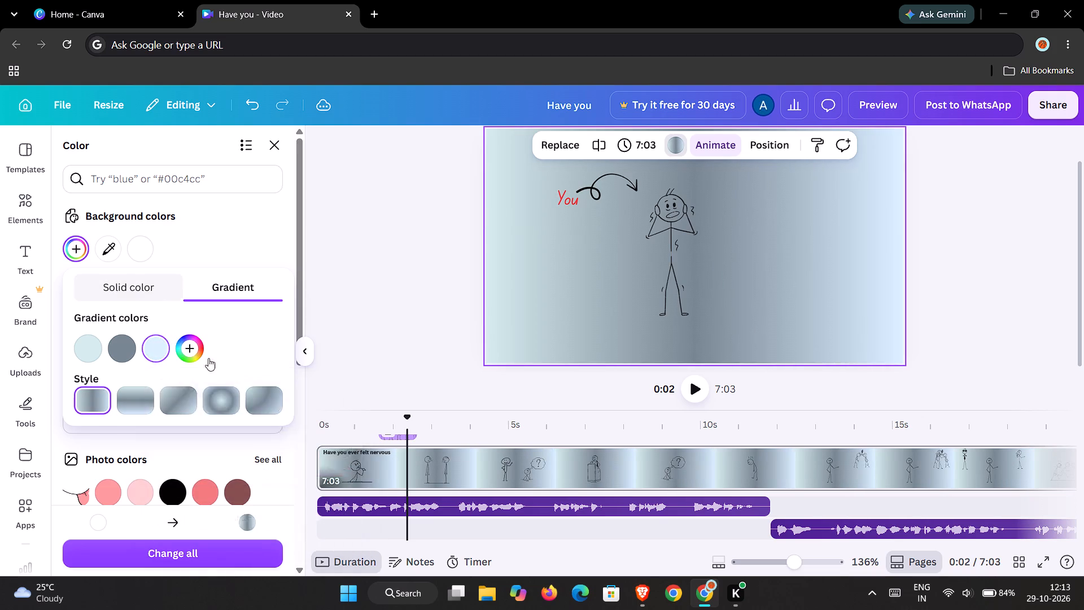
left_click(102, 319)
left_click_drag(104, 328, 99, 348)
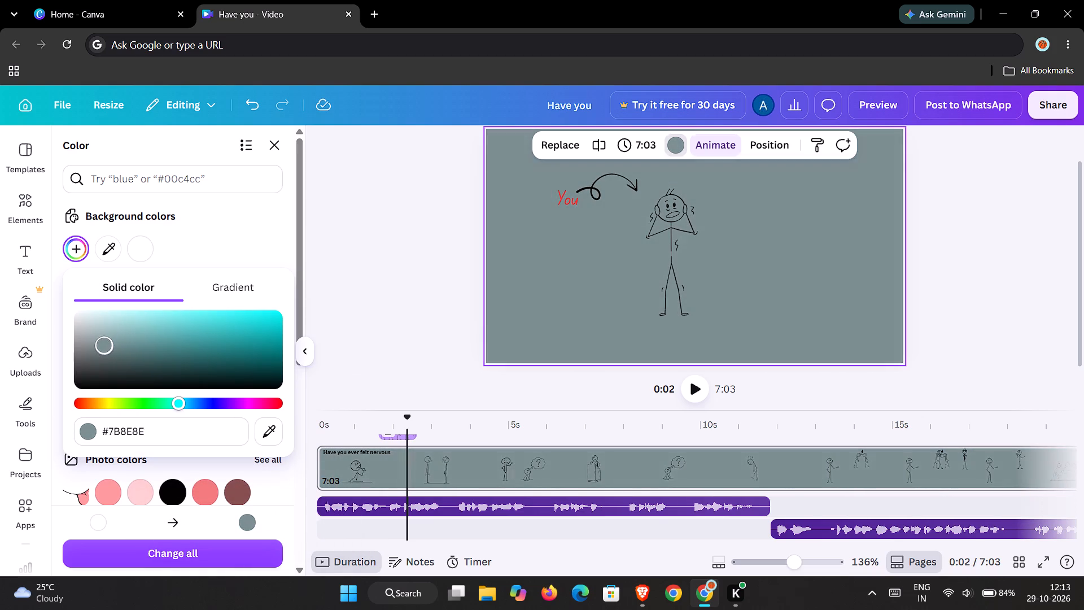
left_click_drag(99, 348, 87, 326)
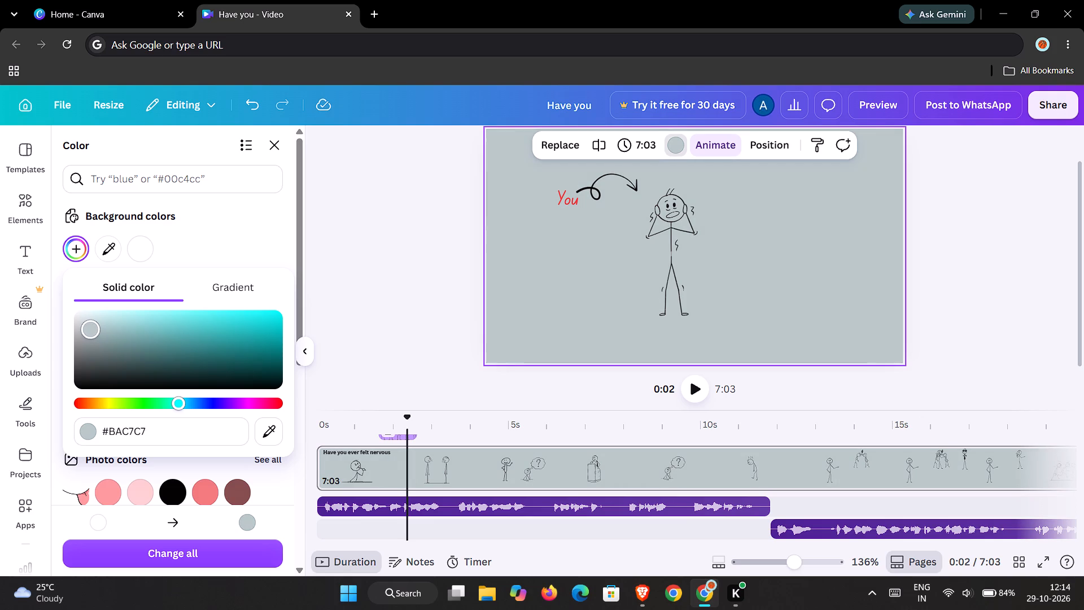
left_click_drag(87, 326, 84, 319)
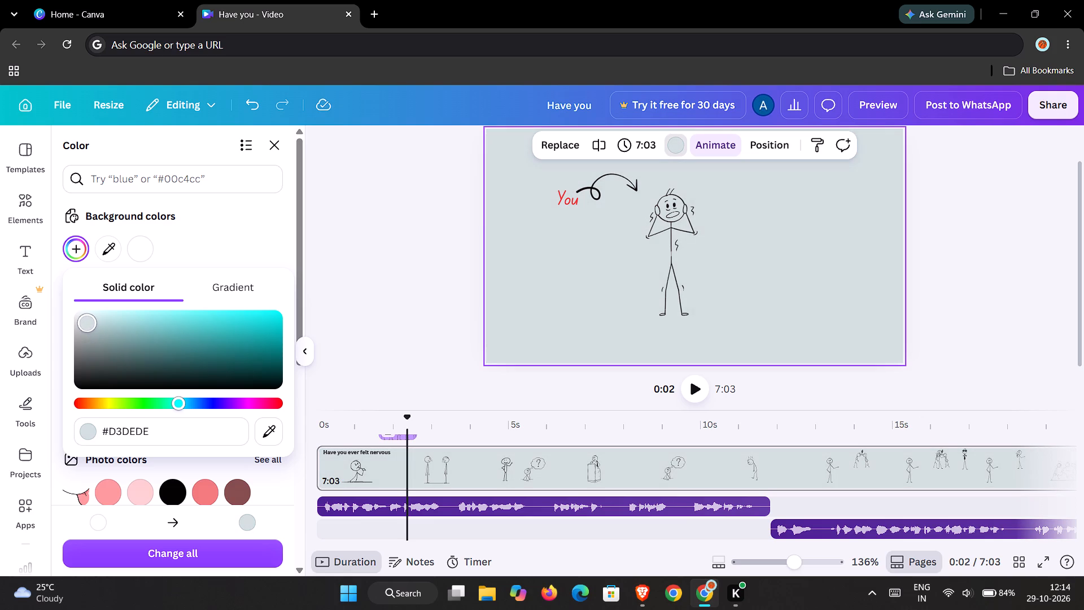
left_click_drag(84, 319, 84, 317)
left_click_drag(84, 317, 81, 300)
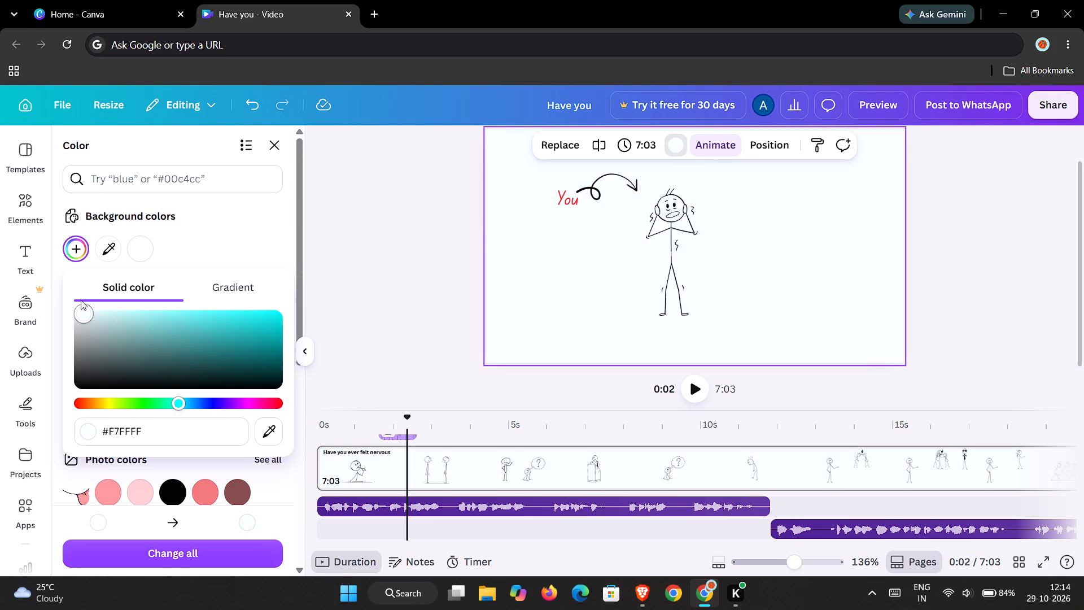
left_click_drag(81, 300, 83, 316)
Check the new background on the "Have you ever felt nervous" title scene and the scene at 0:14.
scroll(585, 473, "up", 2)
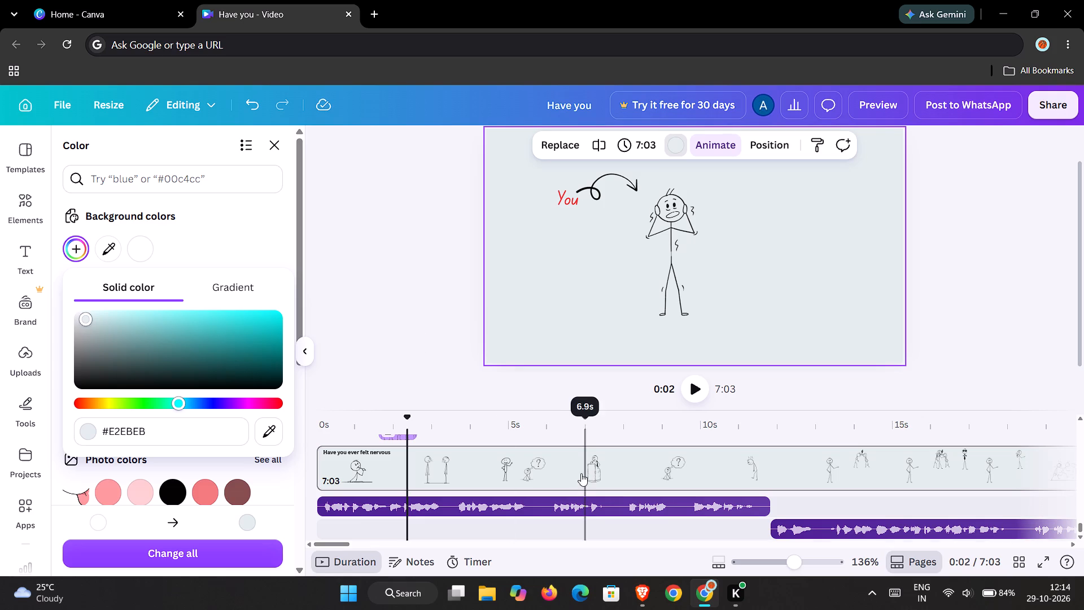
scroll(581, 473, "up", 4)
left_click_drag(406, 416, 374, 420)
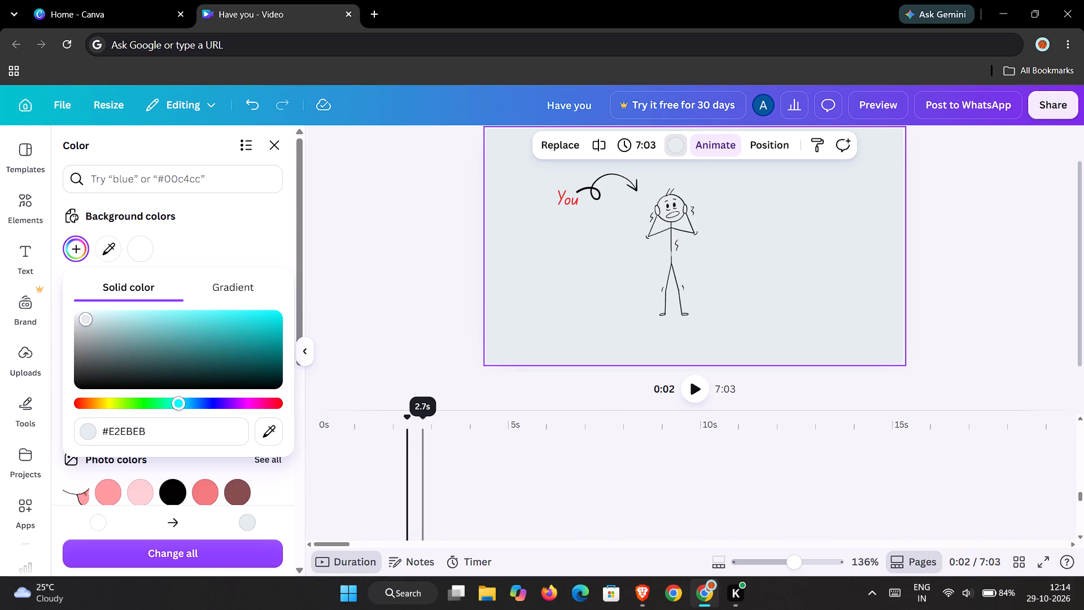
left_click_drag(374, 420, 357, 421)
scroll(519, 301, "up", 2)
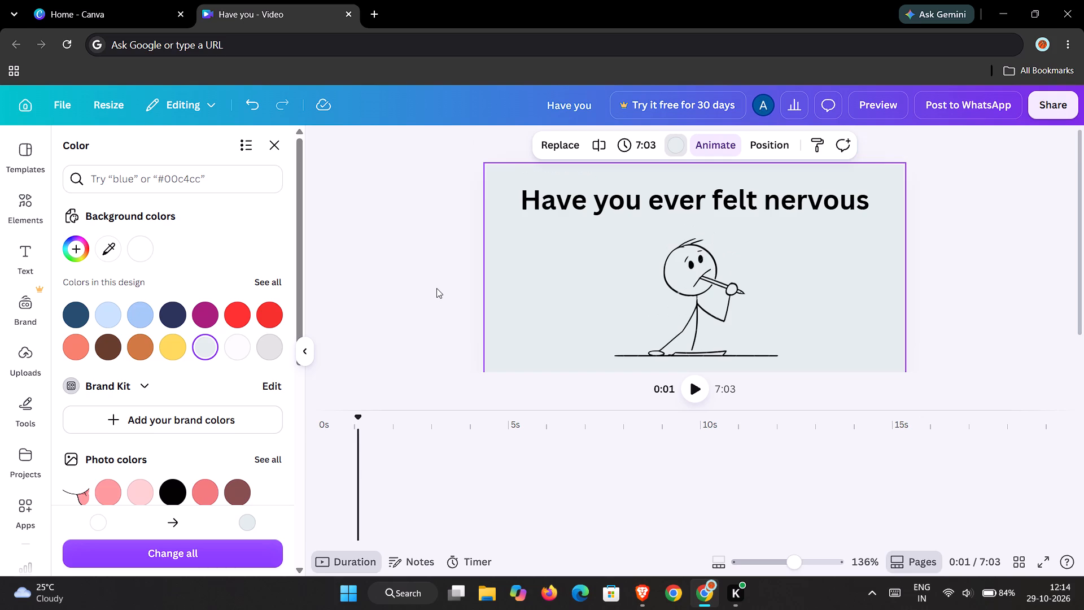
scroll(415, 280, "down", 1)
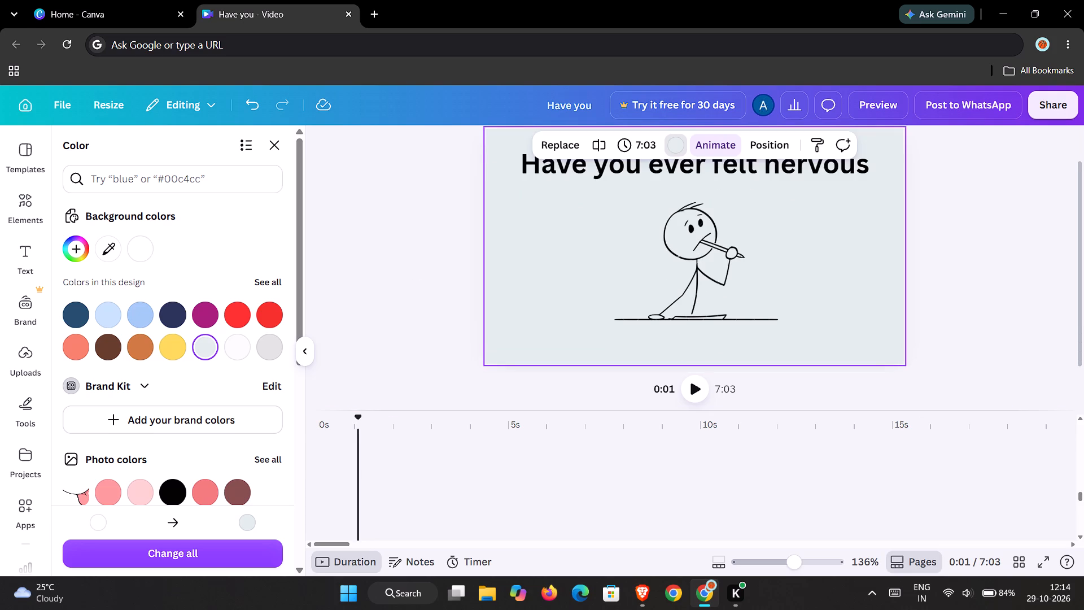
left_click_drag(360, 418, 858, 460)
Review the "Everyday" clock scene at 0:48 and the start of the YES-sign stickman scene at 0:49.
scroll(661, 500, "down", 4)
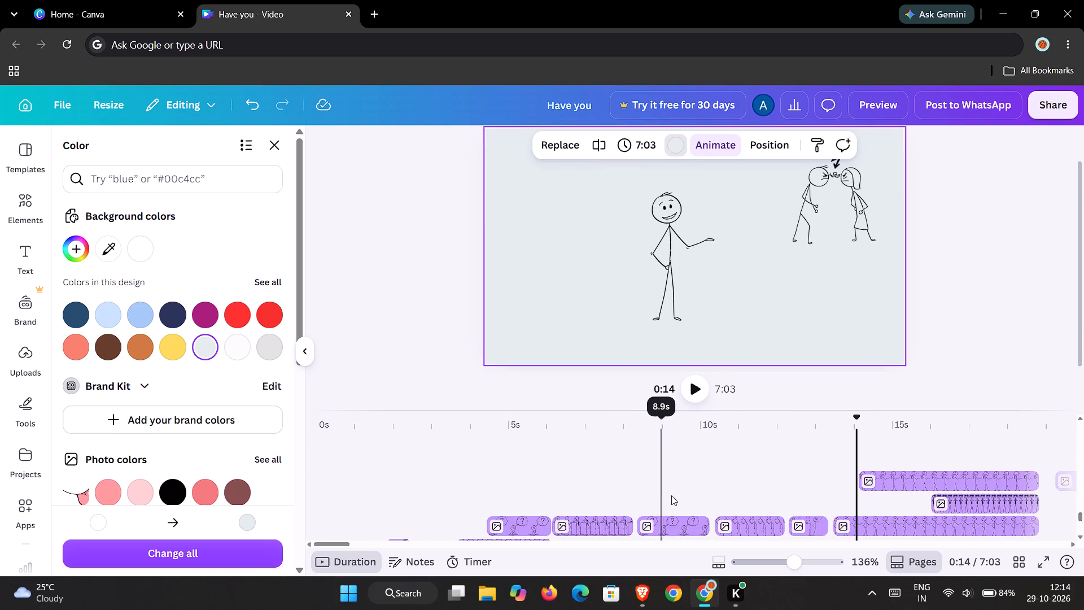
scroll(671, 495, "down", 2)
left_click(337, 545)
left_click(342, 545)
left_click_drag(351, 545, 355, 544)
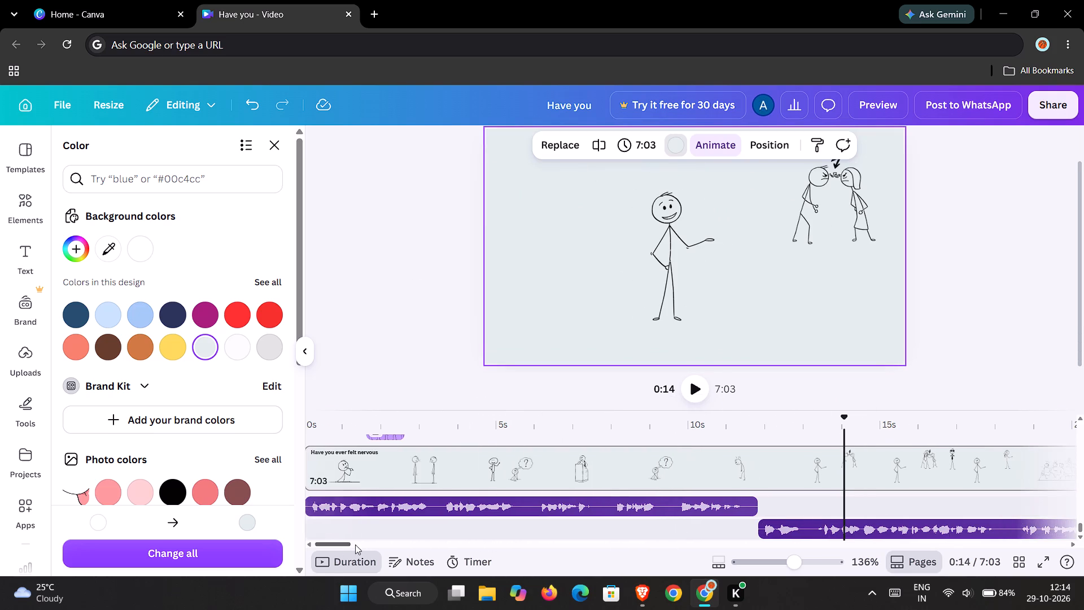
left_click_drag(355, 544, 357, 544)
left_click_drag(359, 544, 430, 551)
double_click(430, 551)
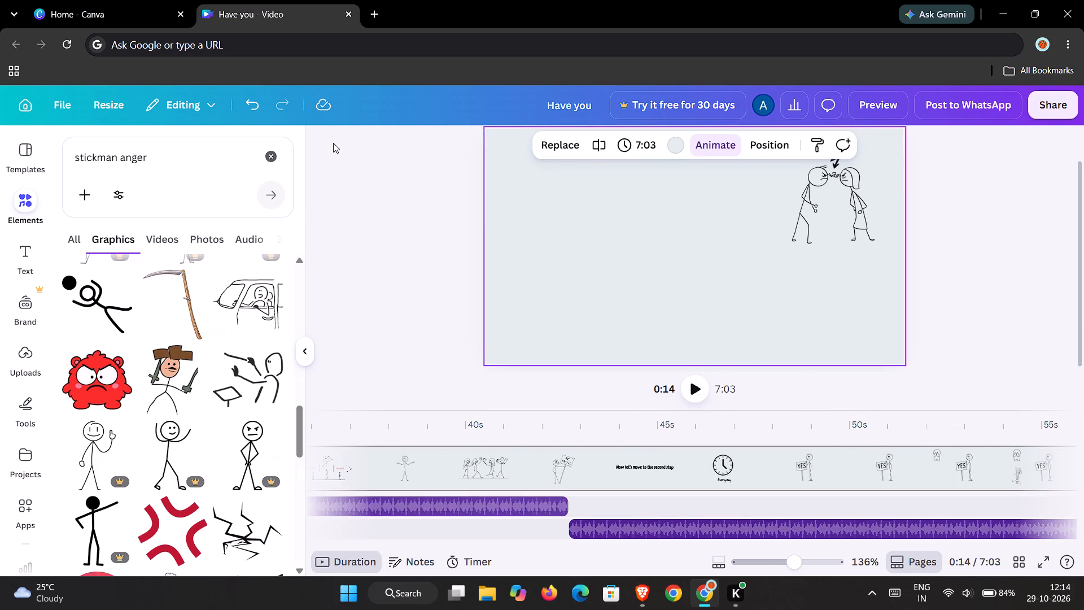
left_click(305, 352)
scroll(494, 485, "down", 1)
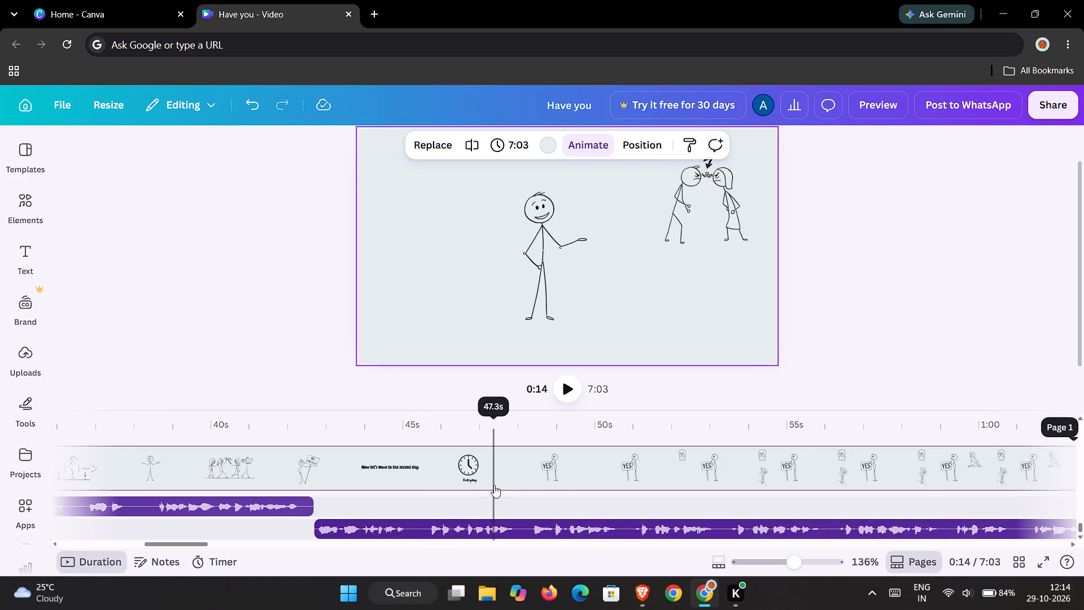
scroll(507, 482, "up", 2)
scroll(552, 478, "up", 2)
scroll(552, 478, "down", 1)
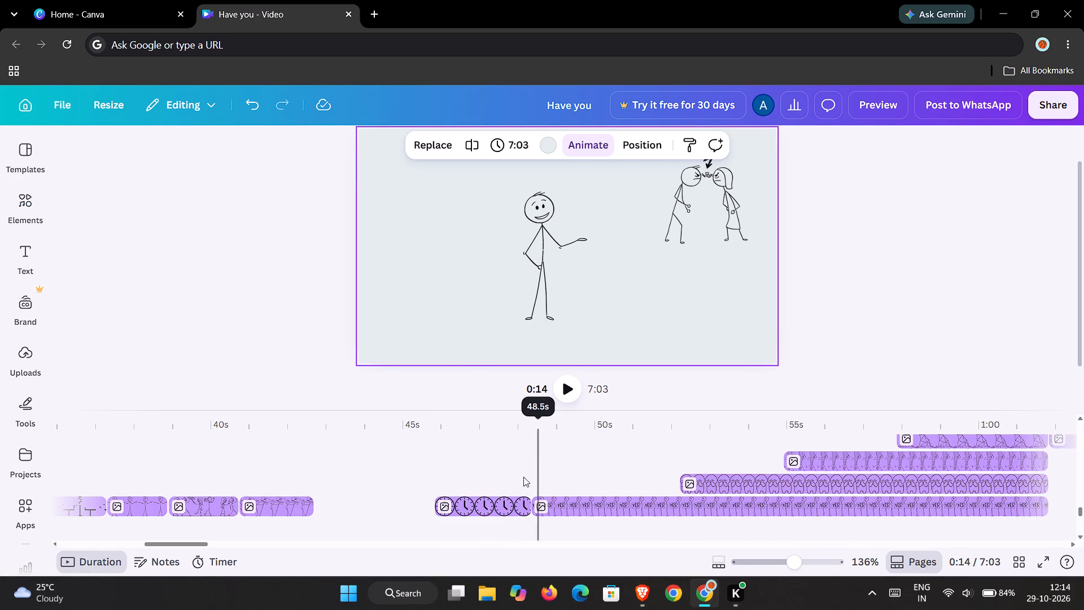
left_click(524, 430)
left_click_drag(524, 417, 552, 421)
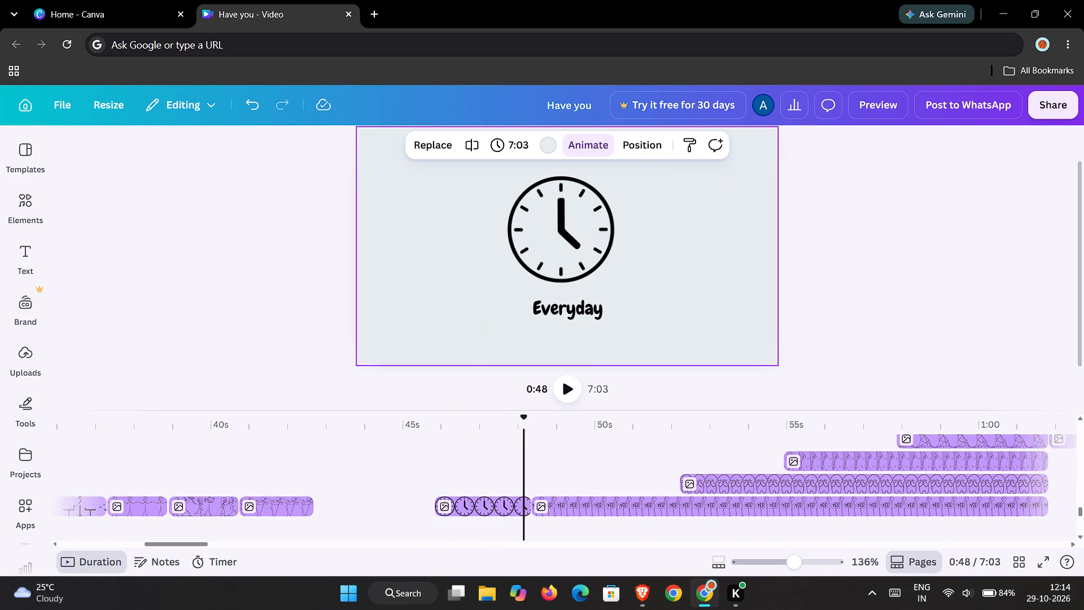
left_click_drag(552, 421, 560, 423)
Enlarge the timeline area and examine the YES-sign stickman scene from 0:49 to 0:52.
left_click_drag(615, 411, 602, 333)
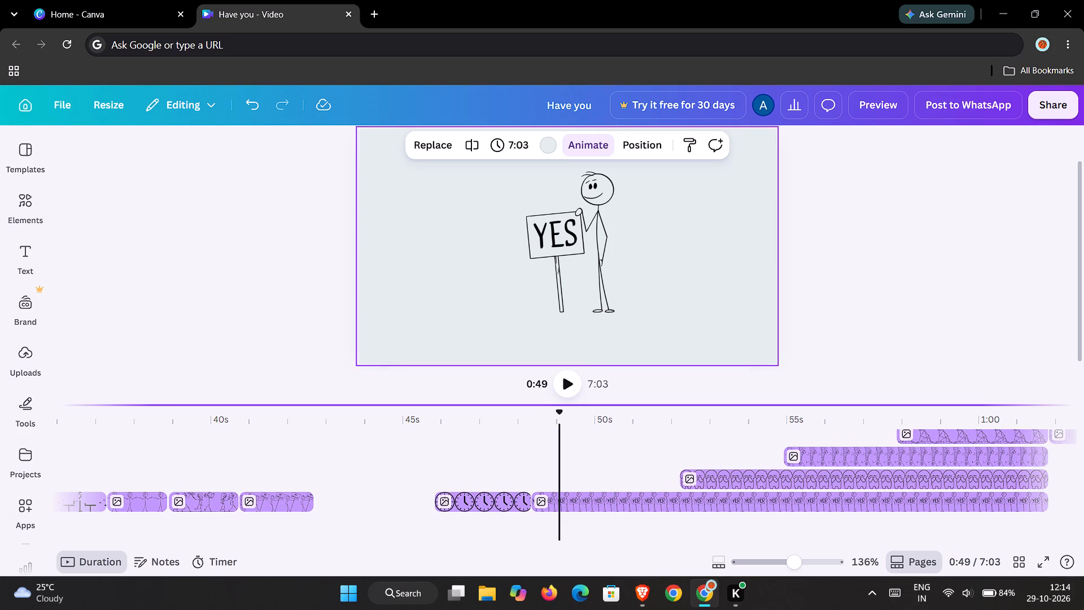
left_click_drag(602, 333, 617, 284)
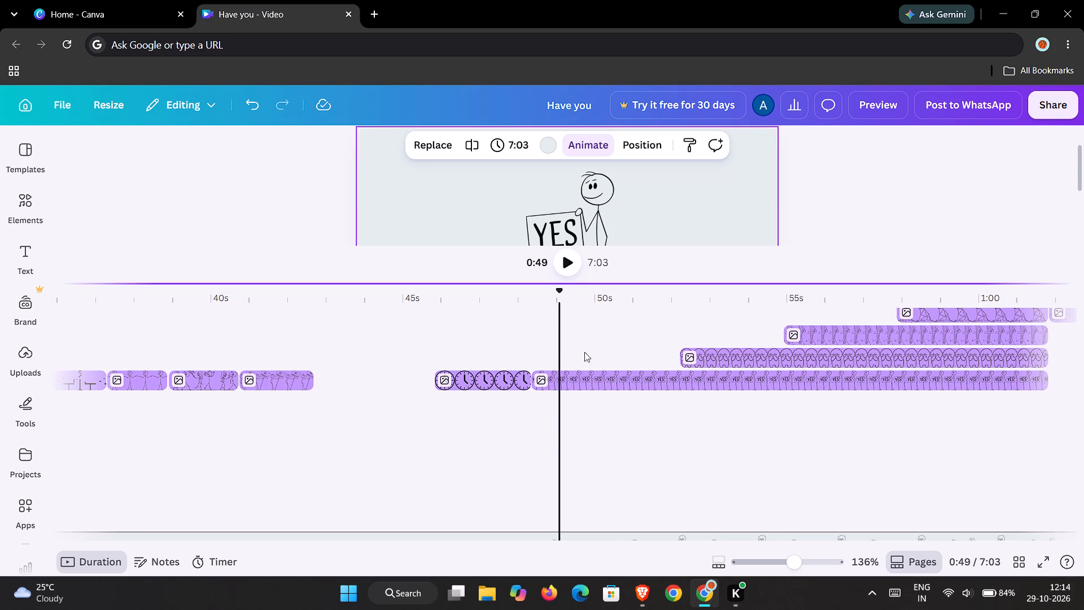
scroll(486, 394, "down", 2, "ctrl")
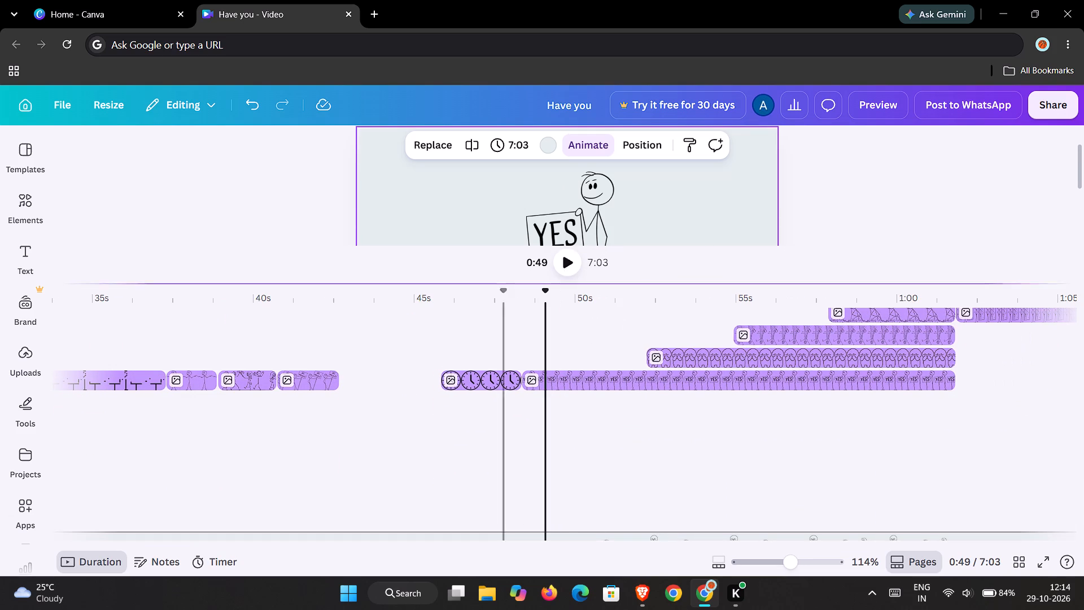
scroll(705, 212, "down", 3, "ctrl")
scroll(705, 207, "down", 2)
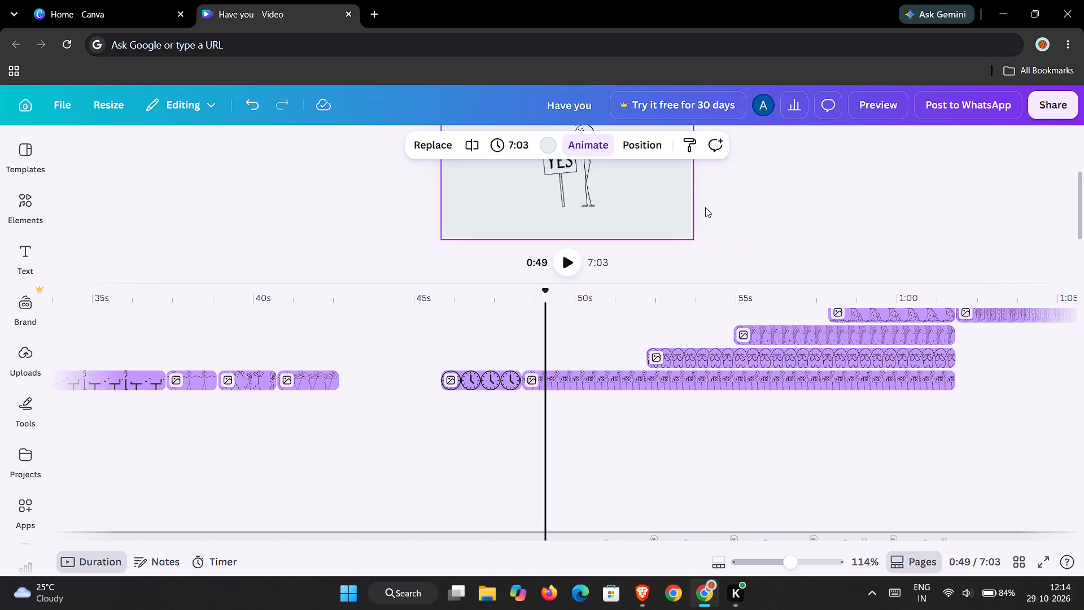
scroll(531, 456, "down", 2)
scroll(535, 445, "up", 1)
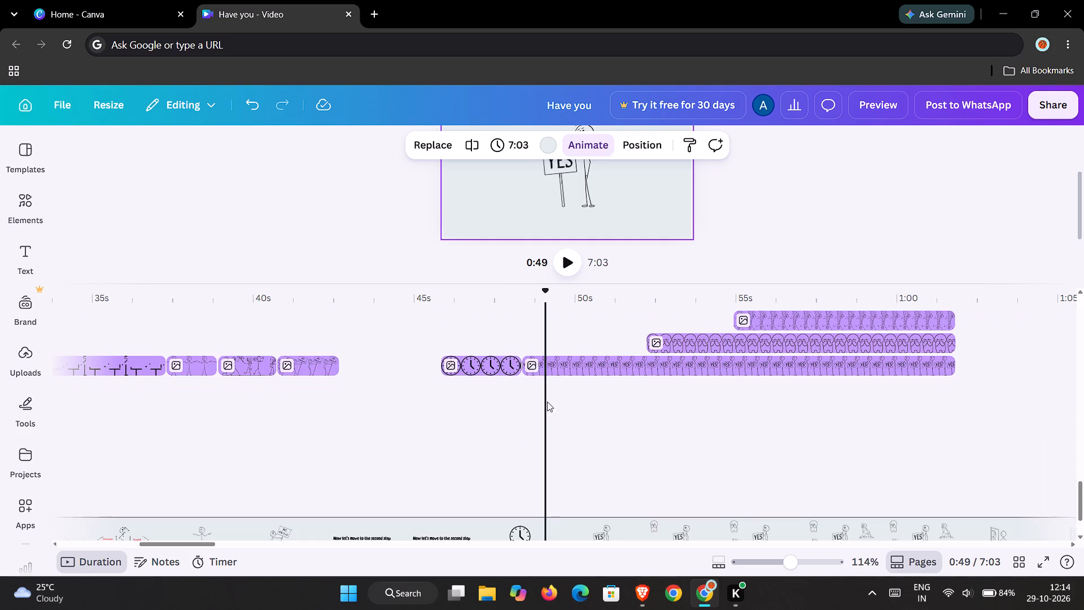
left_click_drag(548, 291, 623, 297)
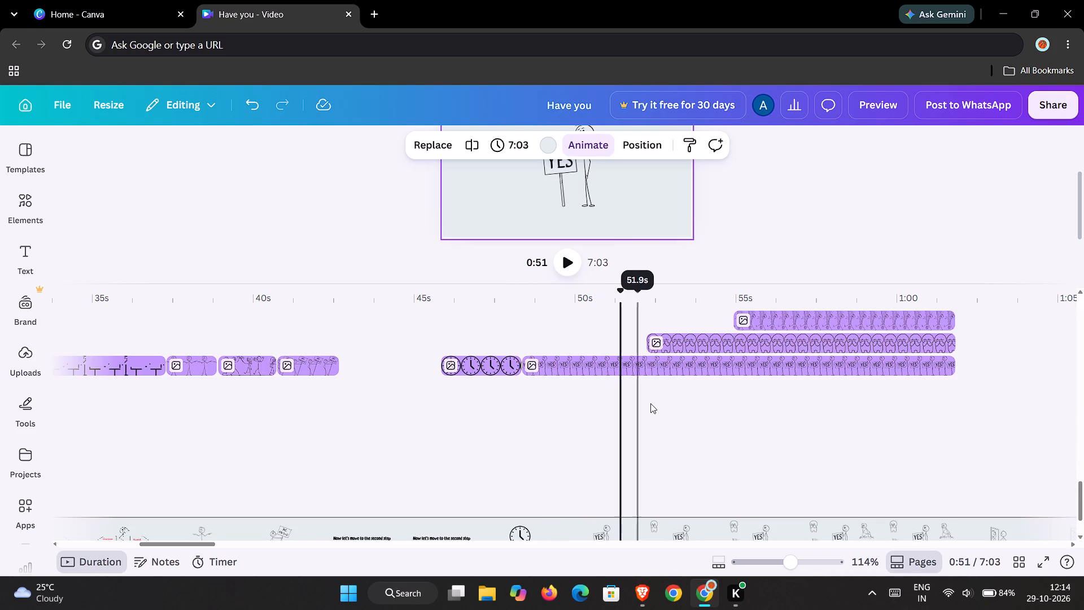
scroll(652, 407, "down", 2, "ctrl")
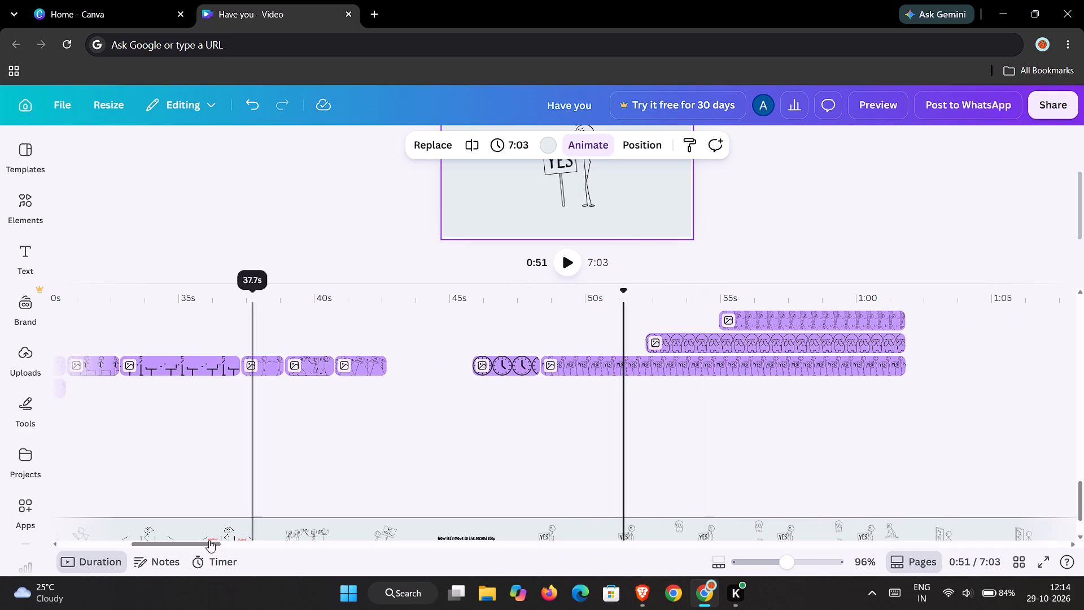
left_click_drag(207, 543, 229, 547)
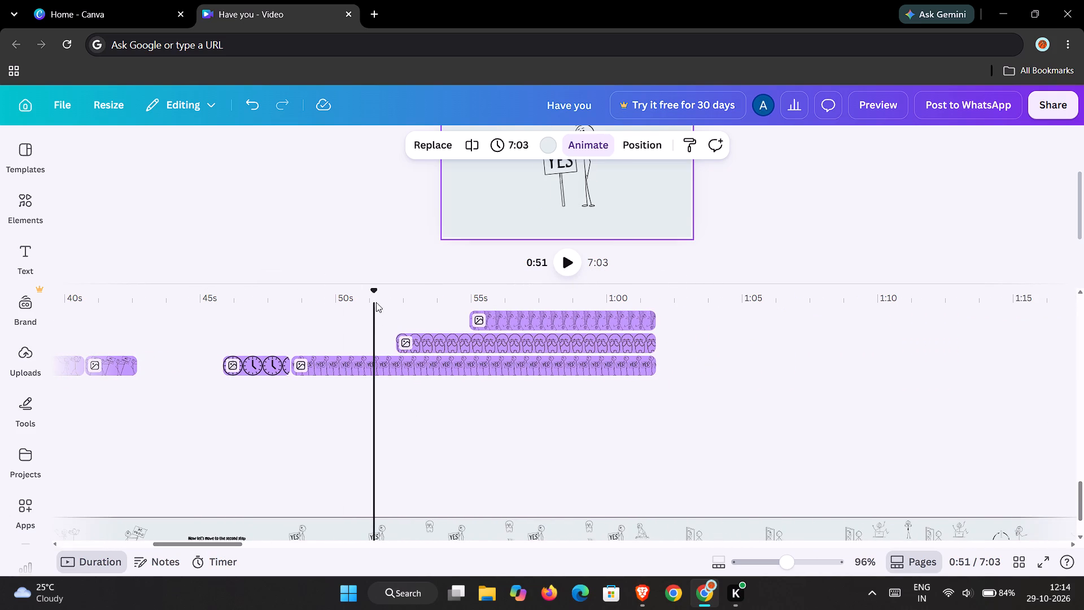
left_click_drag(375, 293, 405, 294)
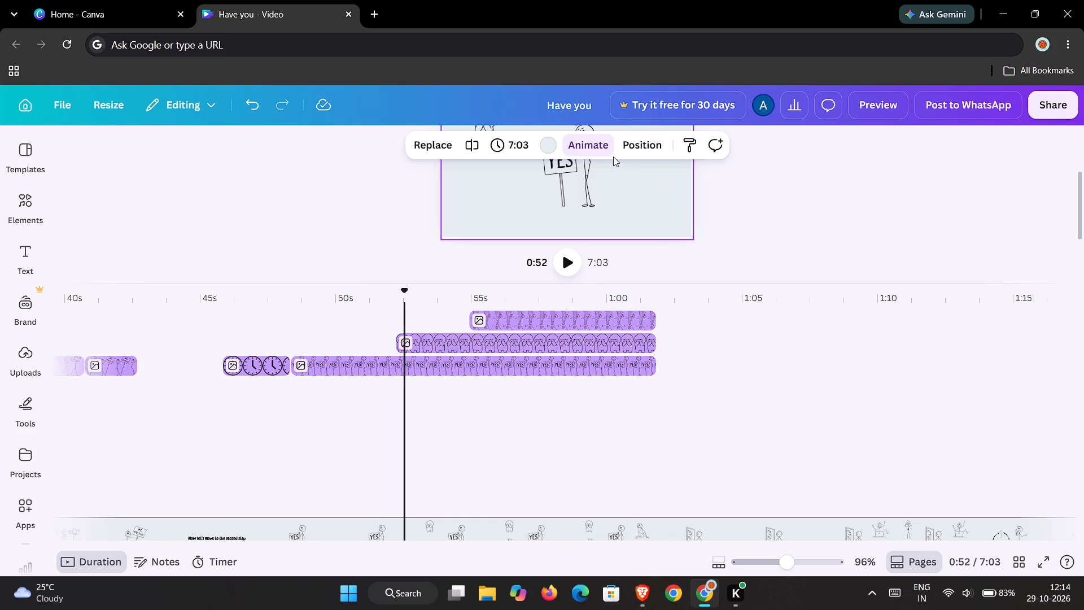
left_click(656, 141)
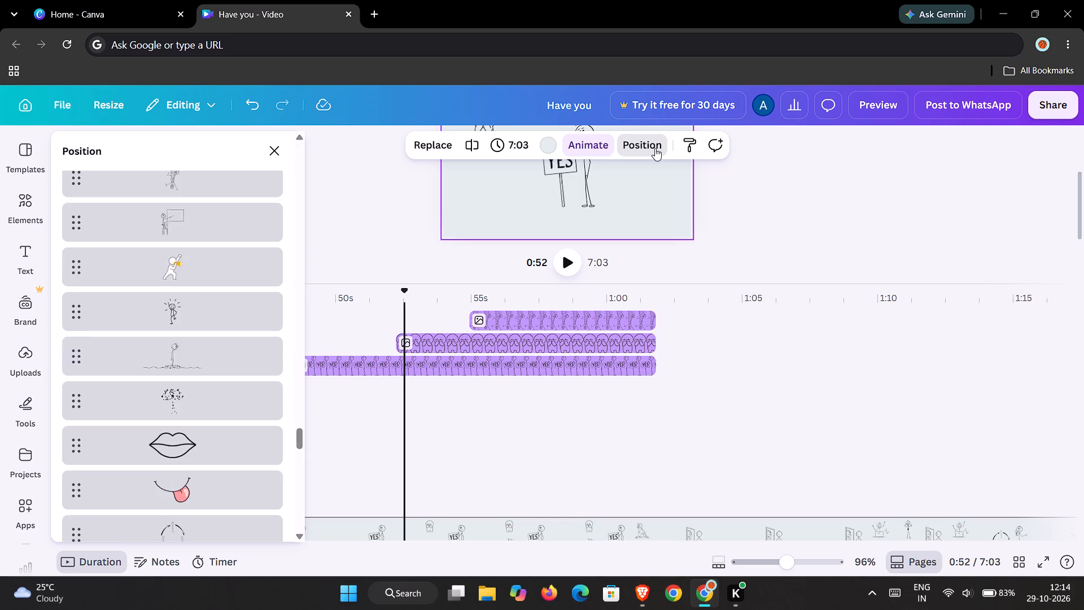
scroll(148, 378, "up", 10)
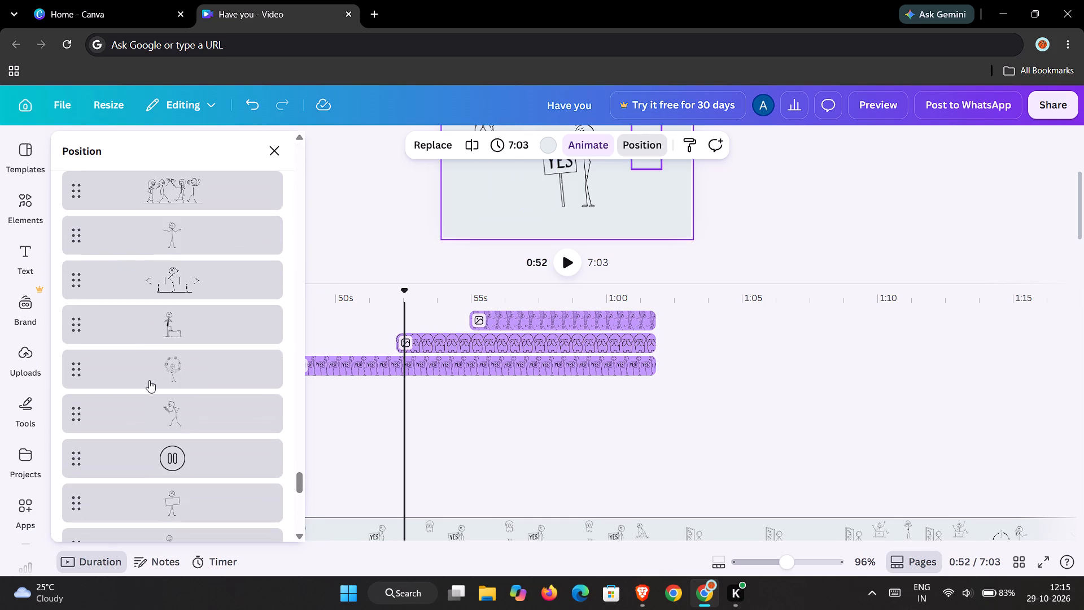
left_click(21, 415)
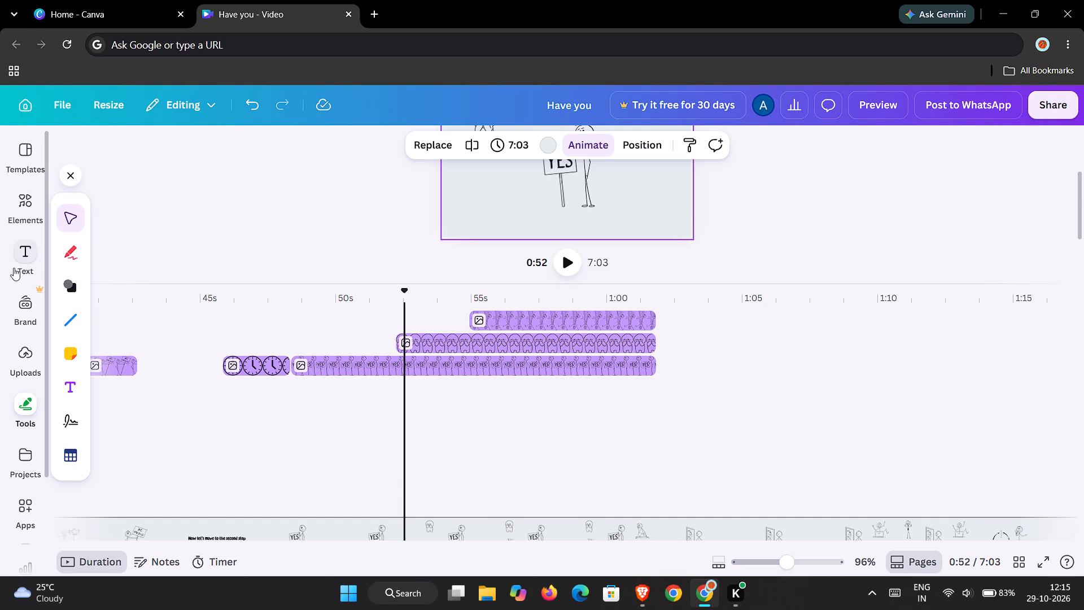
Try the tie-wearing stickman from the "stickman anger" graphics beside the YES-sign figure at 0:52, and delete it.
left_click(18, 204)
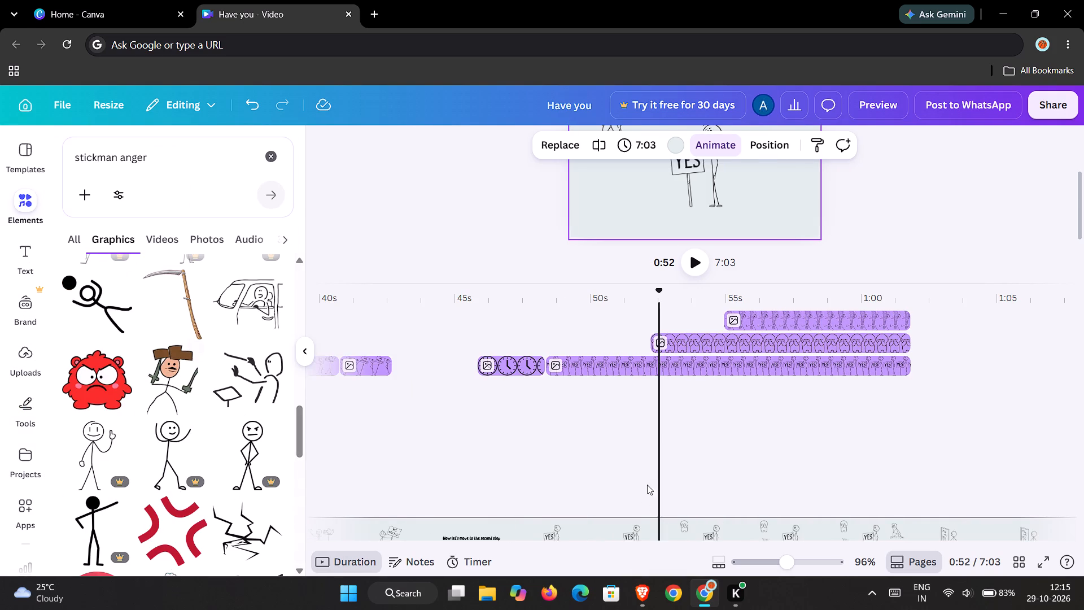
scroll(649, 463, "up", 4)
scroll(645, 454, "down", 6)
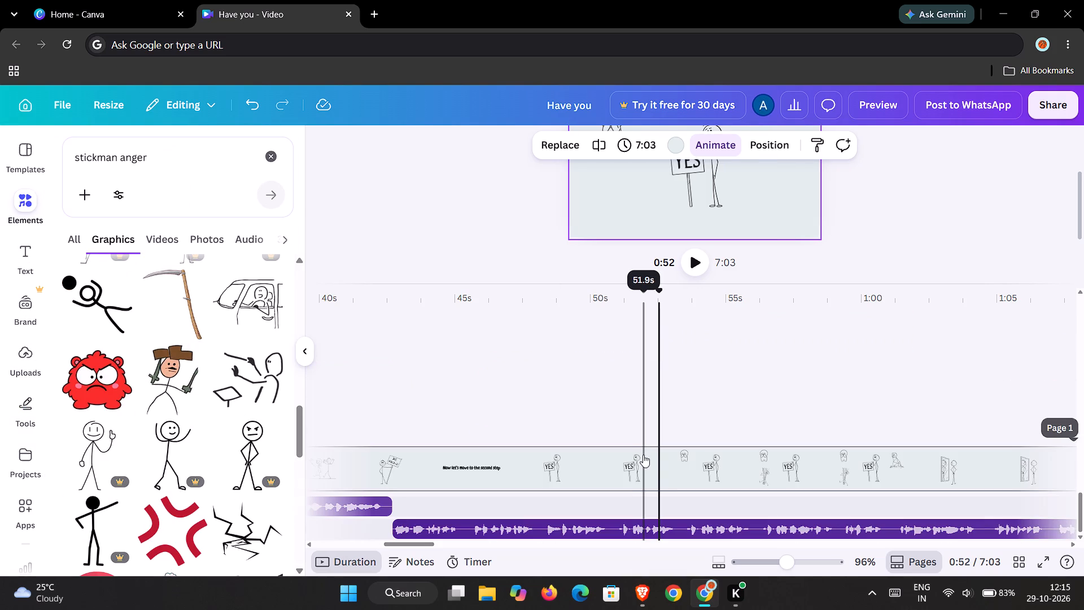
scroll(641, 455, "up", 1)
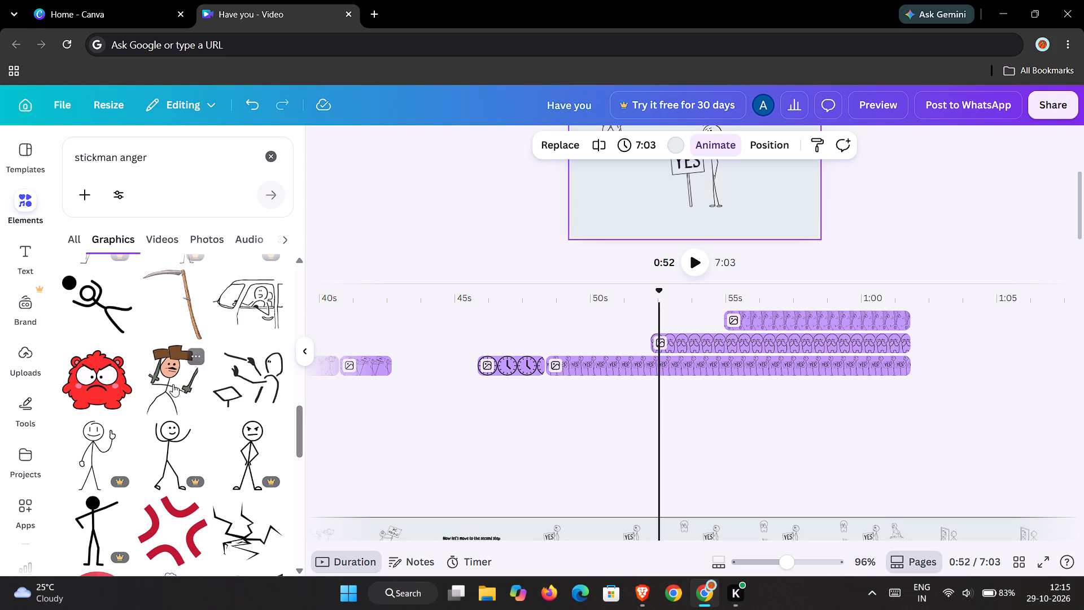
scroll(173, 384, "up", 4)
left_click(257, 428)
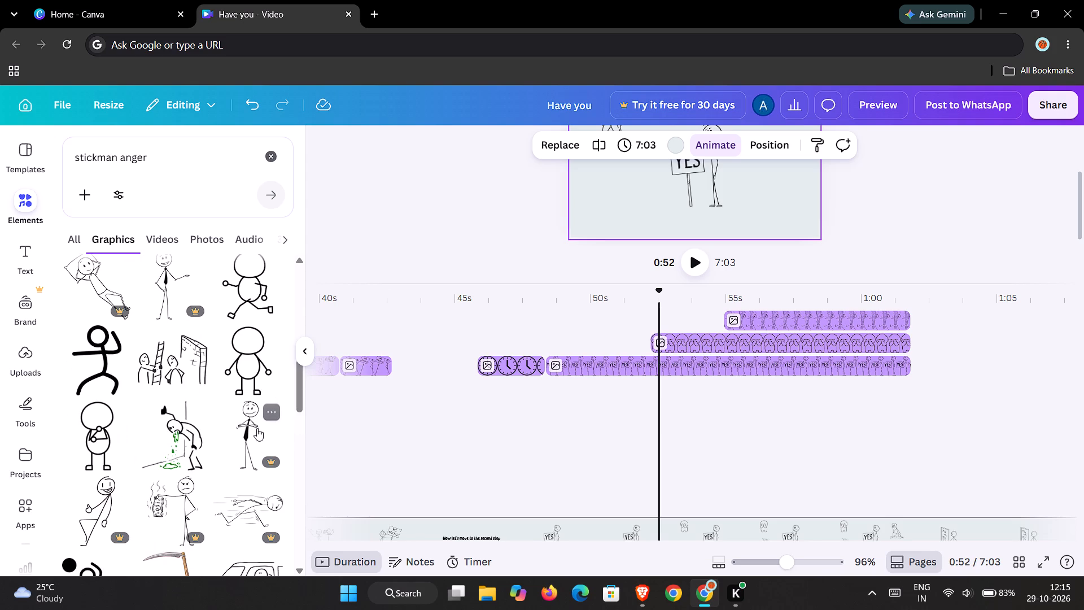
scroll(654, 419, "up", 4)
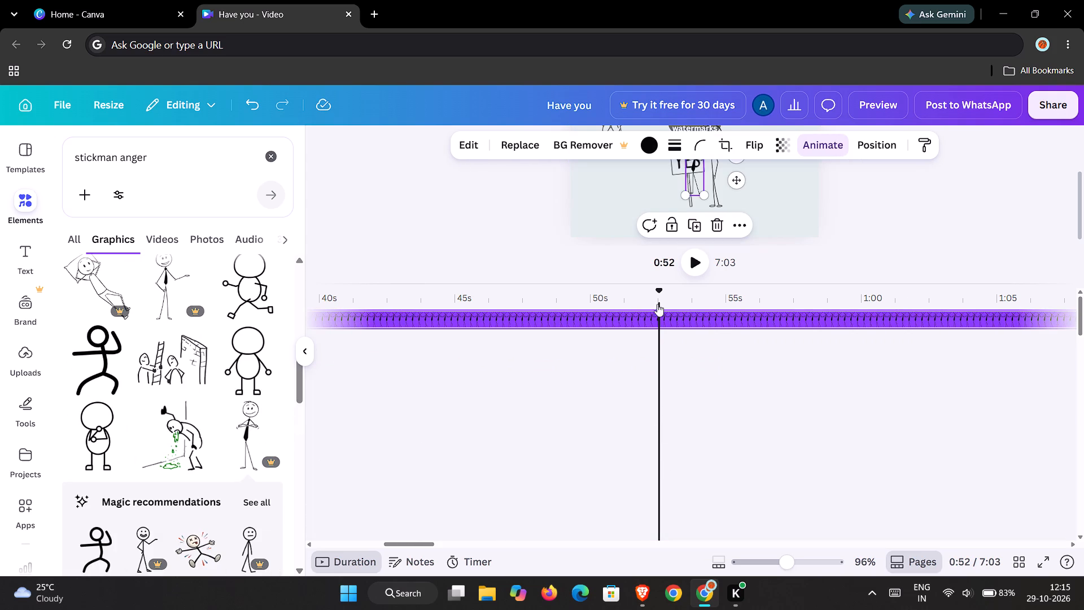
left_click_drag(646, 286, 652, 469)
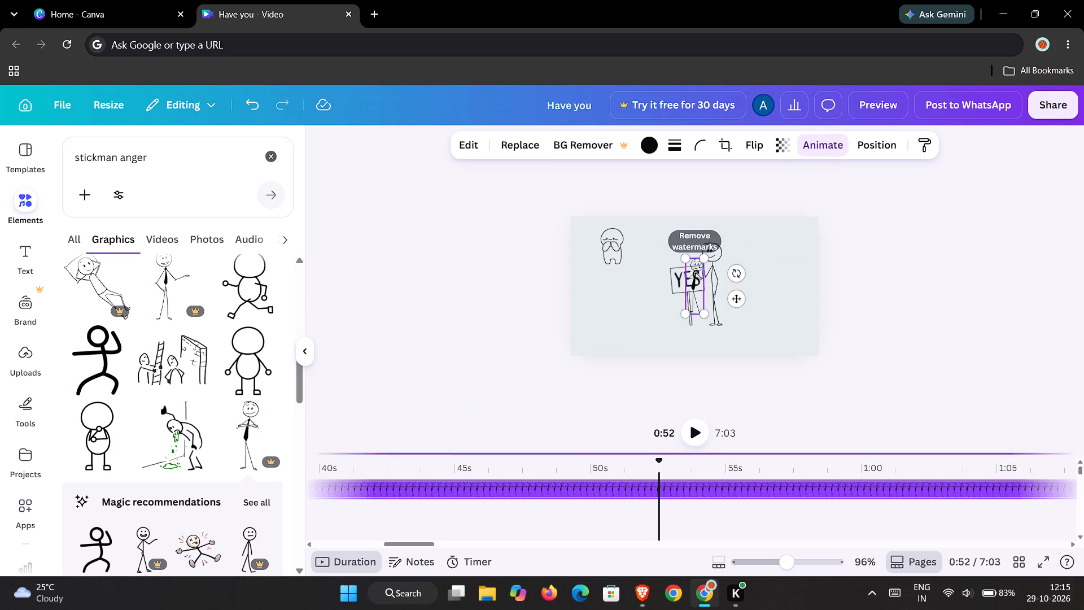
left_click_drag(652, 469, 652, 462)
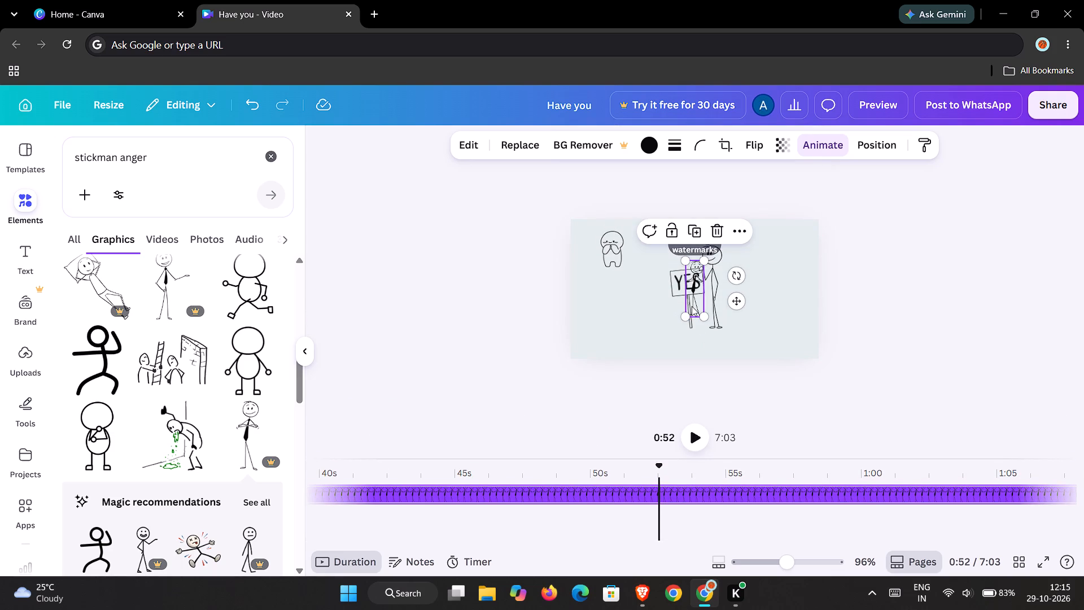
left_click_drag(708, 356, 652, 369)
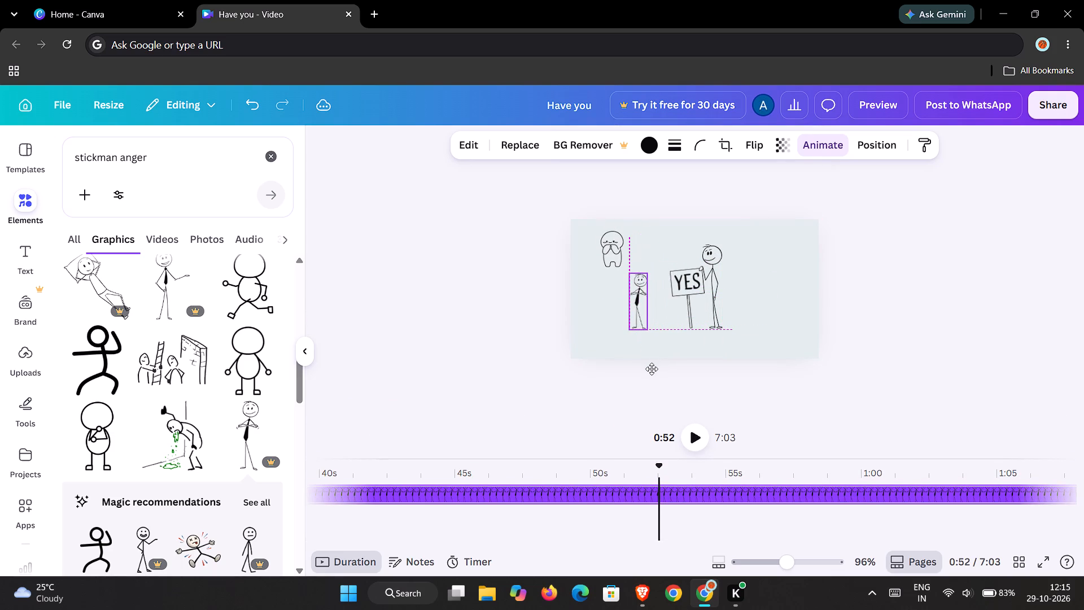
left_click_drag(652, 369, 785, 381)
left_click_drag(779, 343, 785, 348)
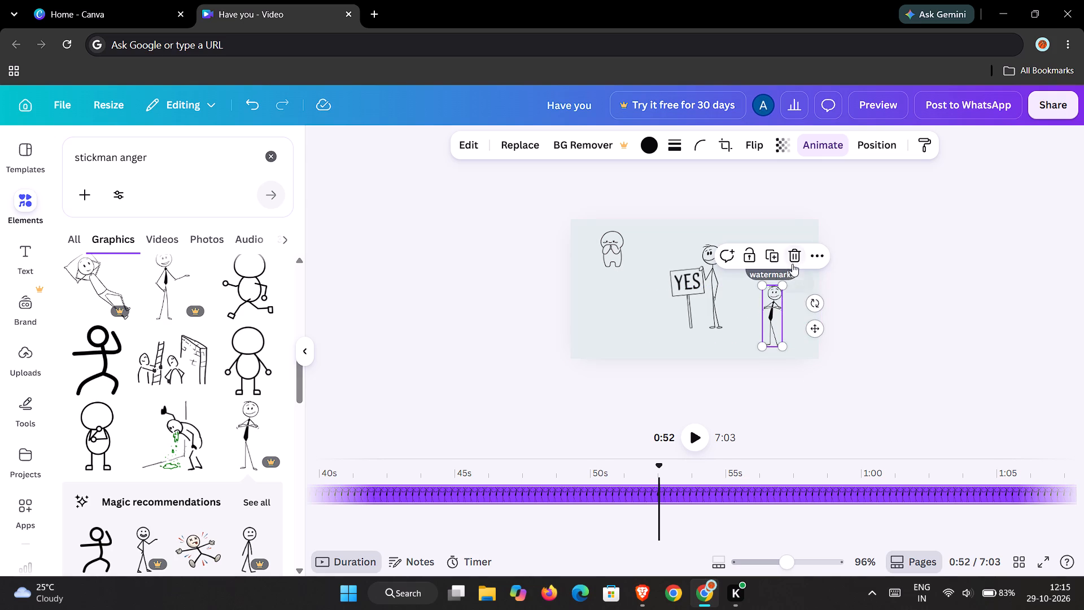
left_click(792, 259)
Enlarge the timeline area again and examine the graphic, page and audio tracks around 0:52.
scroll(628, 498, "down", 1)
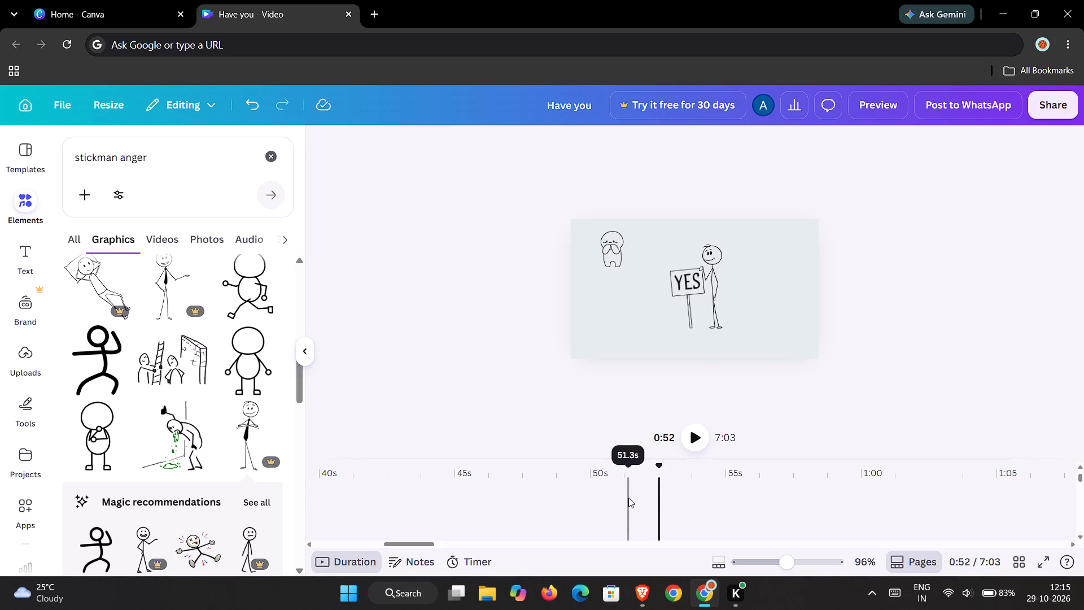
left_click_drag(624, 459, 631, 343)
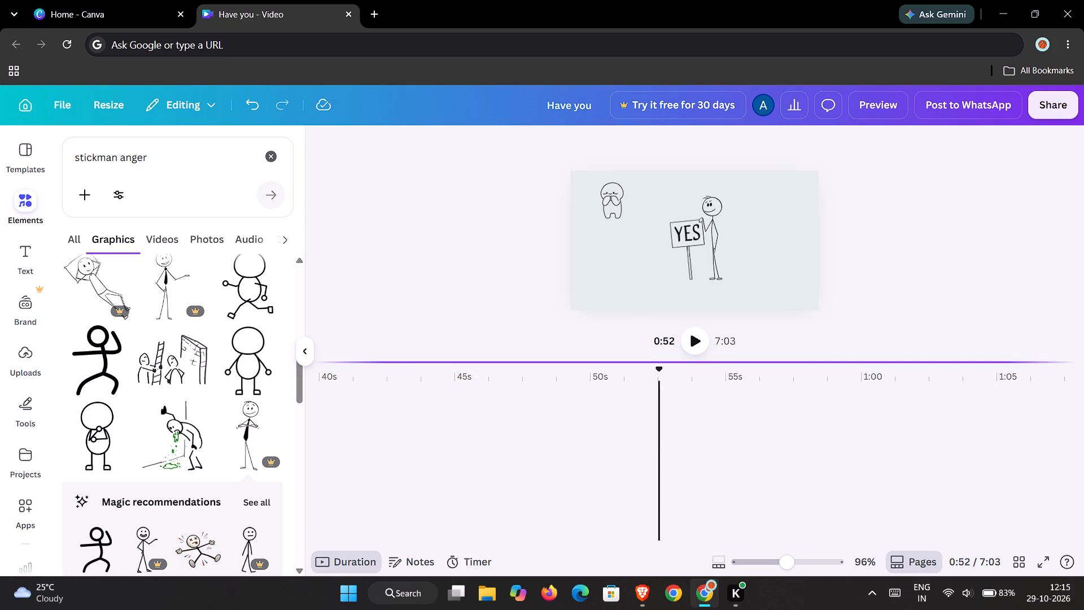
left_click_drag(631, 343, 662, 297)
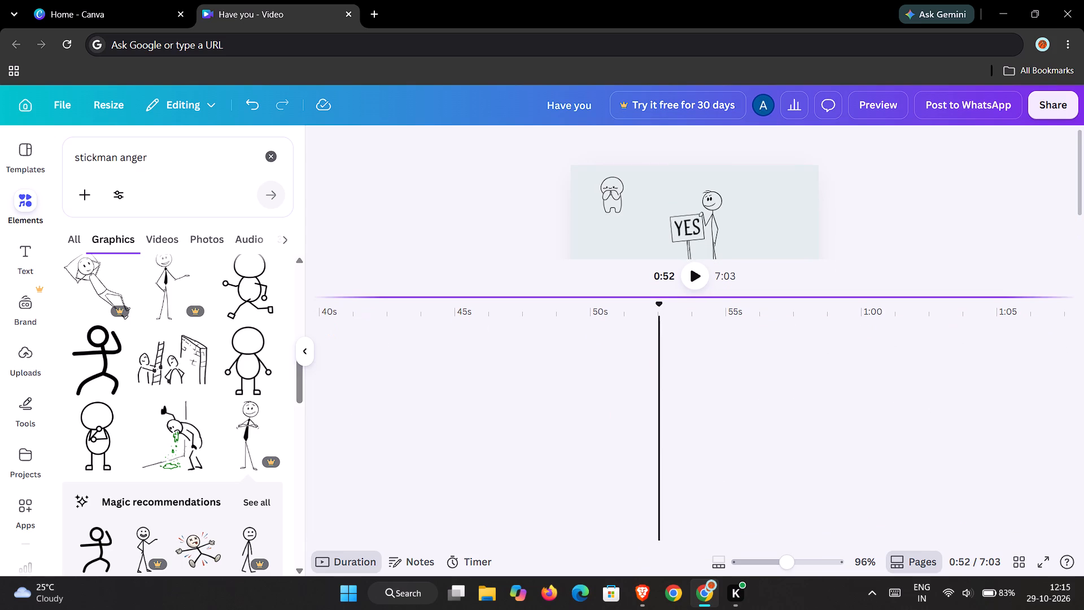
left_click_drag(662, 297, 662, 304)
scroll(620, 452, "down", 12)
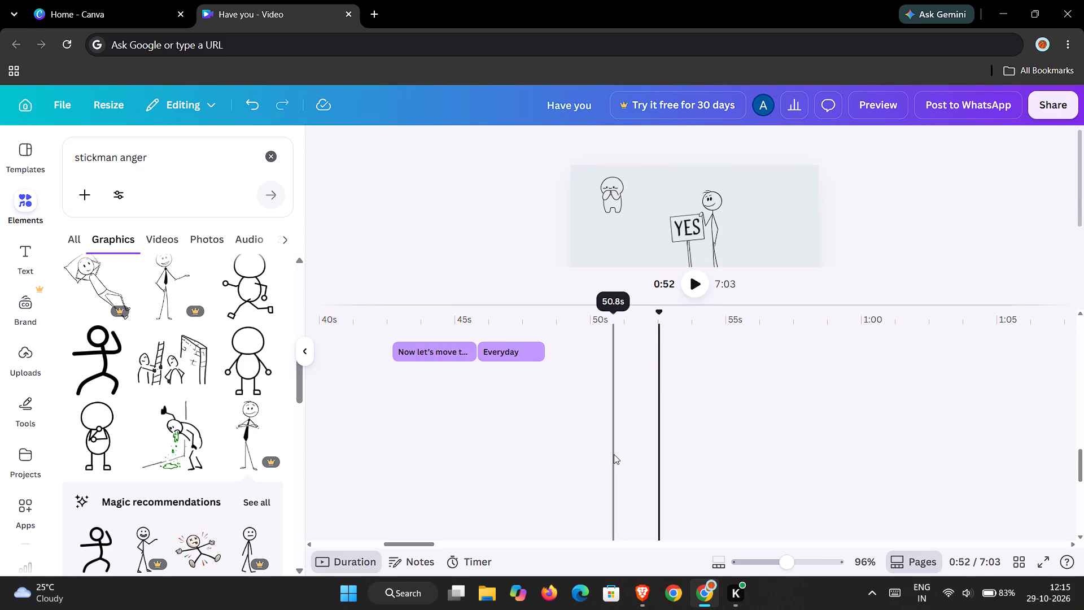
scroll(614, 454, "down", 4)
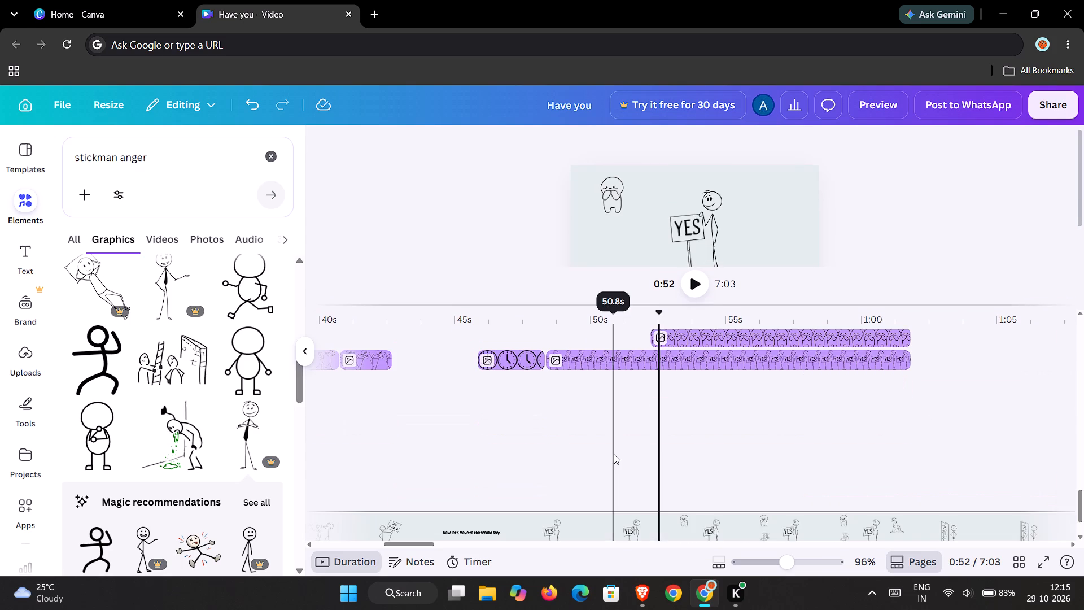
scroll(614, 454, "down", 1)
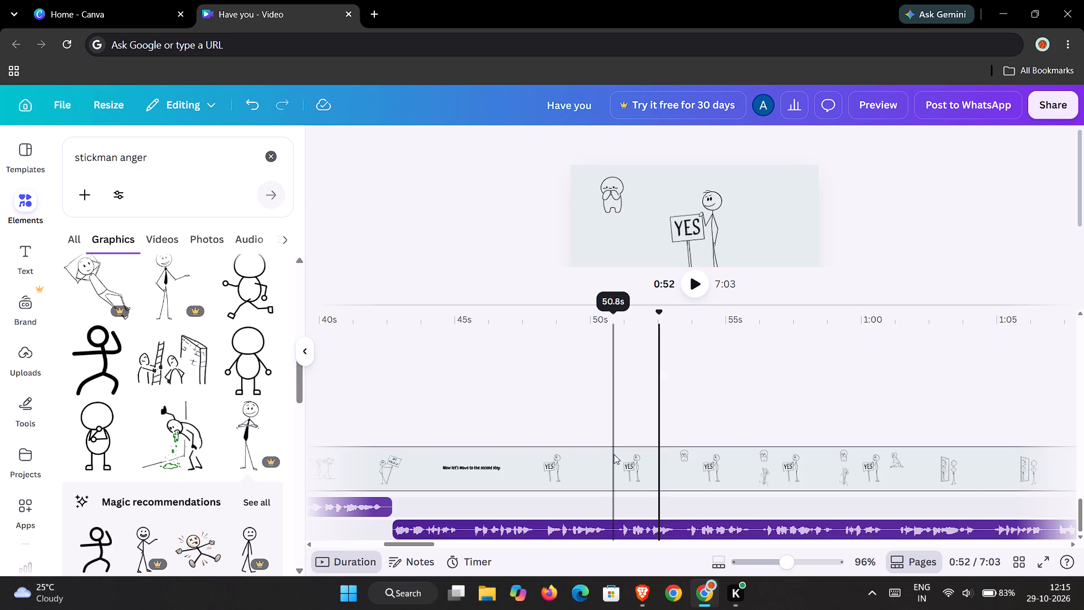
scroll(614, 454, "down", 3)
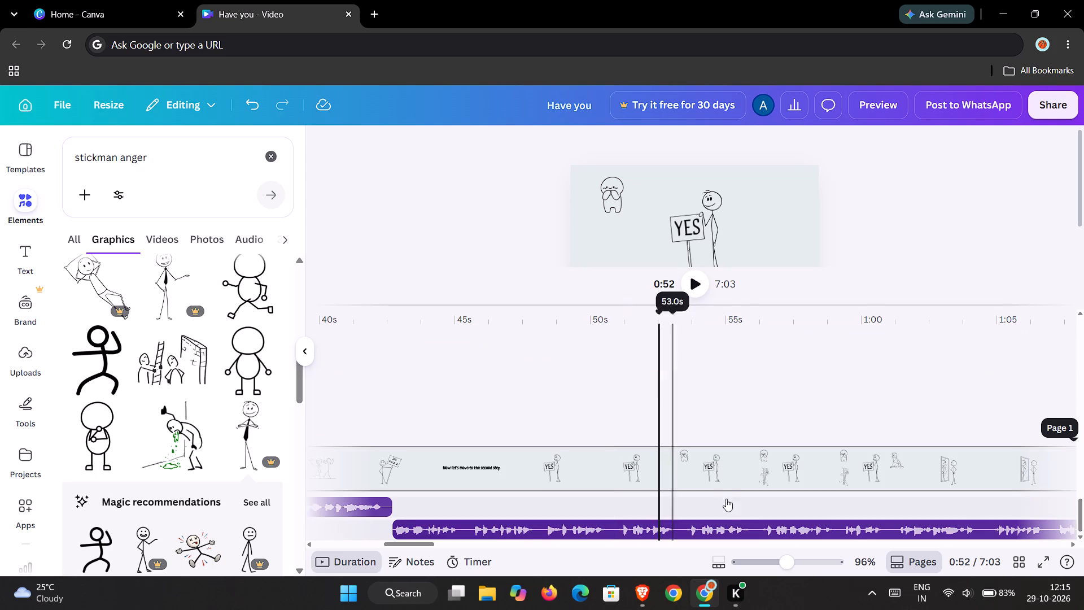